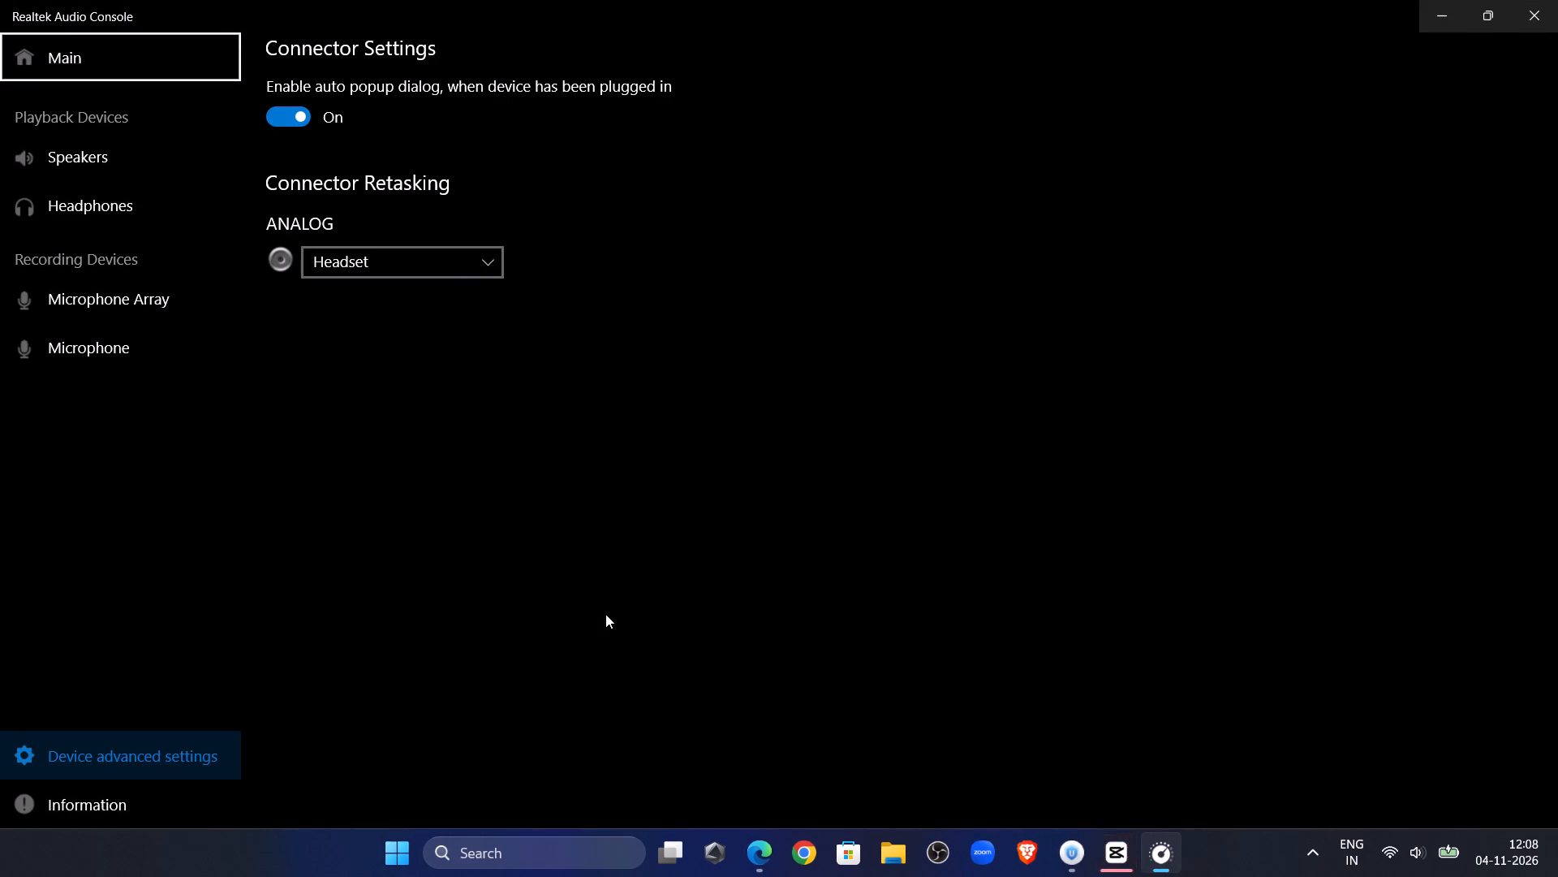
click(1557, 5)
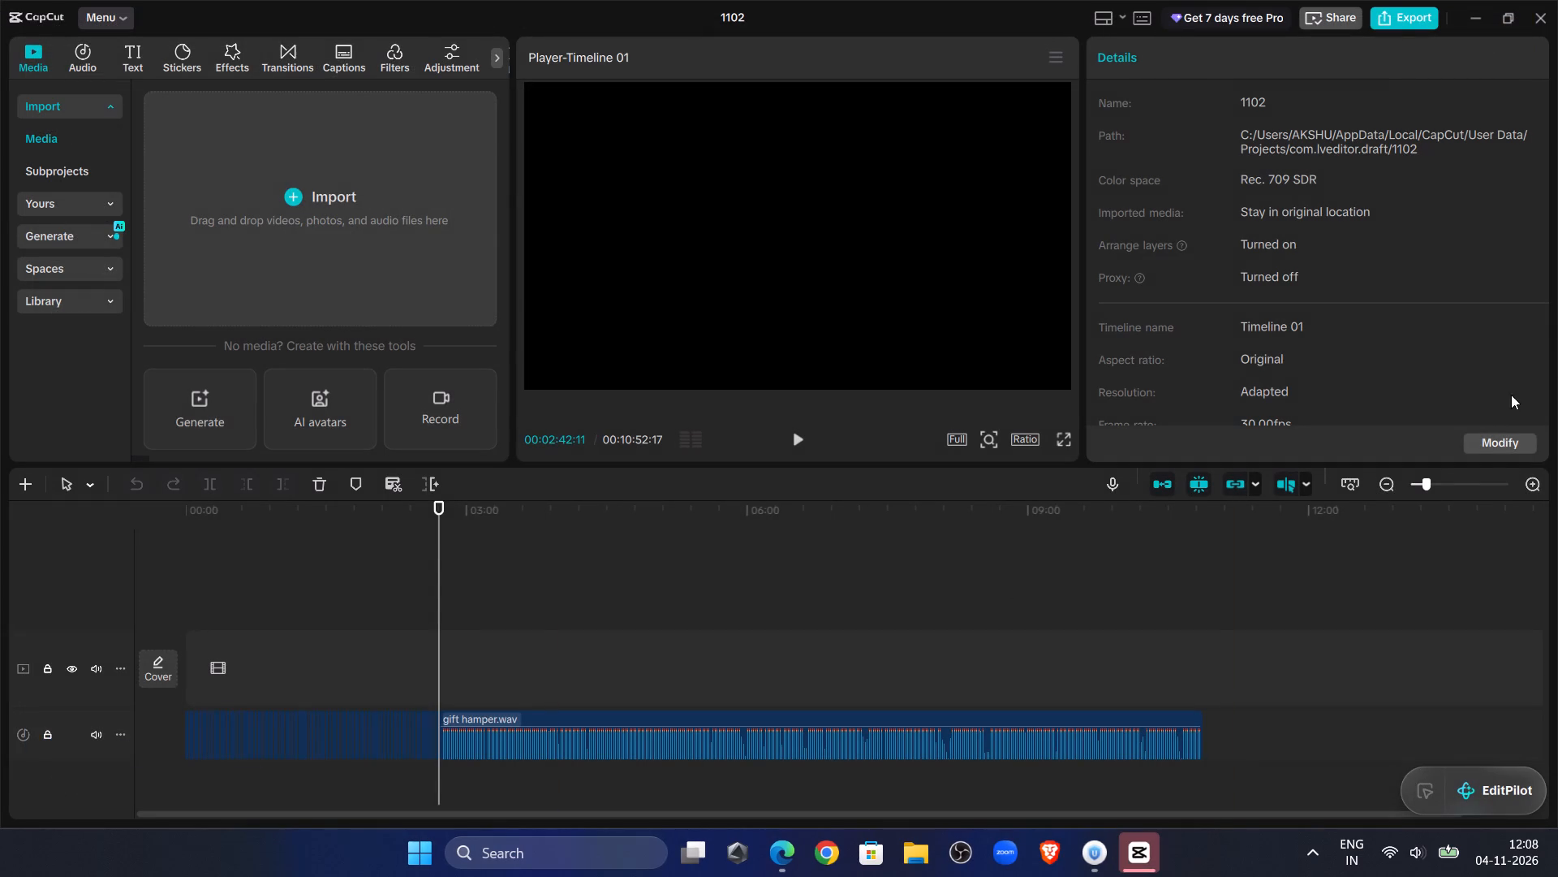
Listen to gift hamper.wav from about 02:42 and split the last audio clip at about 02:43:20.
click(1450, 480)
click(1458, 482)
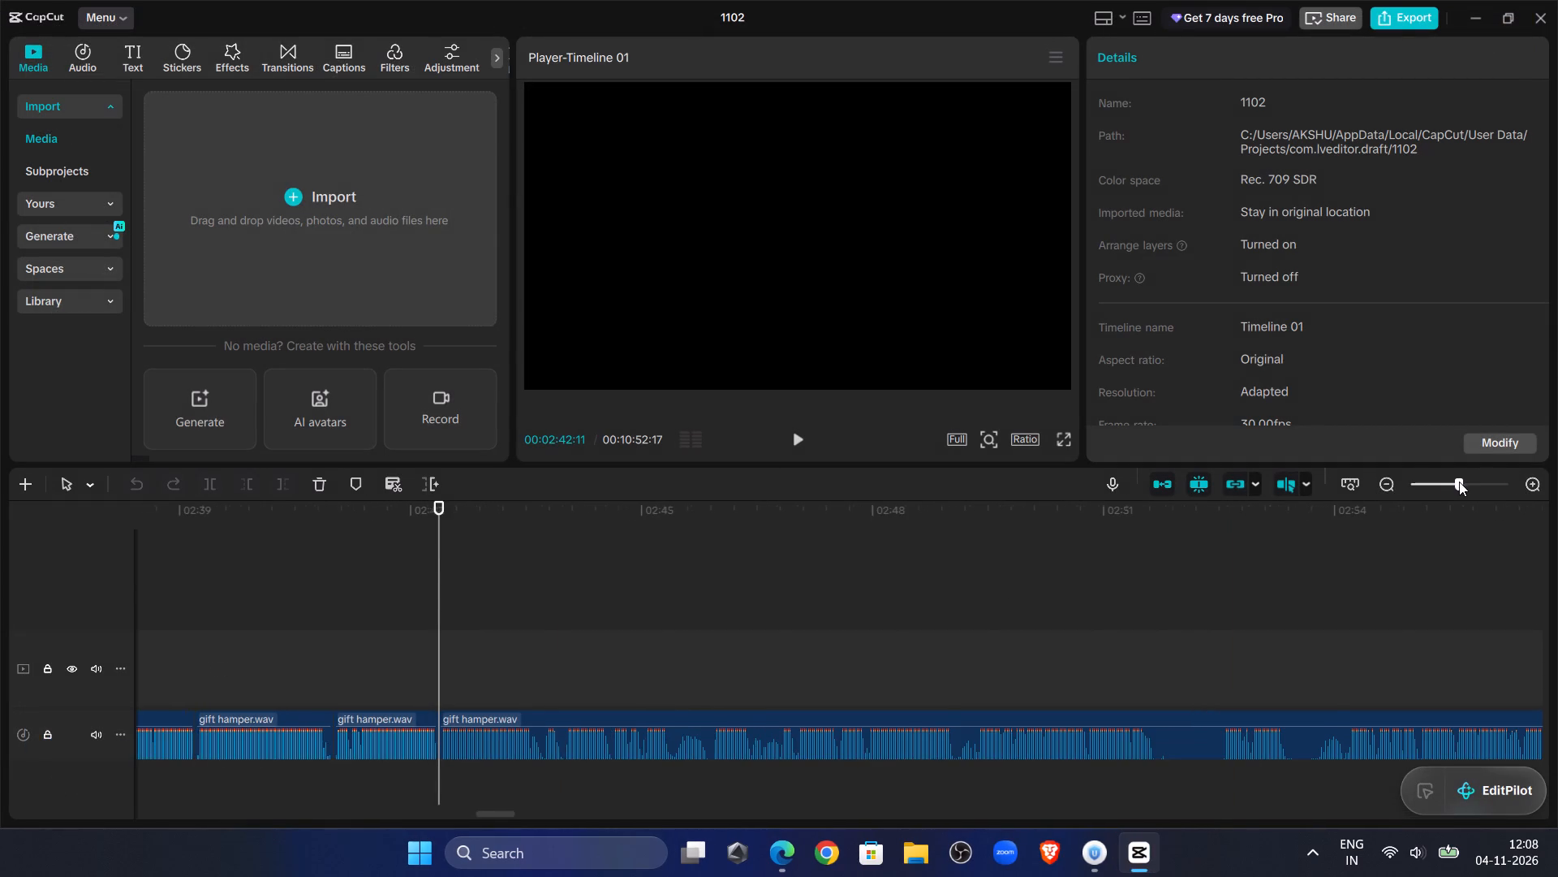
click(307, 582)
click(790, 441)
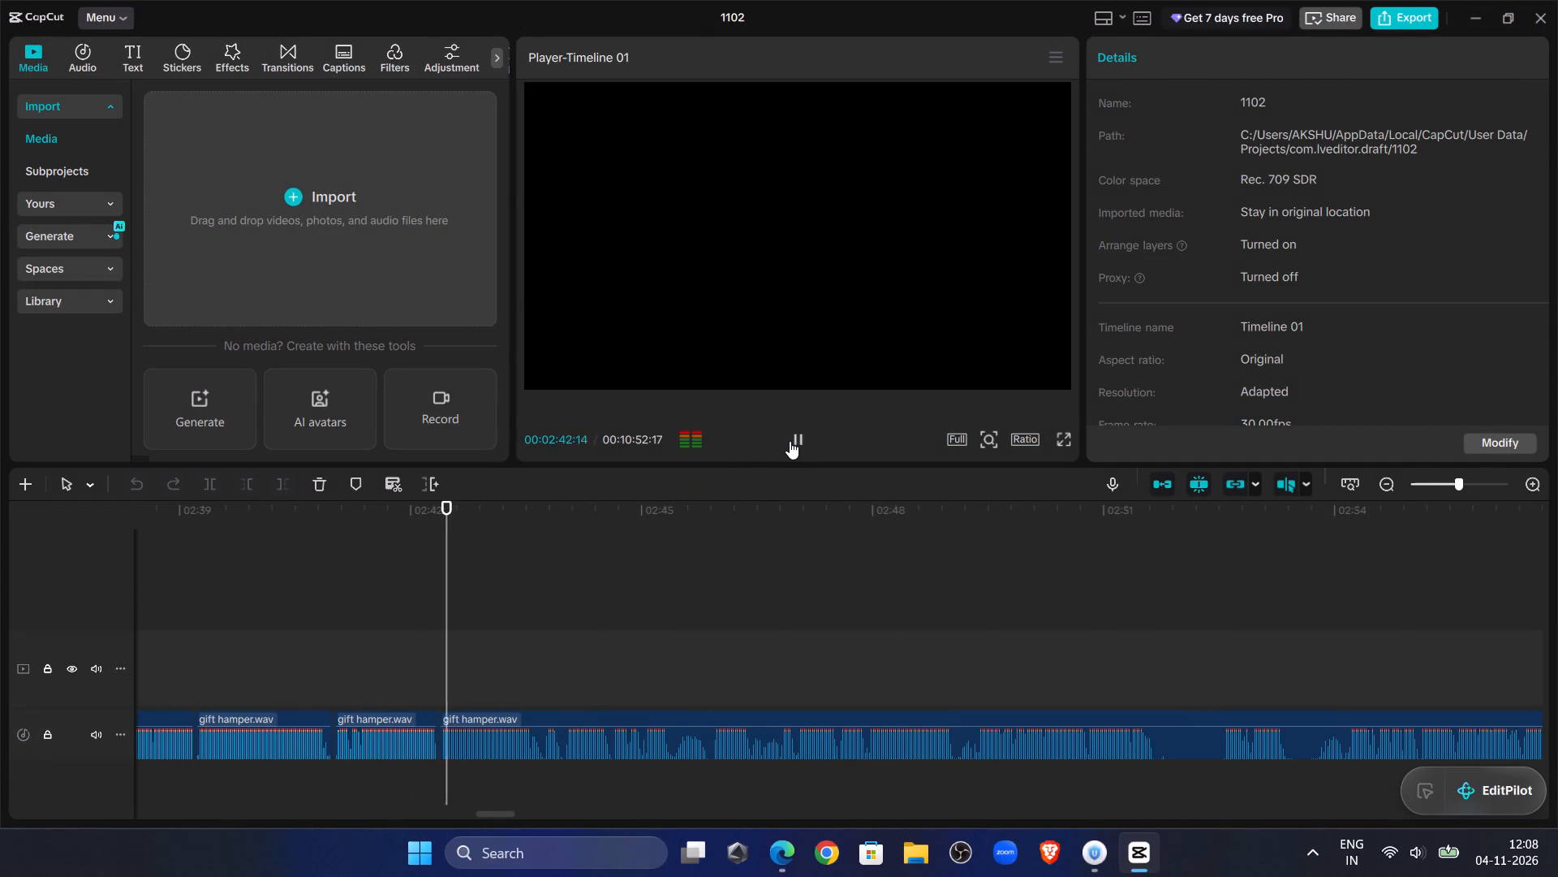
click(503, 613)
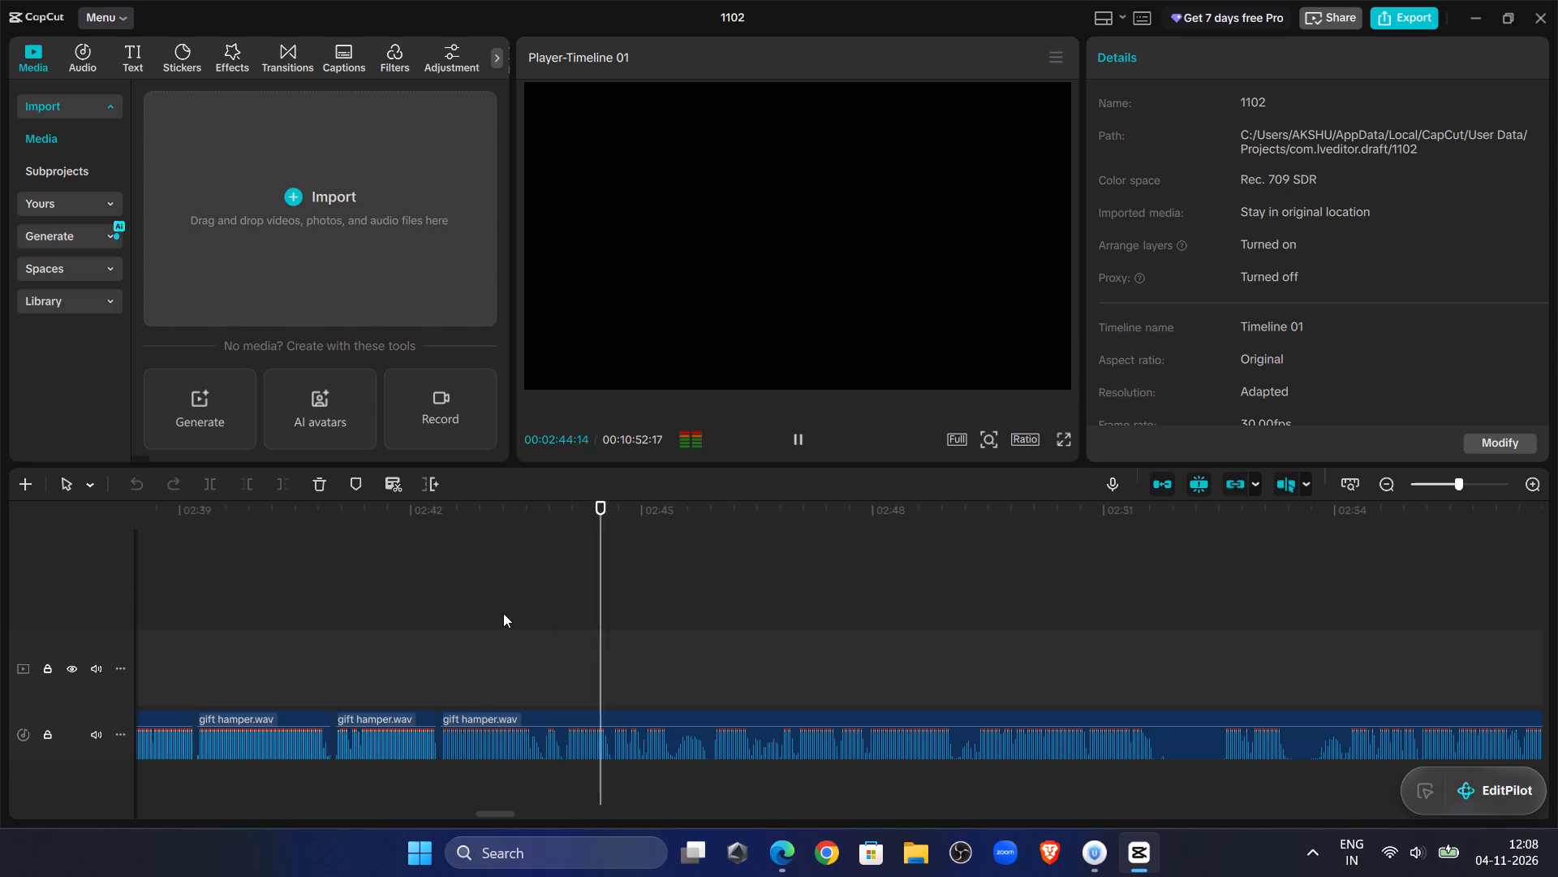
click(788, 439)
click(788, 439)
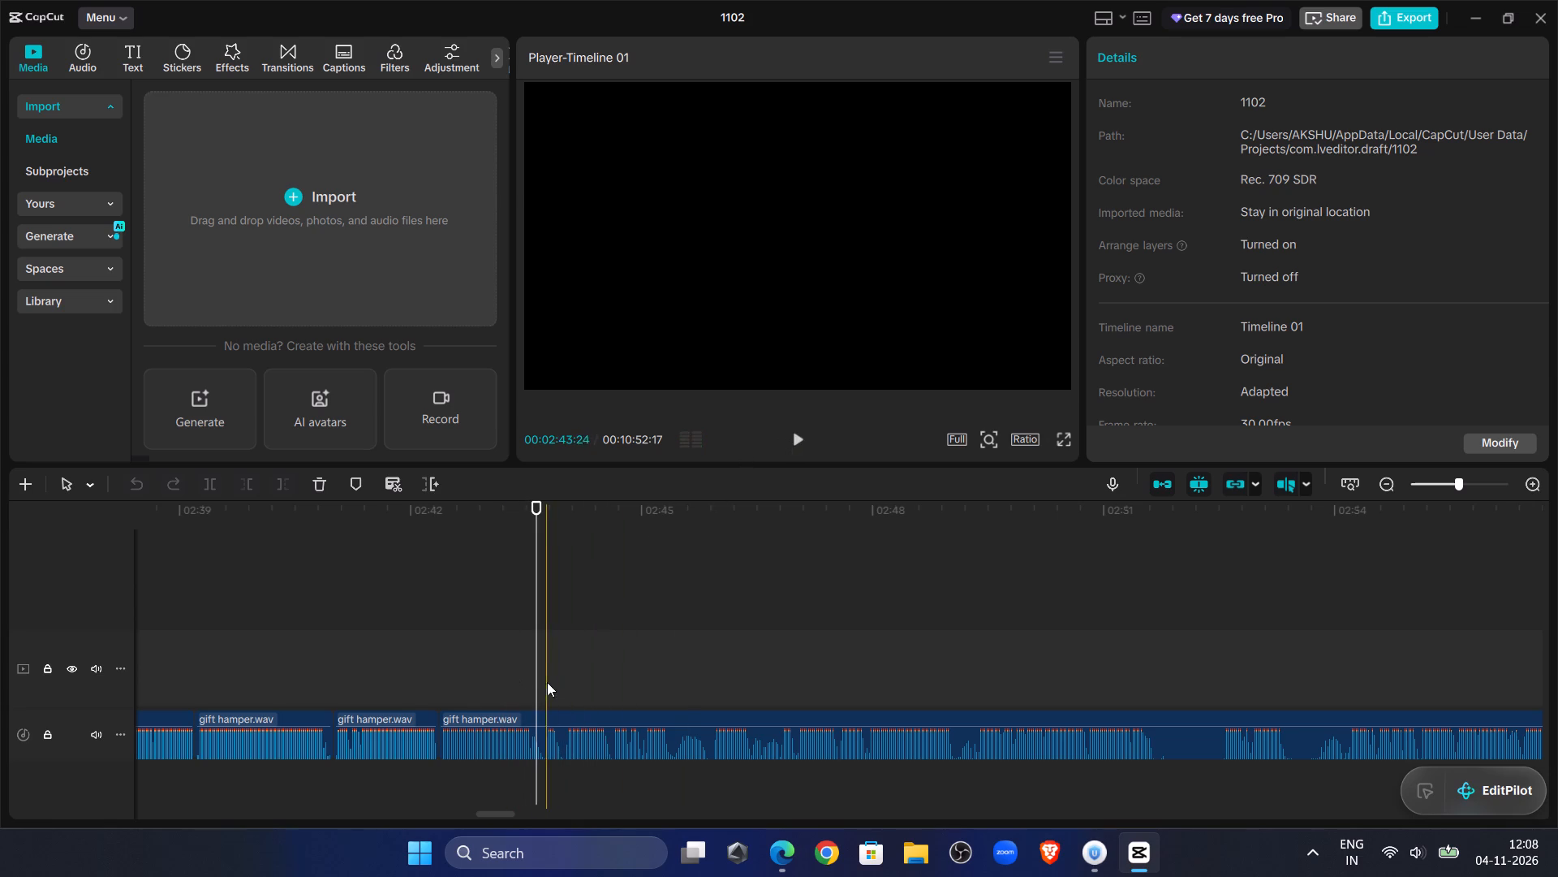
click(535, 676)
click(539, 719)
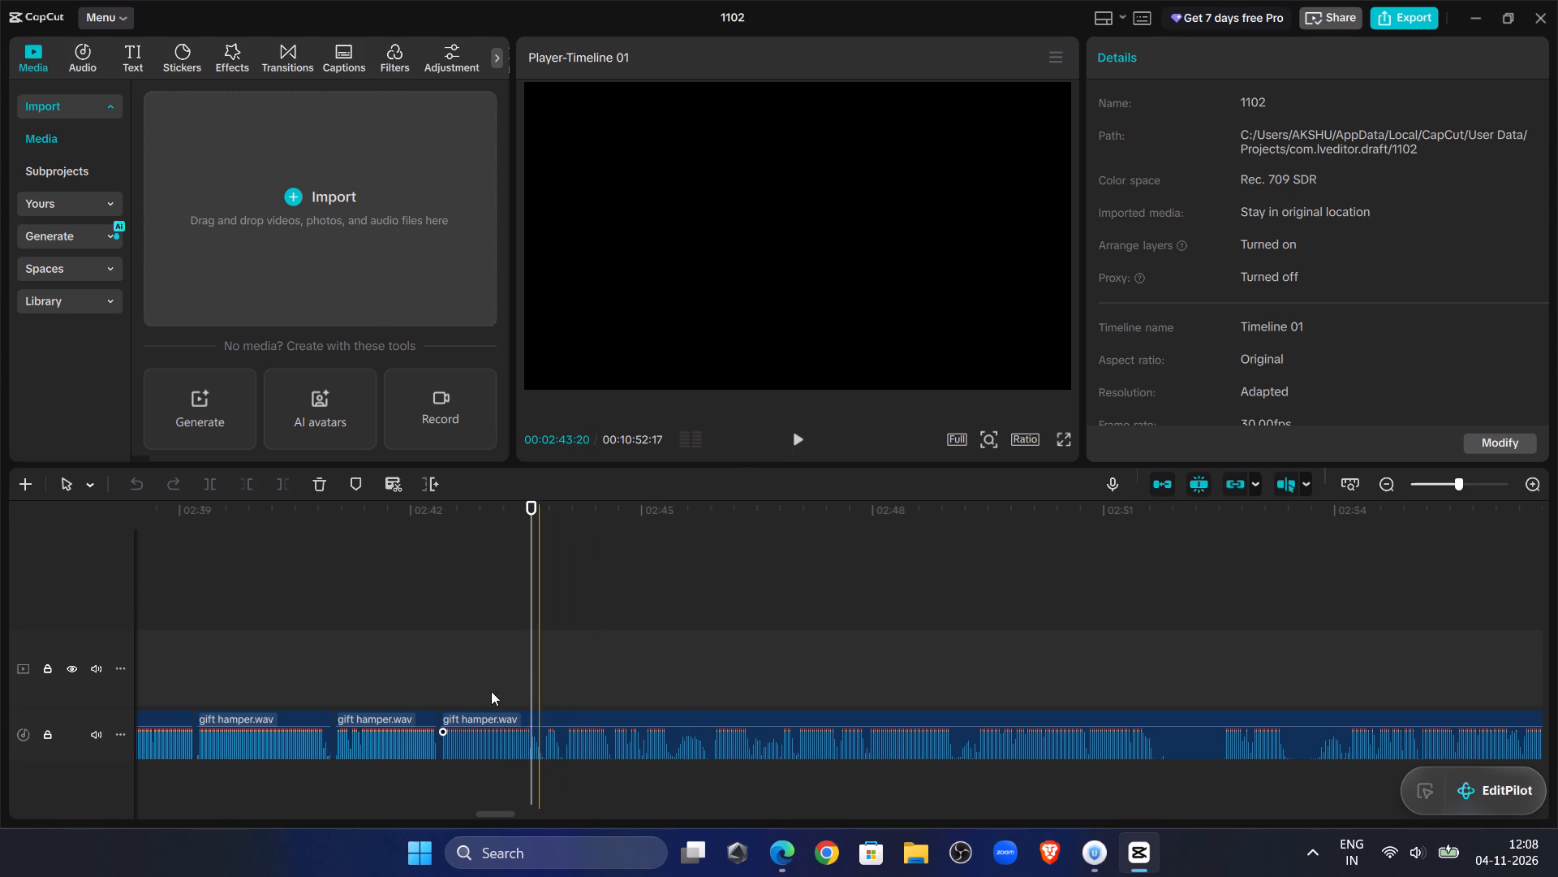
click(201, 484)
Trim the start of the last gift hamper.wav clip up to about 02:43:22 and close the gap before it.
double_click(785, 440)
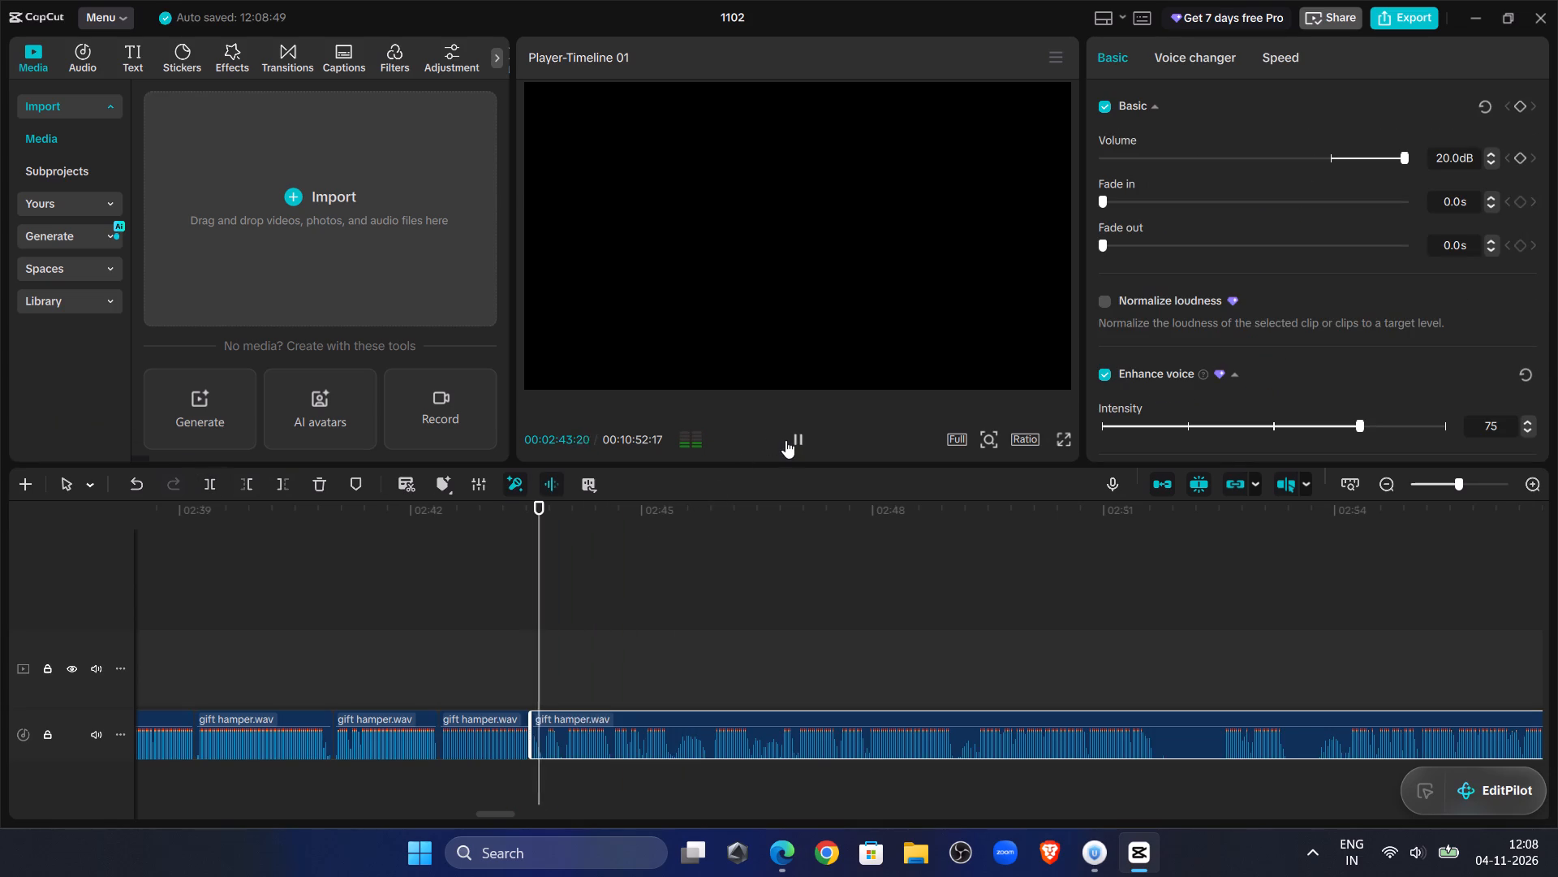
click(254, 489)
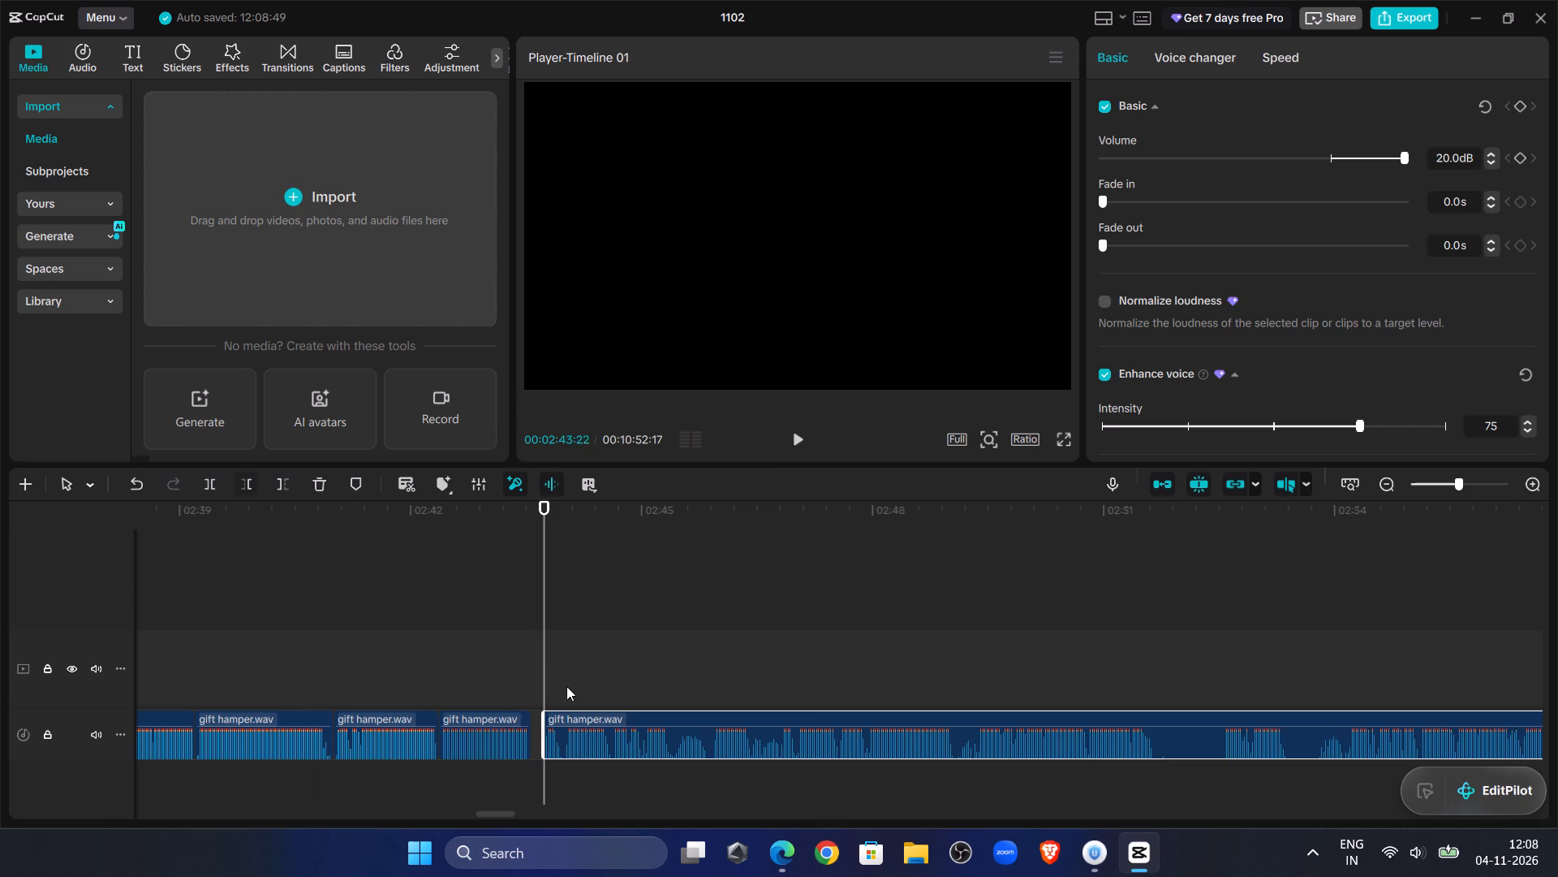
drag(583, 716, 571, 719)
Play the voice-over from about 02:43:05 and split the last gift hamper.wav clip at about 02:45:08.
click(501, 589)
click(811, 437)
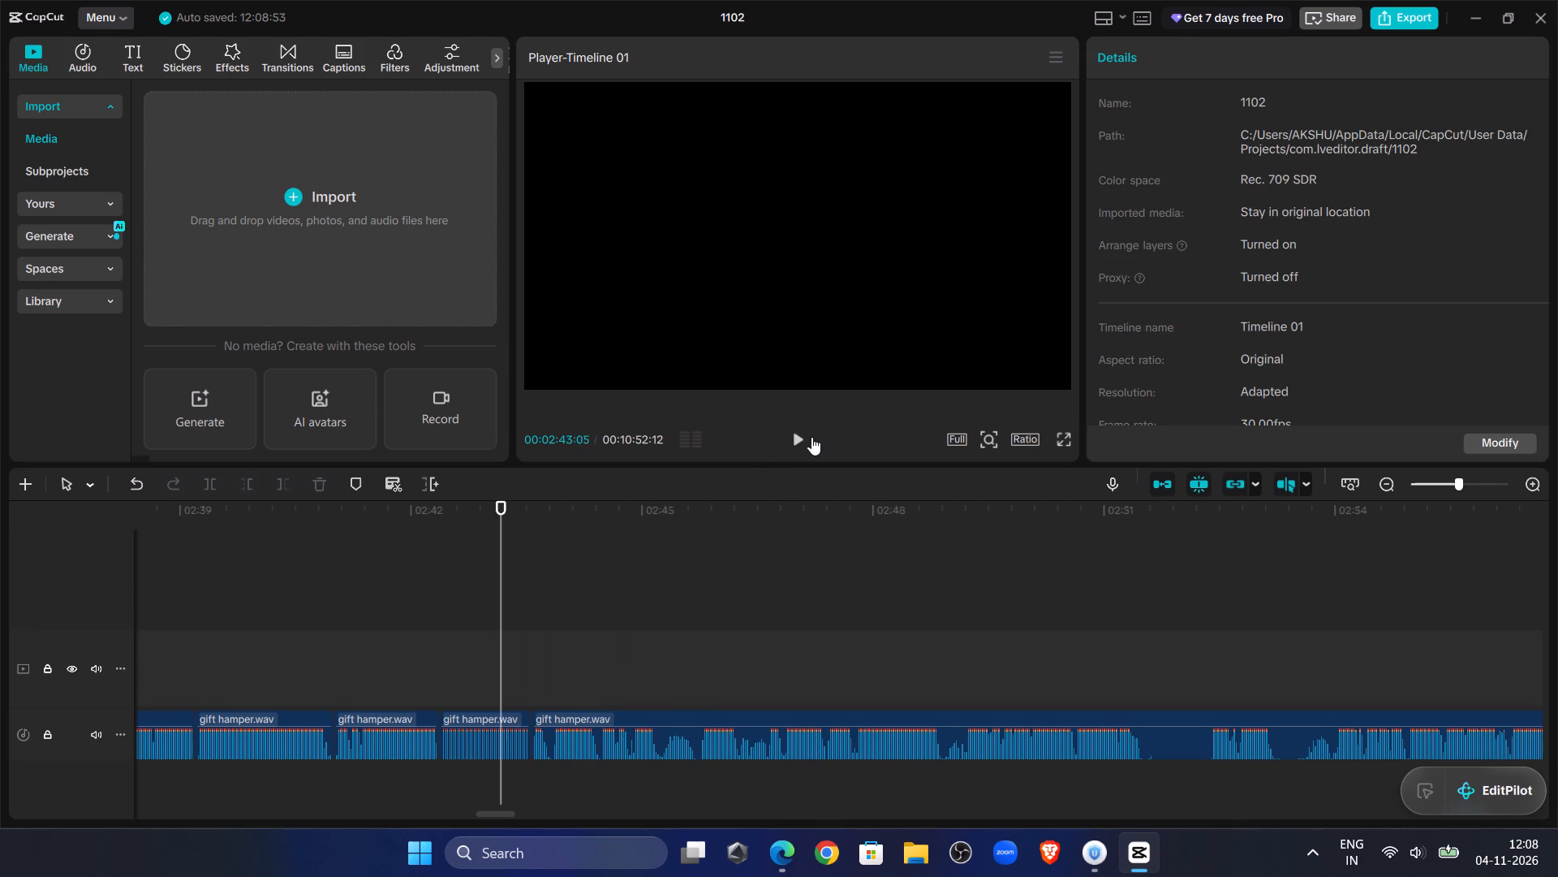
click(811, 435)
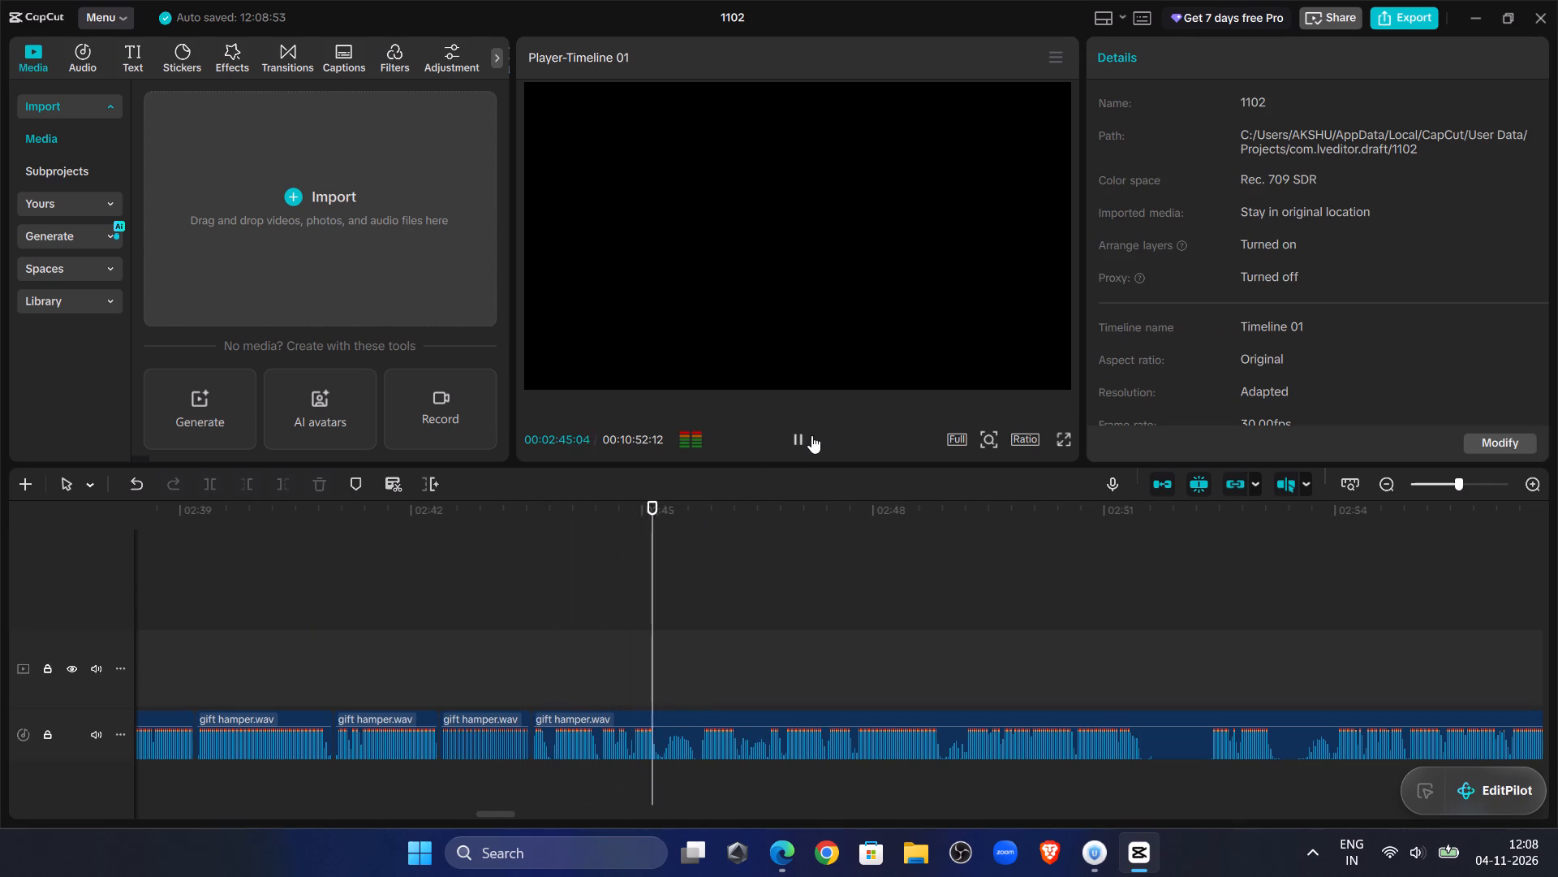
click(655, 737)
click(218, 476)
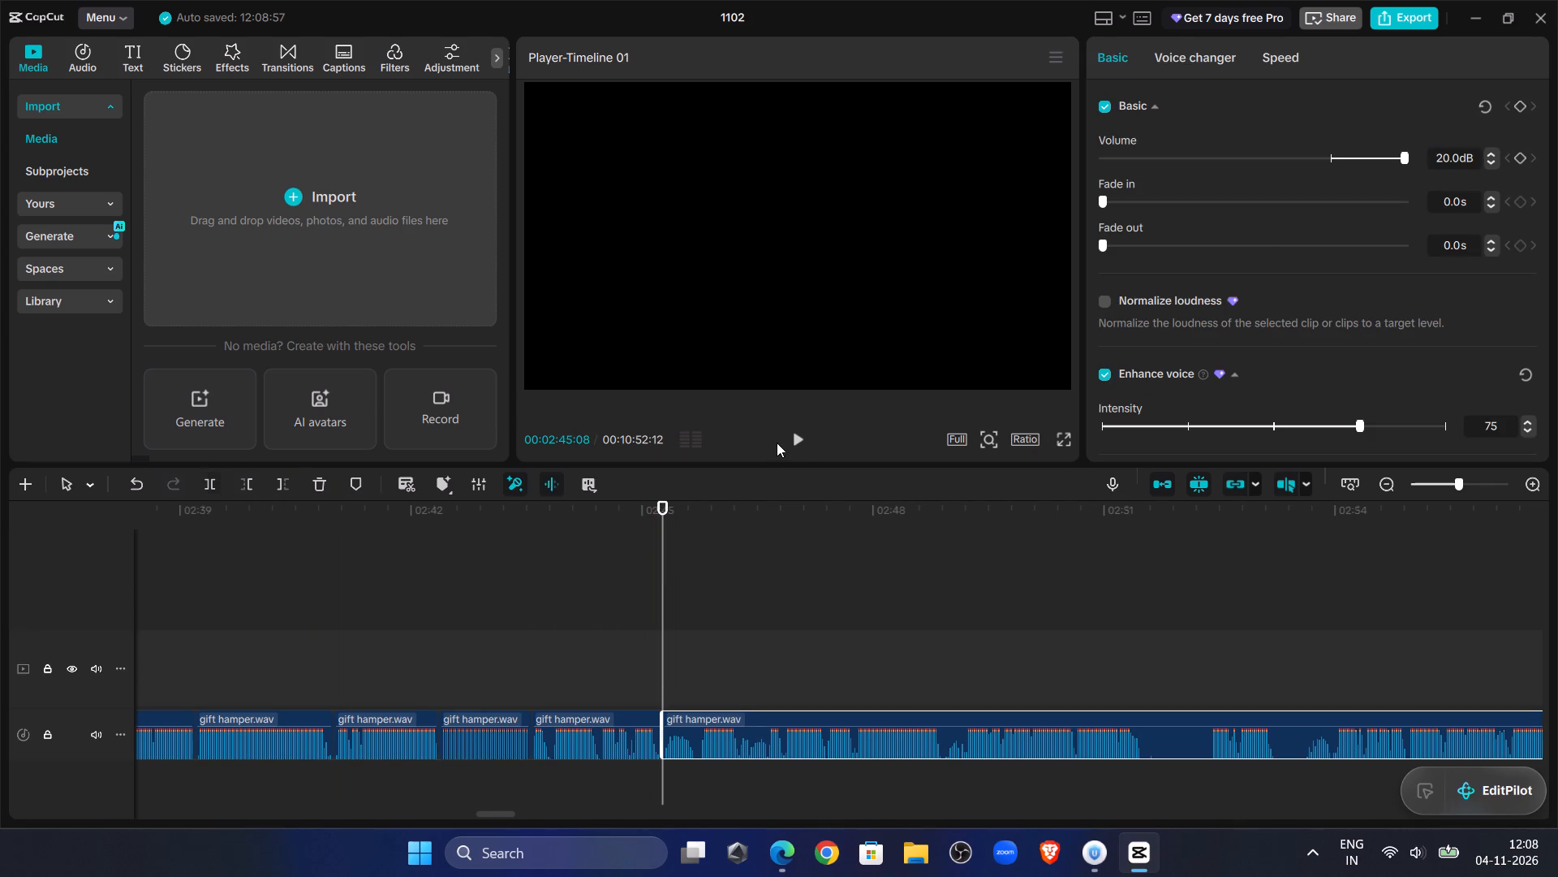
Trim the last clip's start up to about 02:45:22 and join it to the preceding clip on the same audio track.
click(777, 443)
click(791, 439)
click(711, 607)
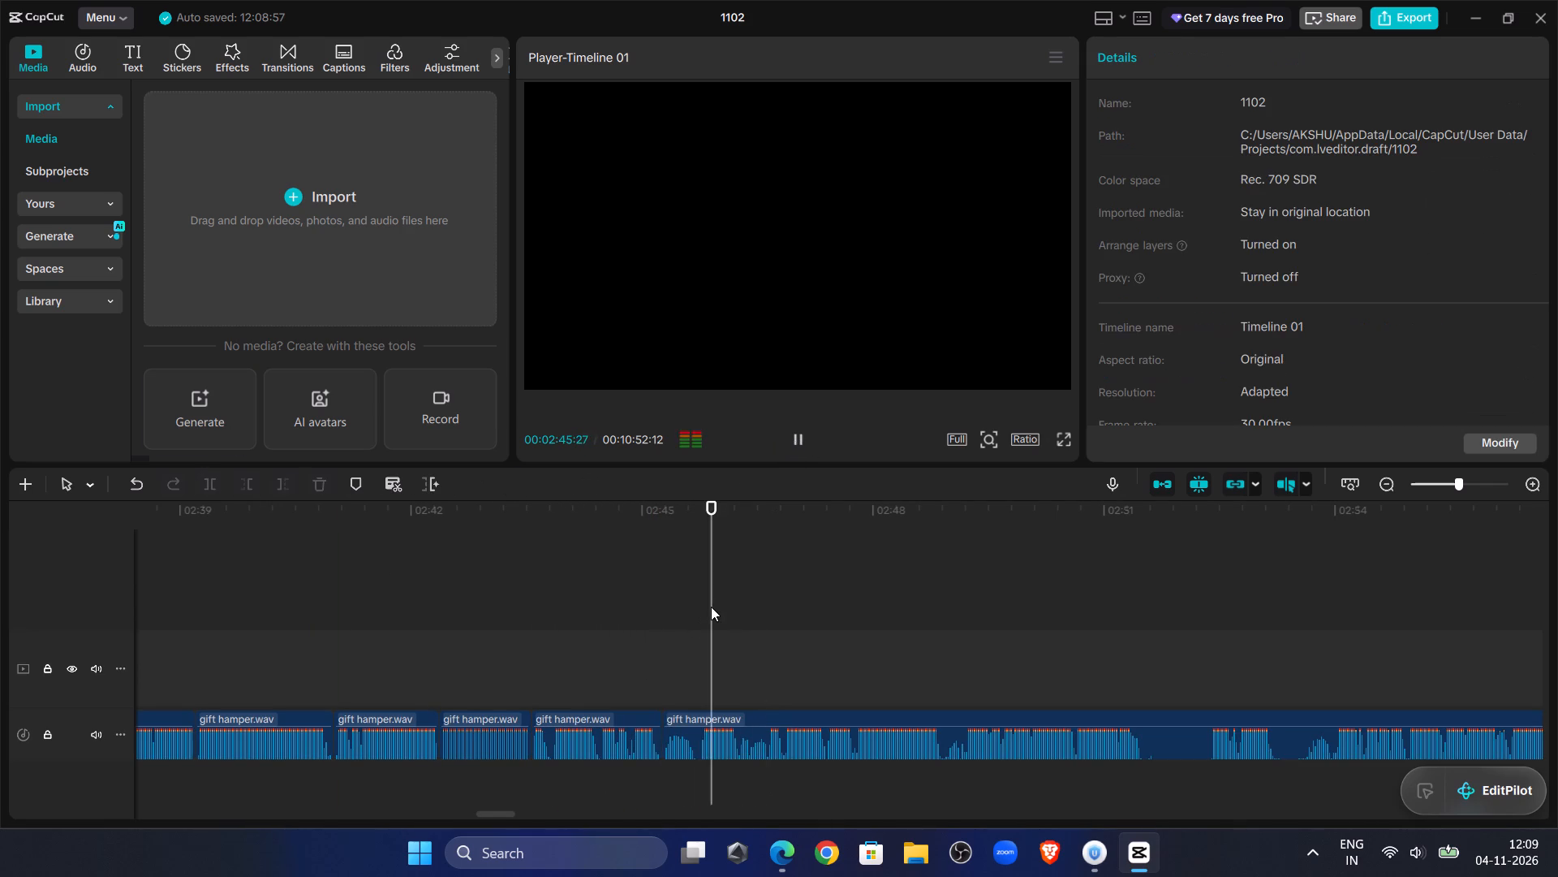
drag(711, 607, 698, 608)
click(708, 722)
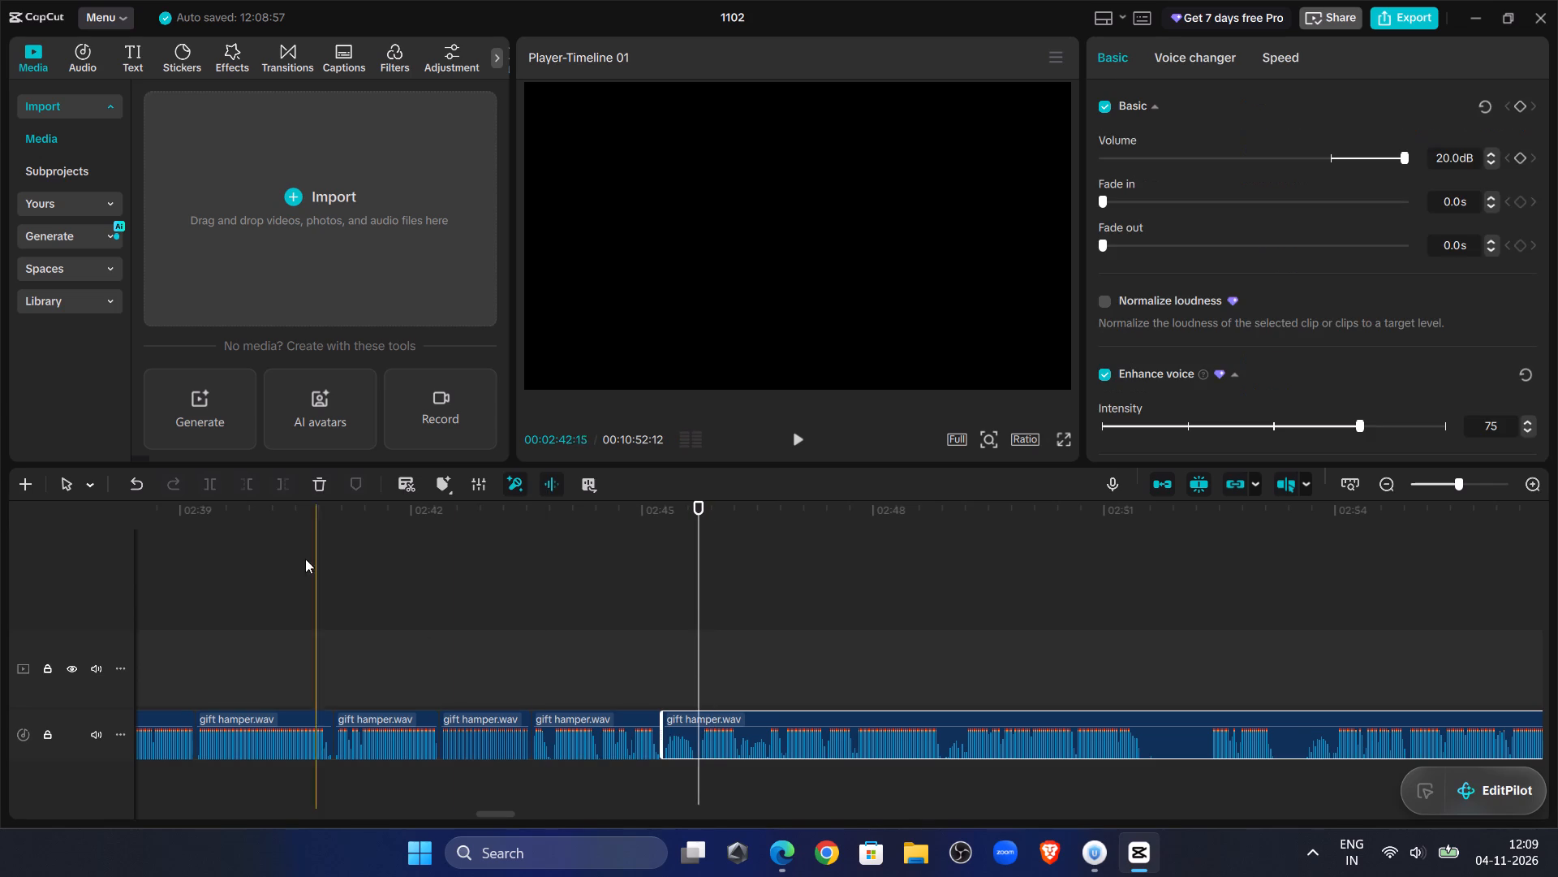
click(256, 492)
drag(713, 713, 700, 715)
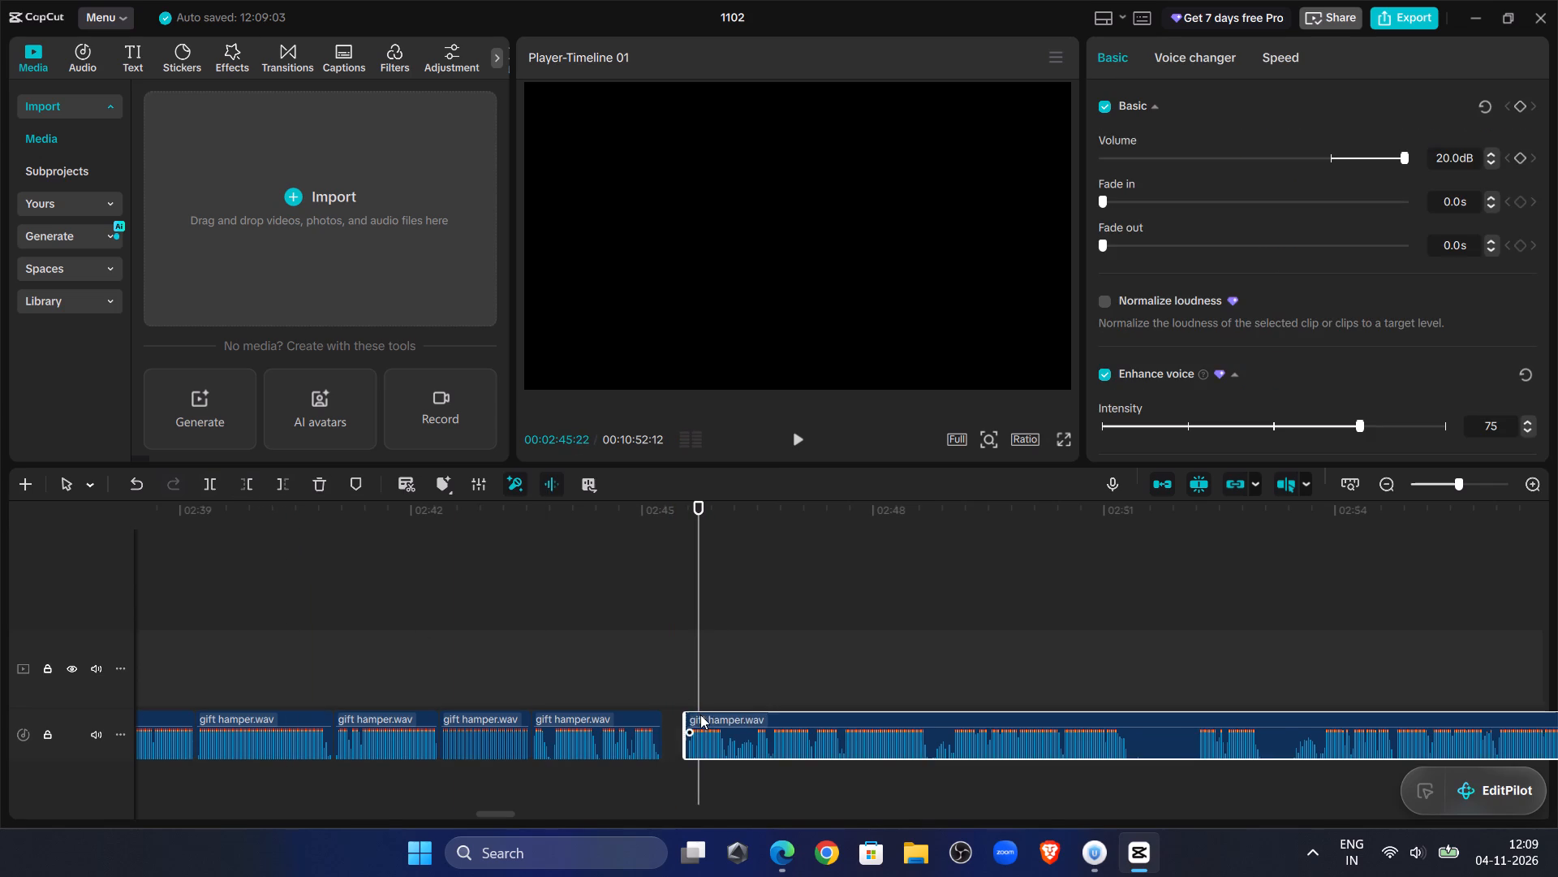
drag(700, 715, 678, 711)
click(609, 624)
click(701, 667)
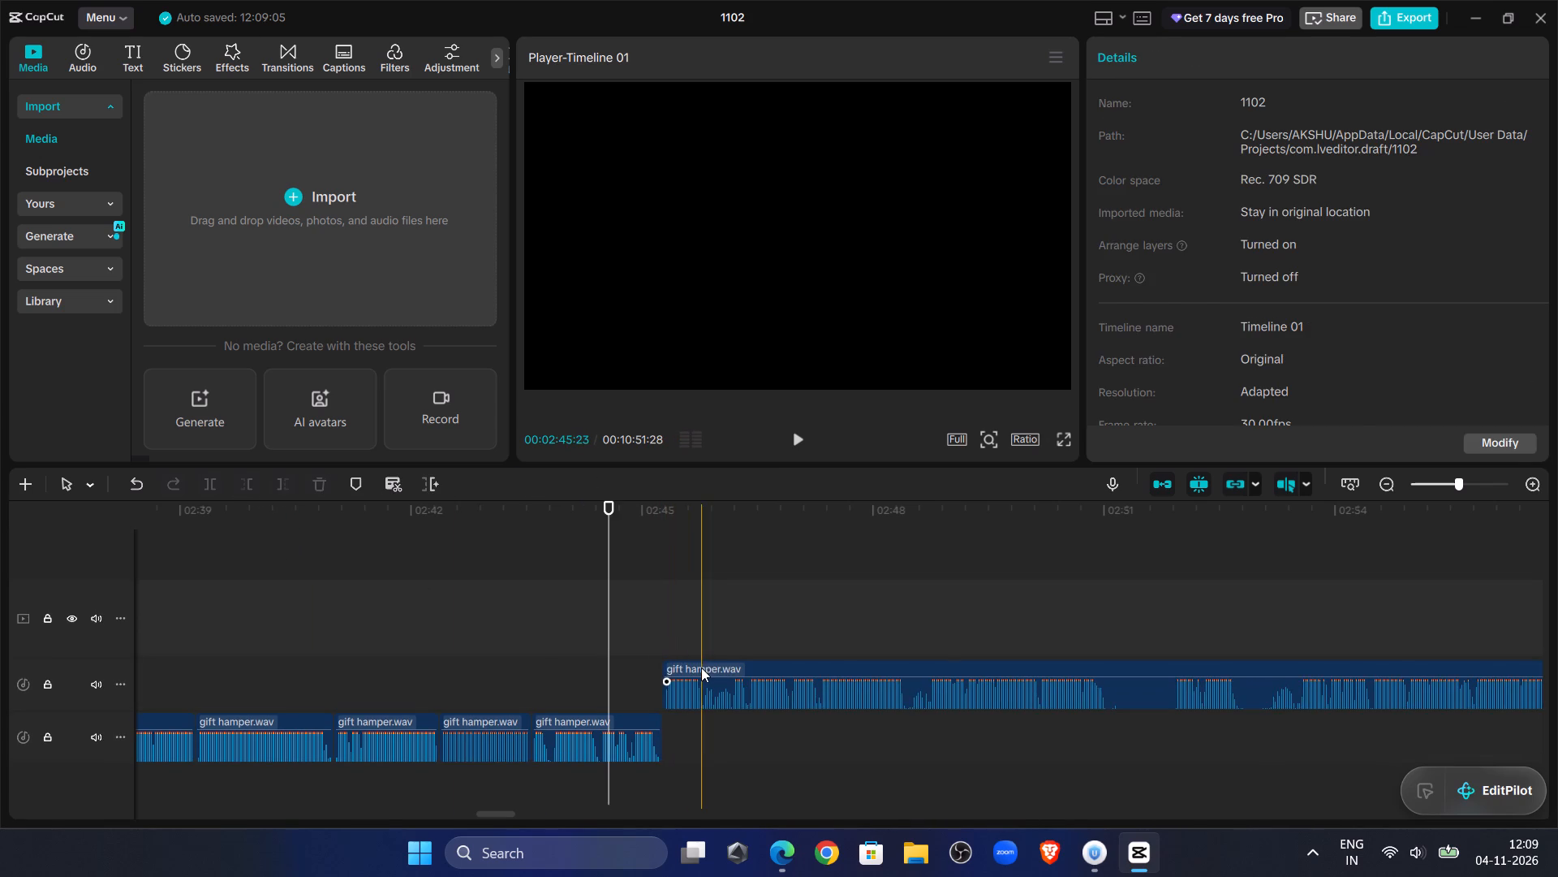
drag(701, 667, 703, 740)
Play the voice-over from about 02:44:17 and split the last gift hamper.wav clip just before 02:46.
click(795, 460)
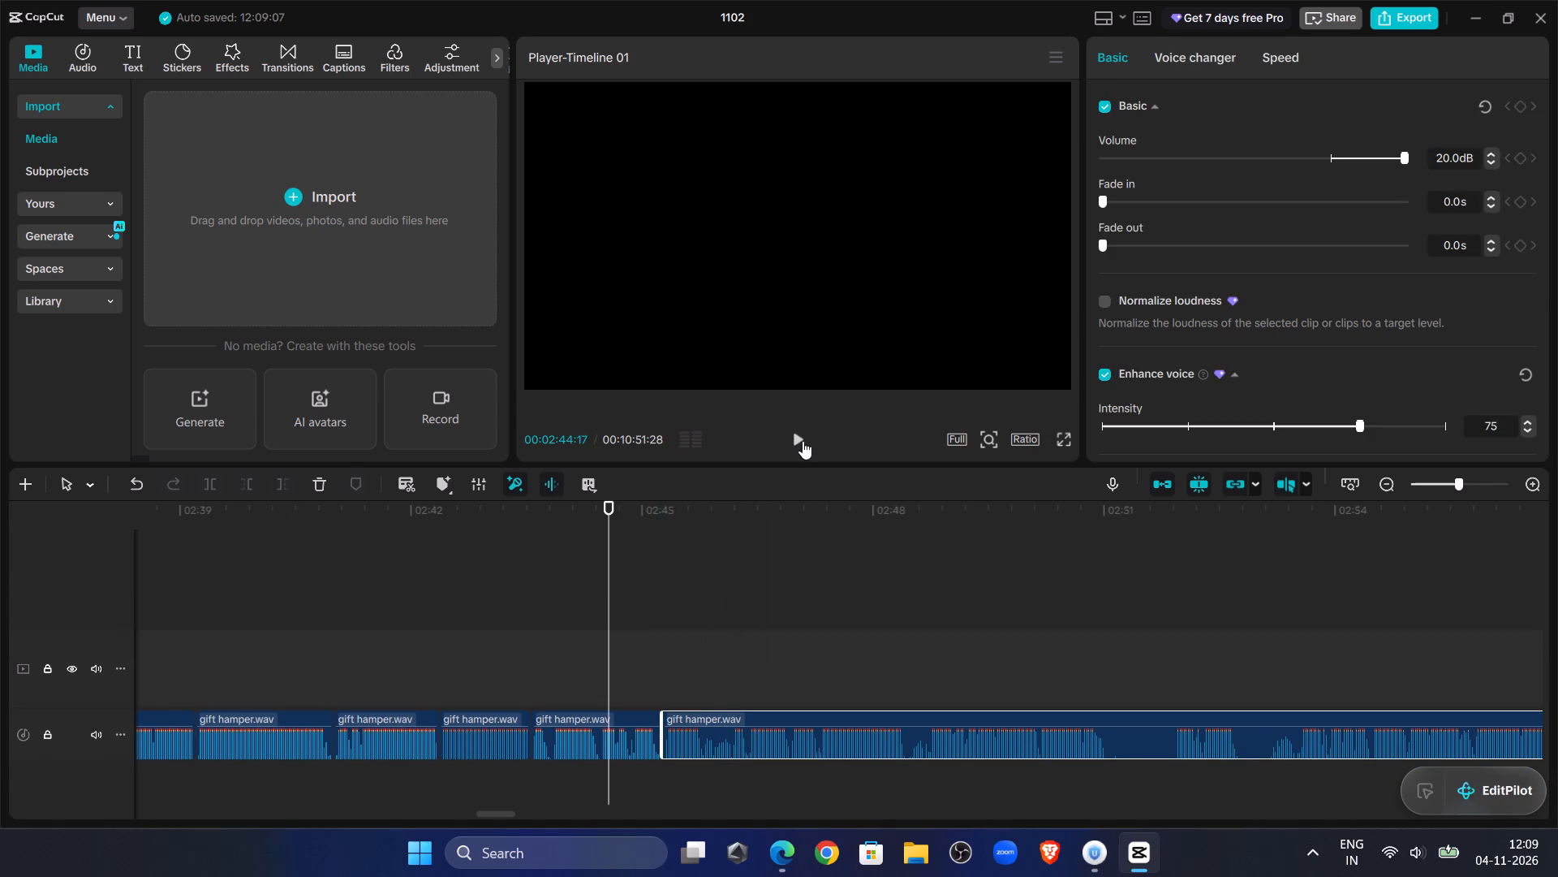
click(803, 441)
click(803, 441)
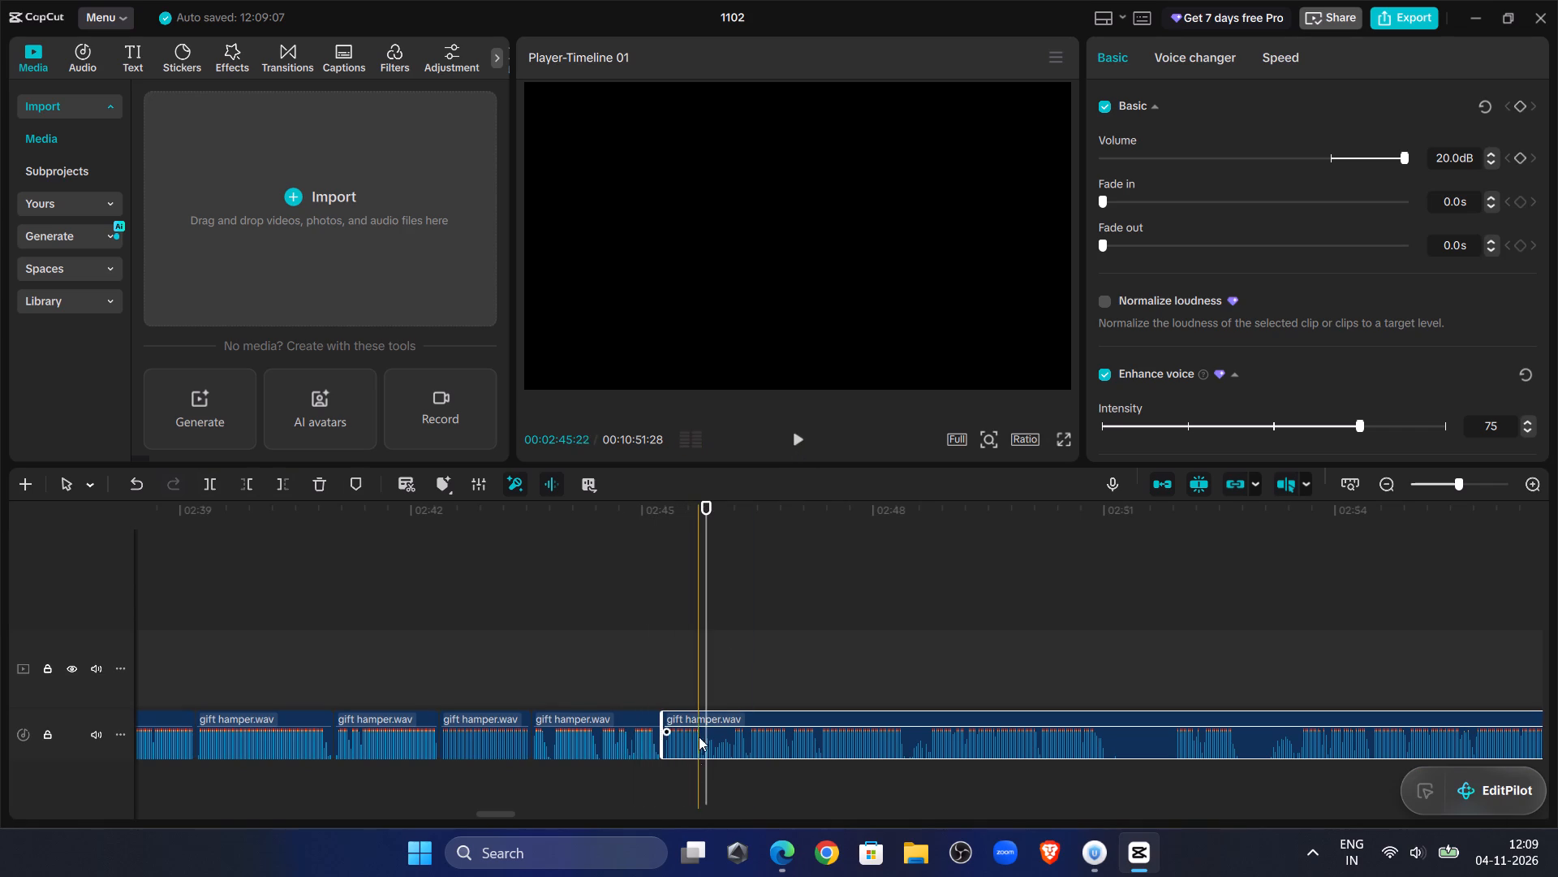
click(696, 728)
click(206, 483)
Listen ahead, trim the last gift hamper.wav clip's start to just after 02:46, and close the gap before it.
click(794, 434)
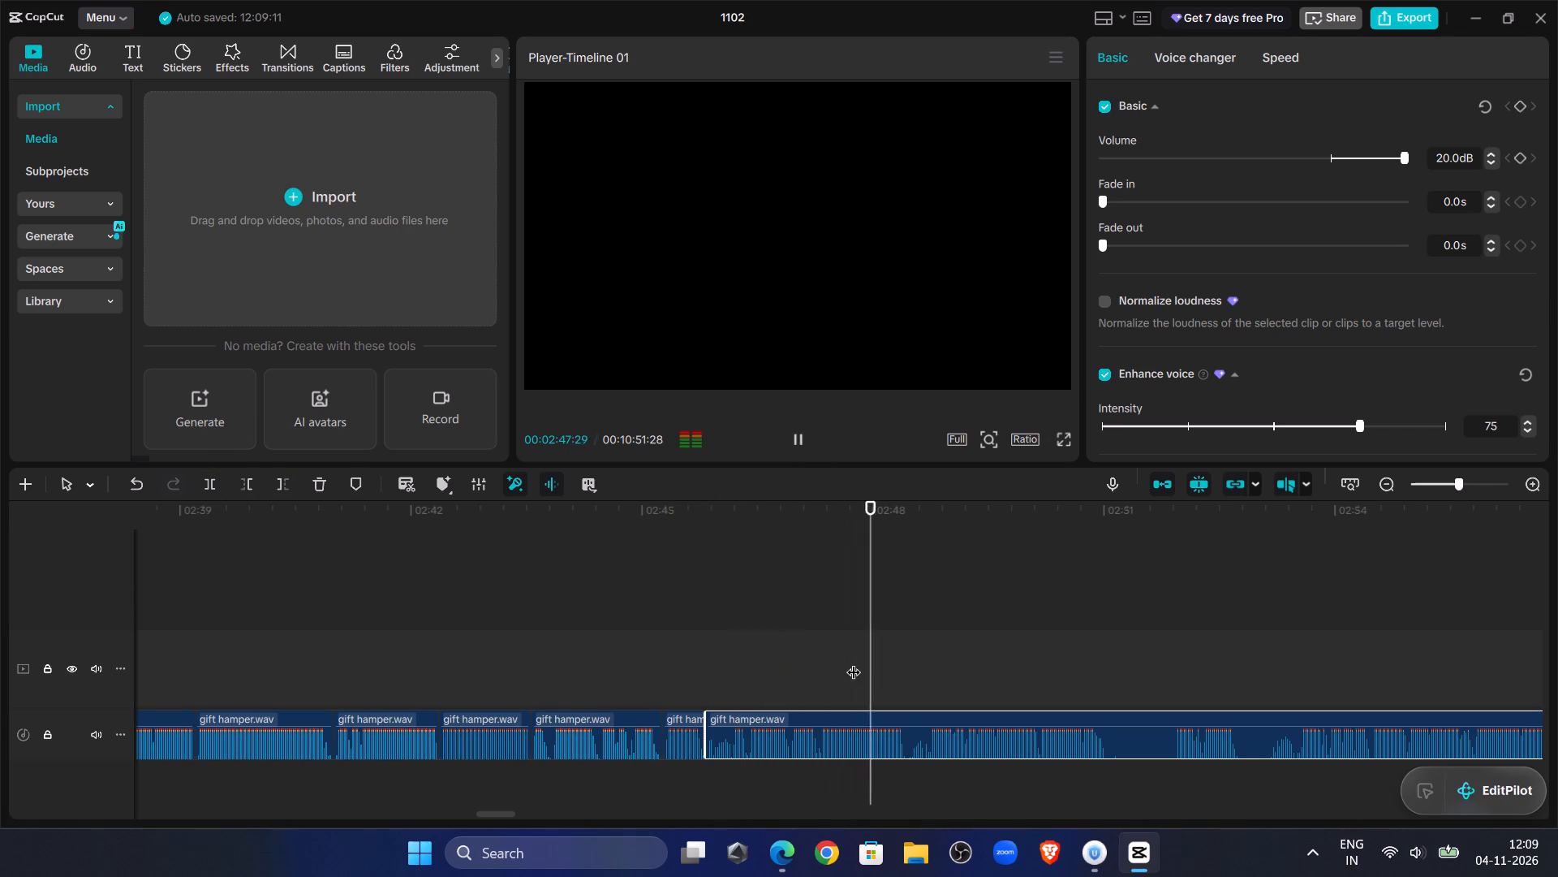
click(741, 654)
click(741, 654)
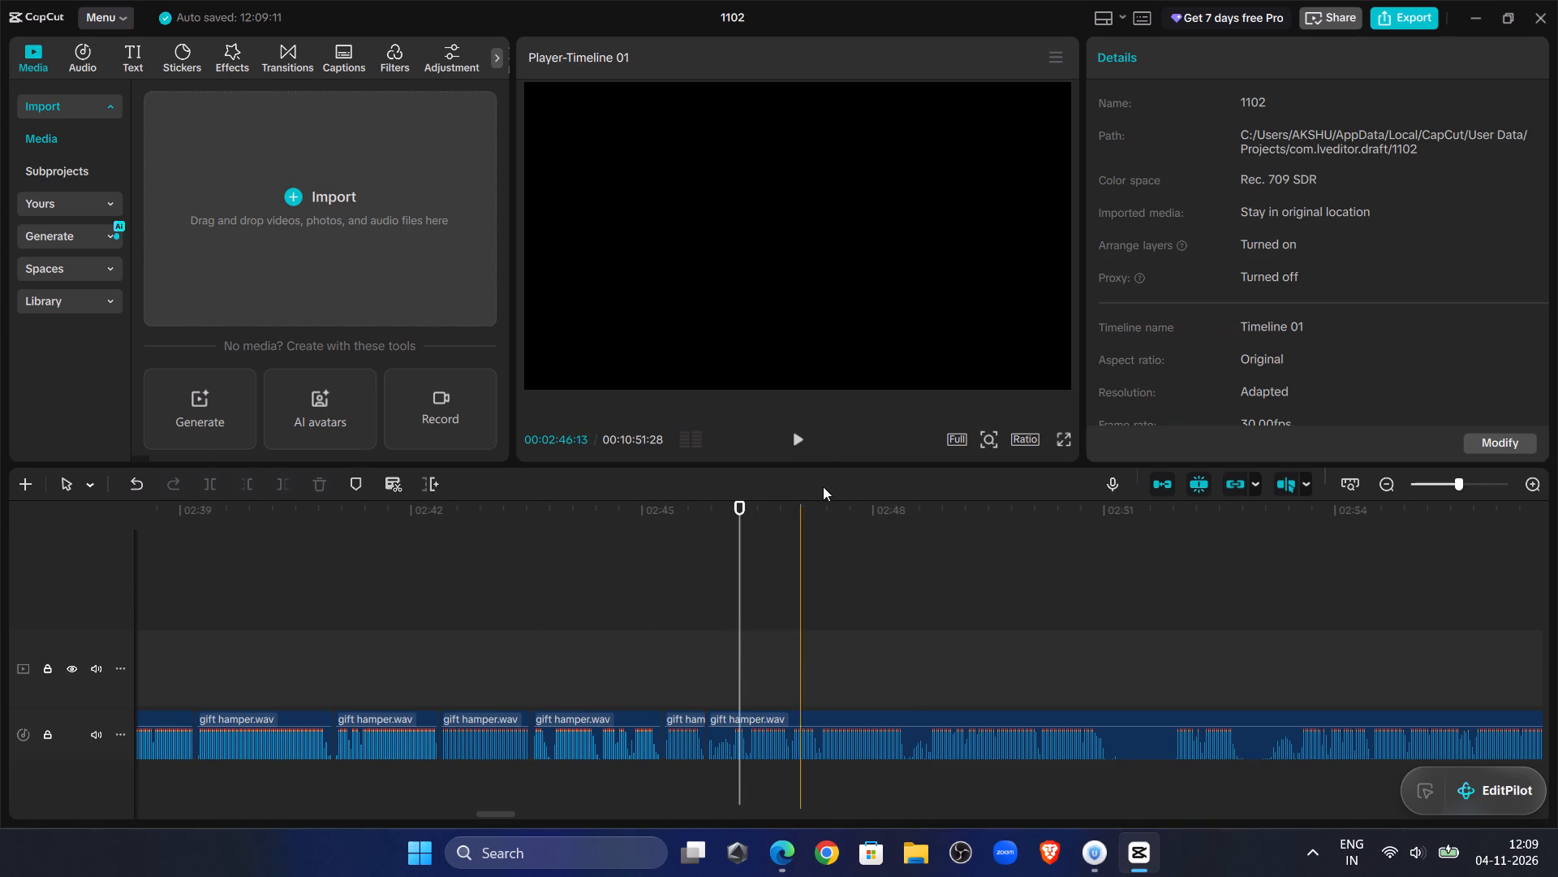
click(807, 434)
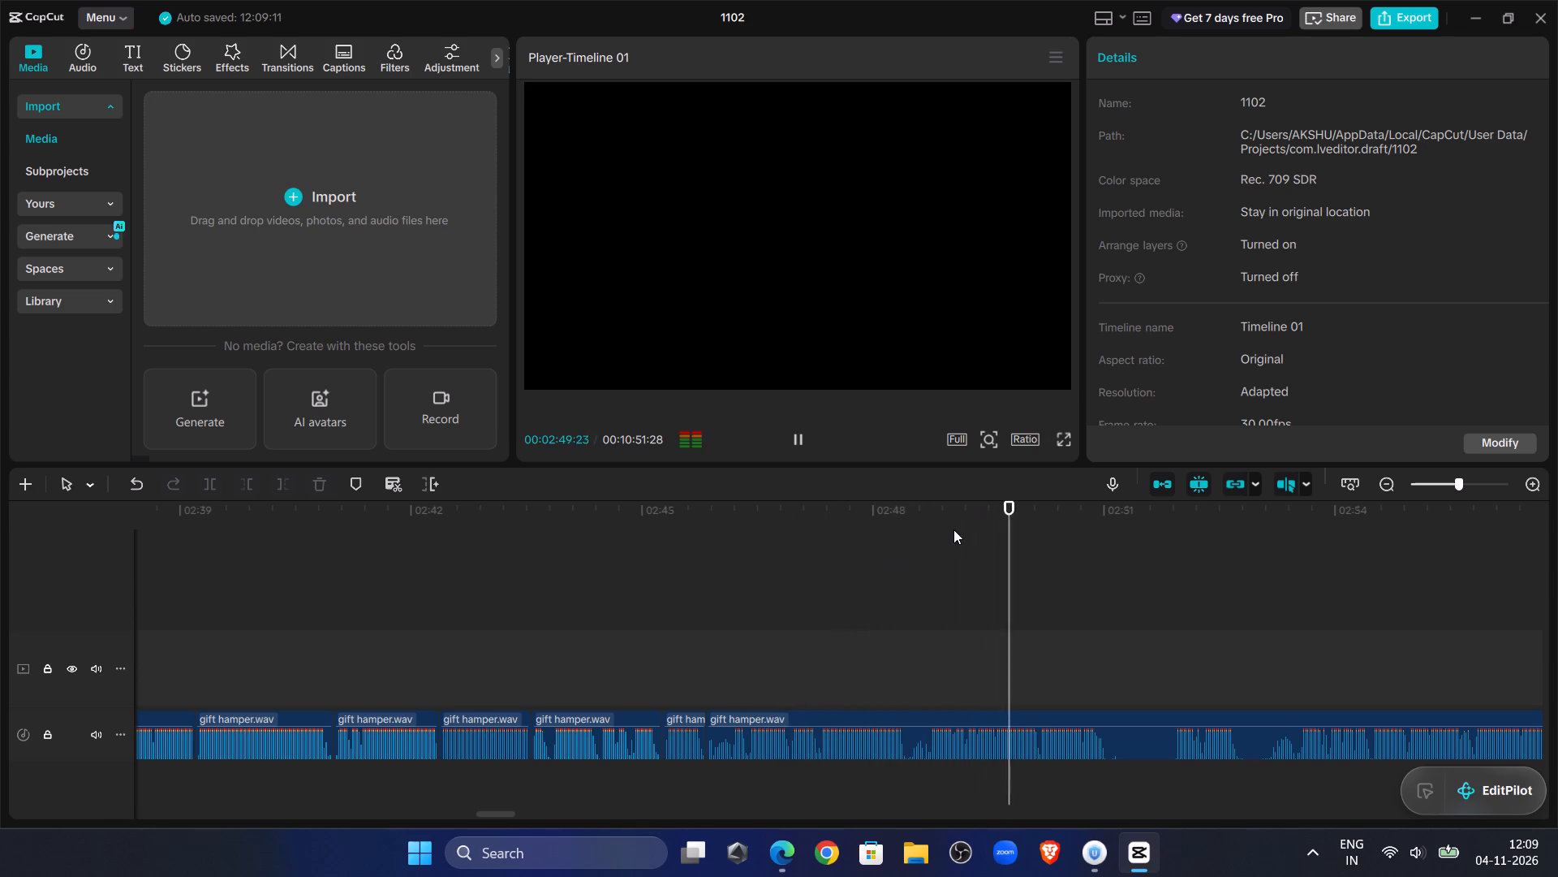
click(1177, 647)
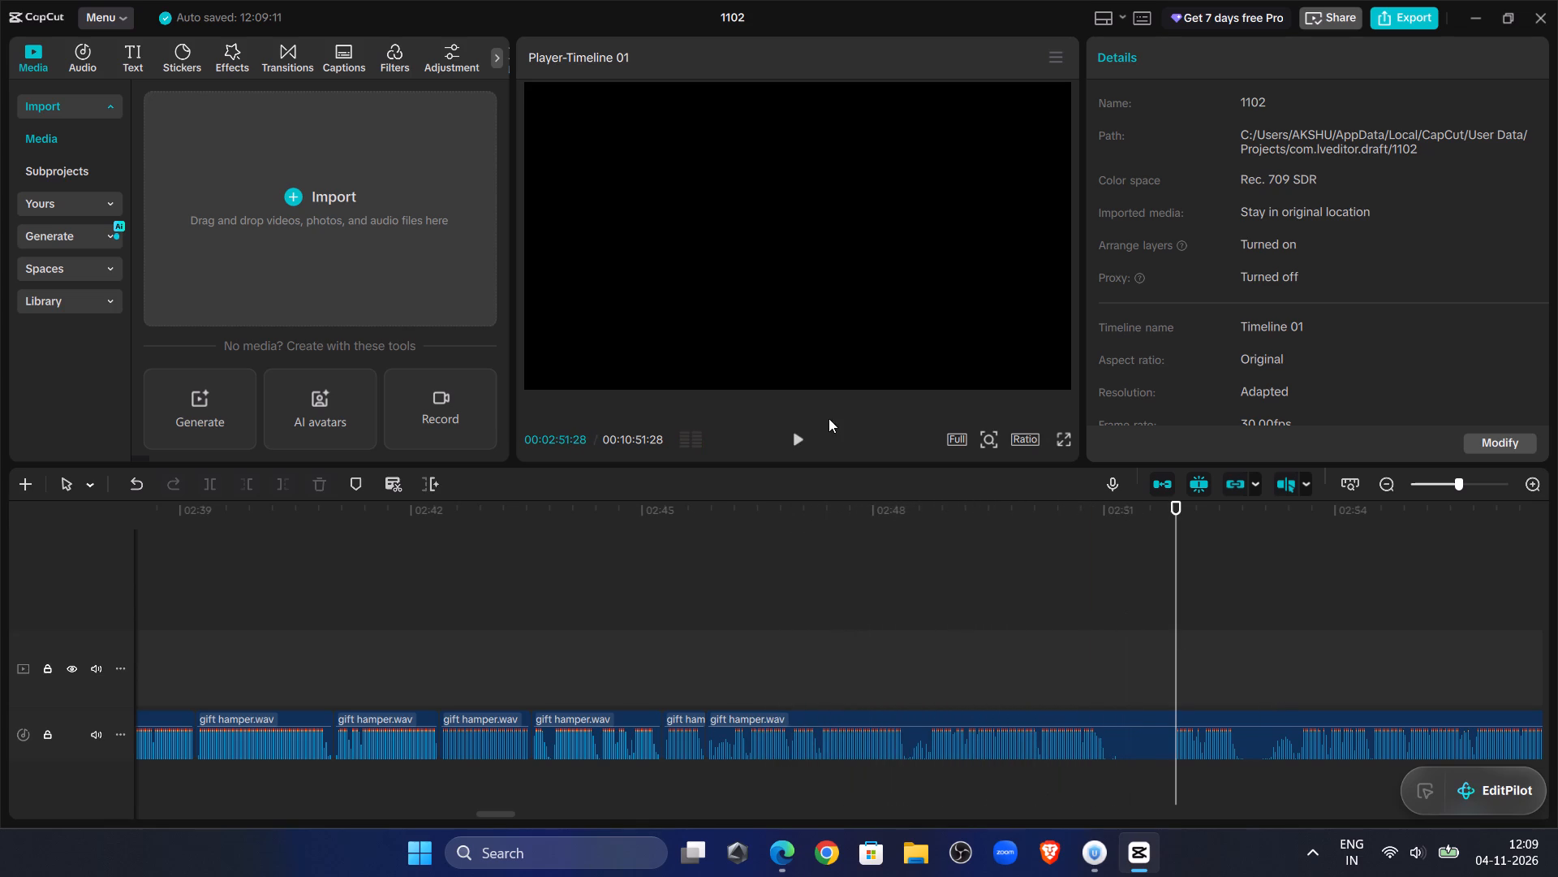
click(802, 434)
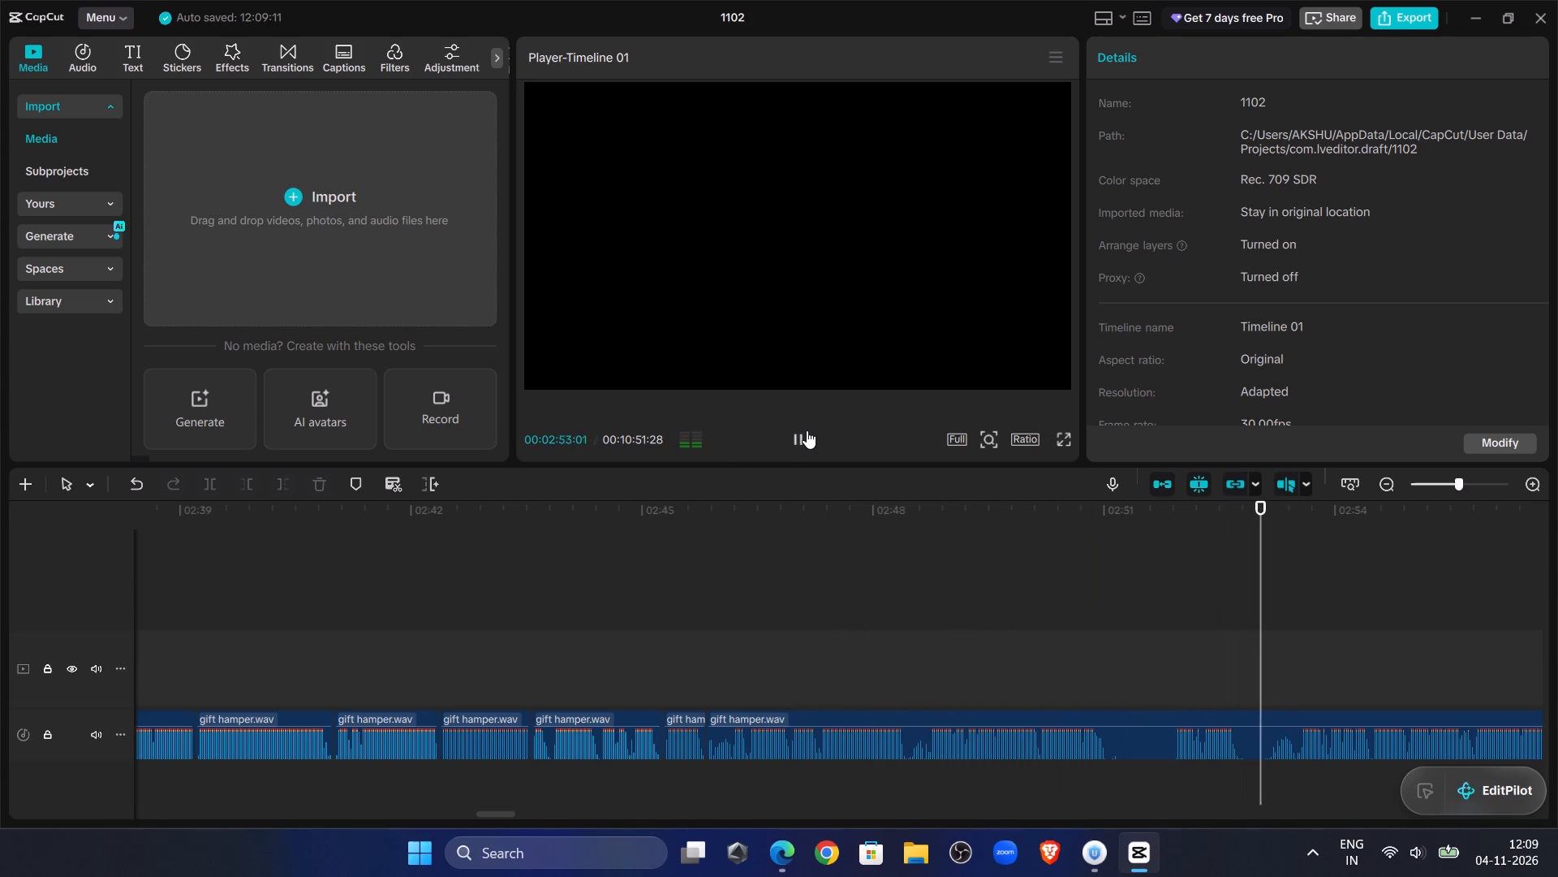
click(1274, 602)
drag(1274, 602, 781, 635)
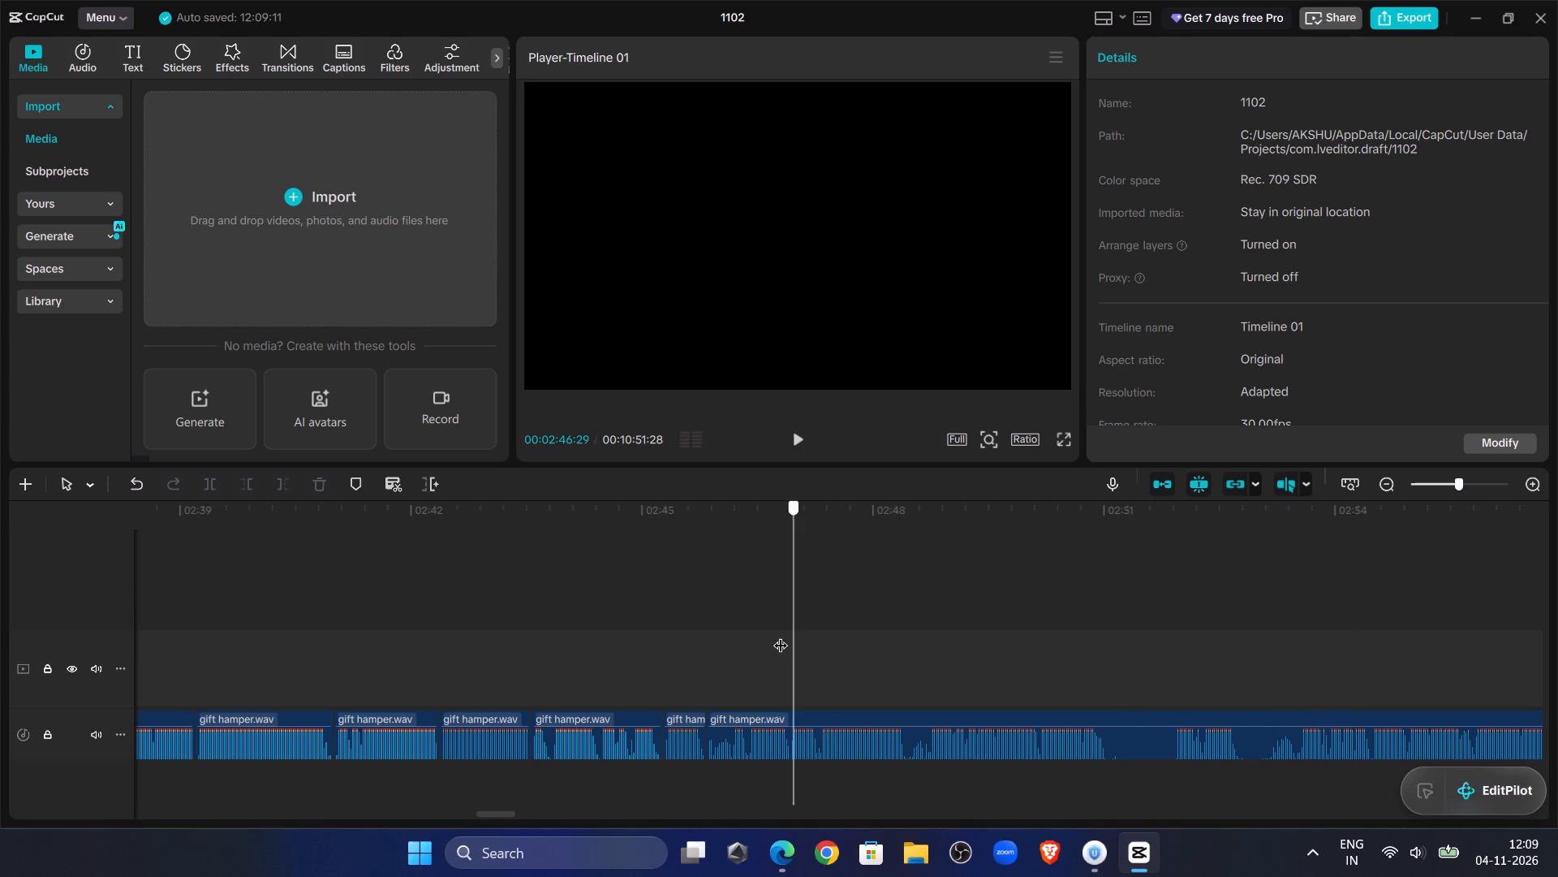
drag(781, 635, 732, 623)
double_click(799, 436)
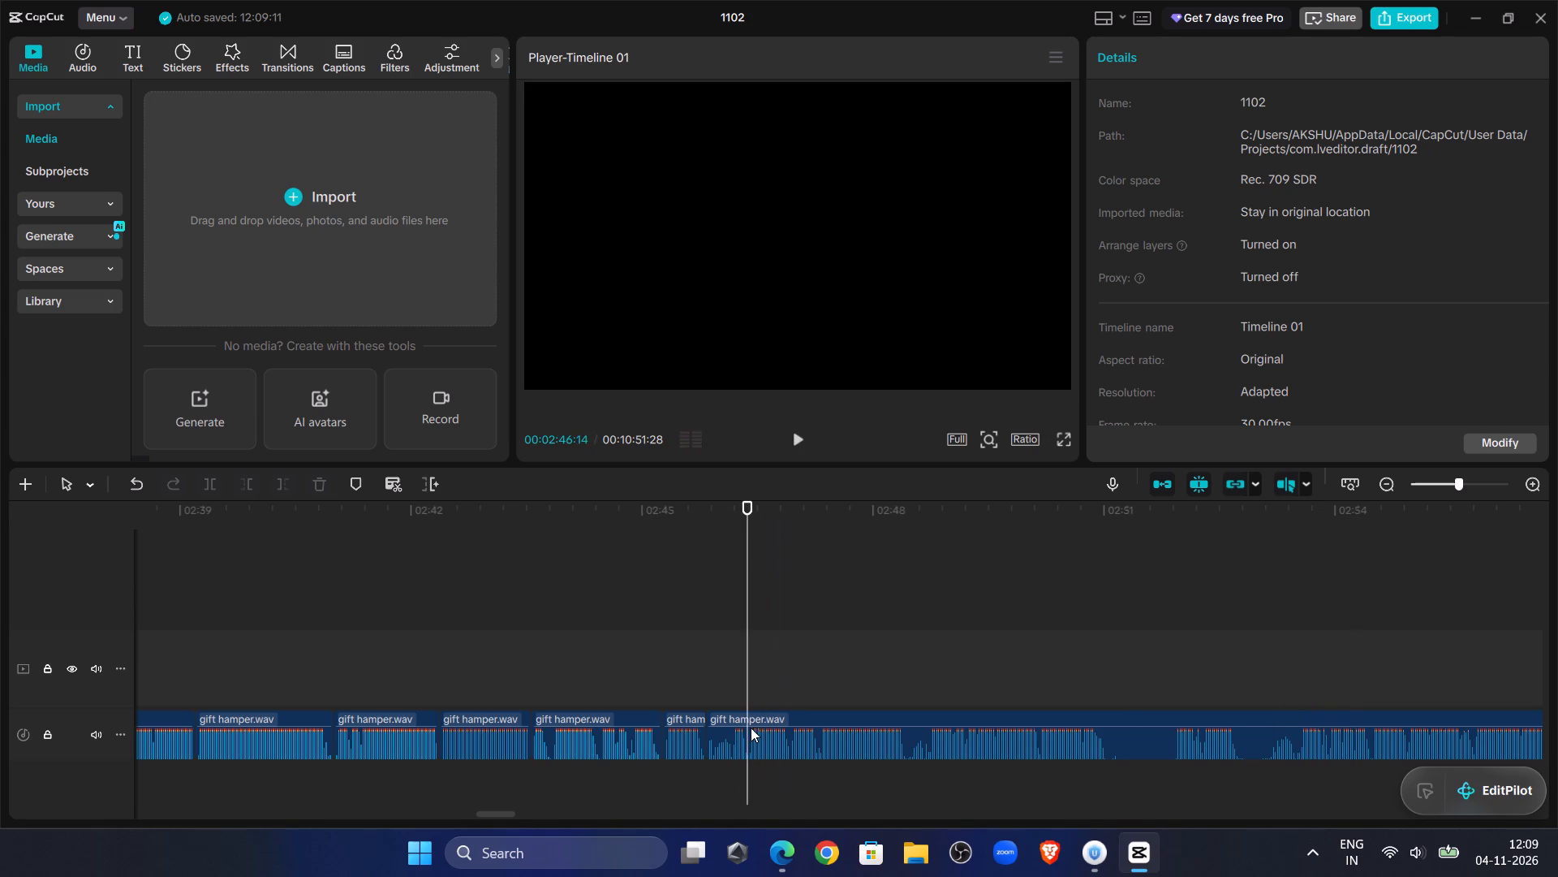
drag(753, 689, 732, 685)
click(751, 733)
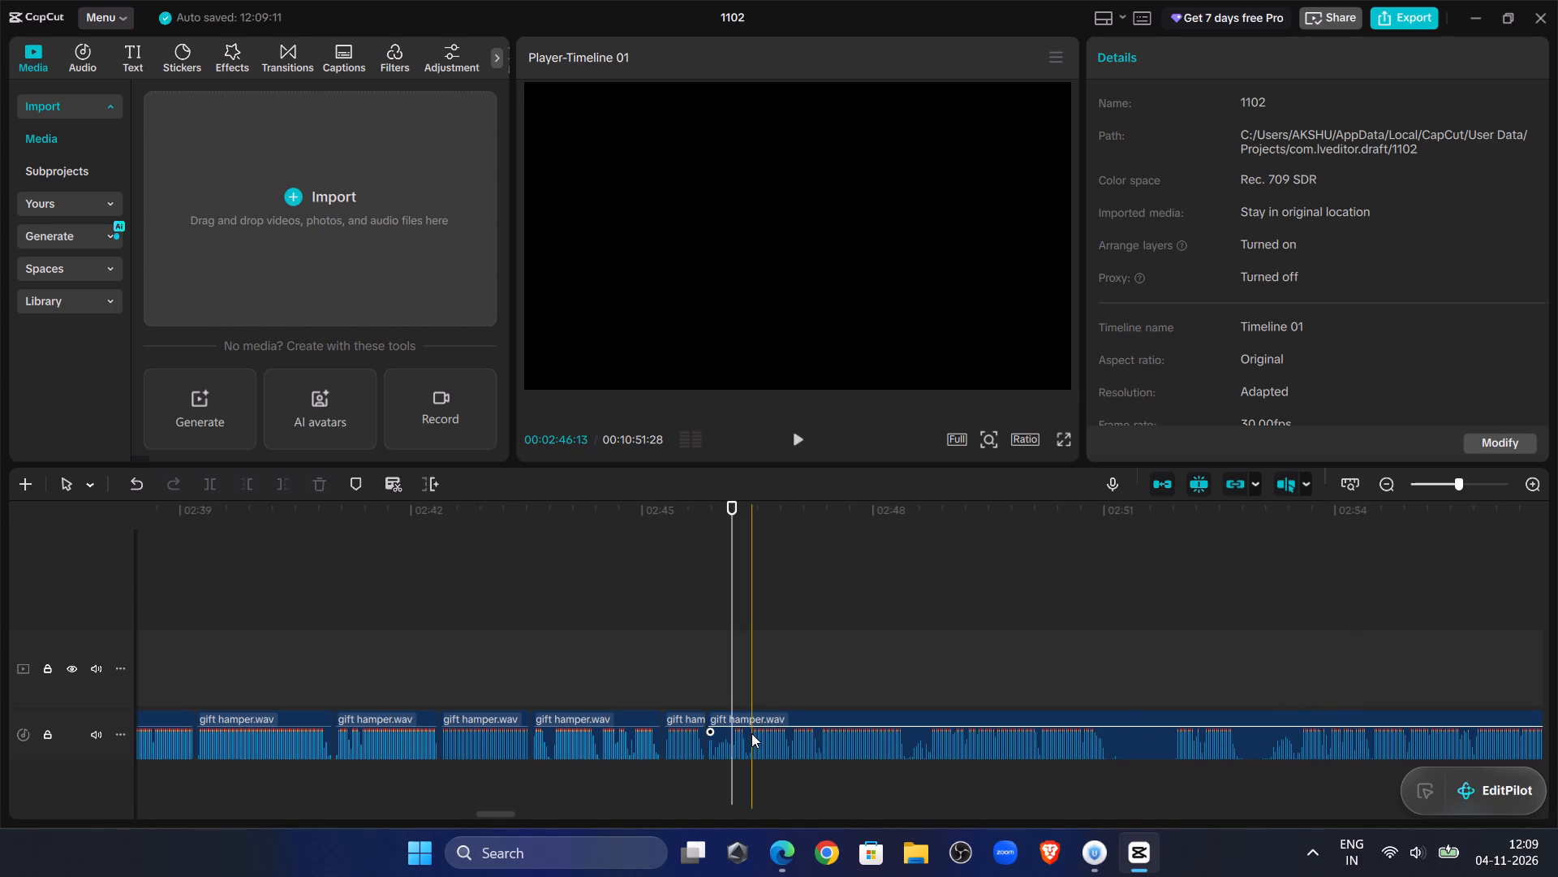
click(251, 473)
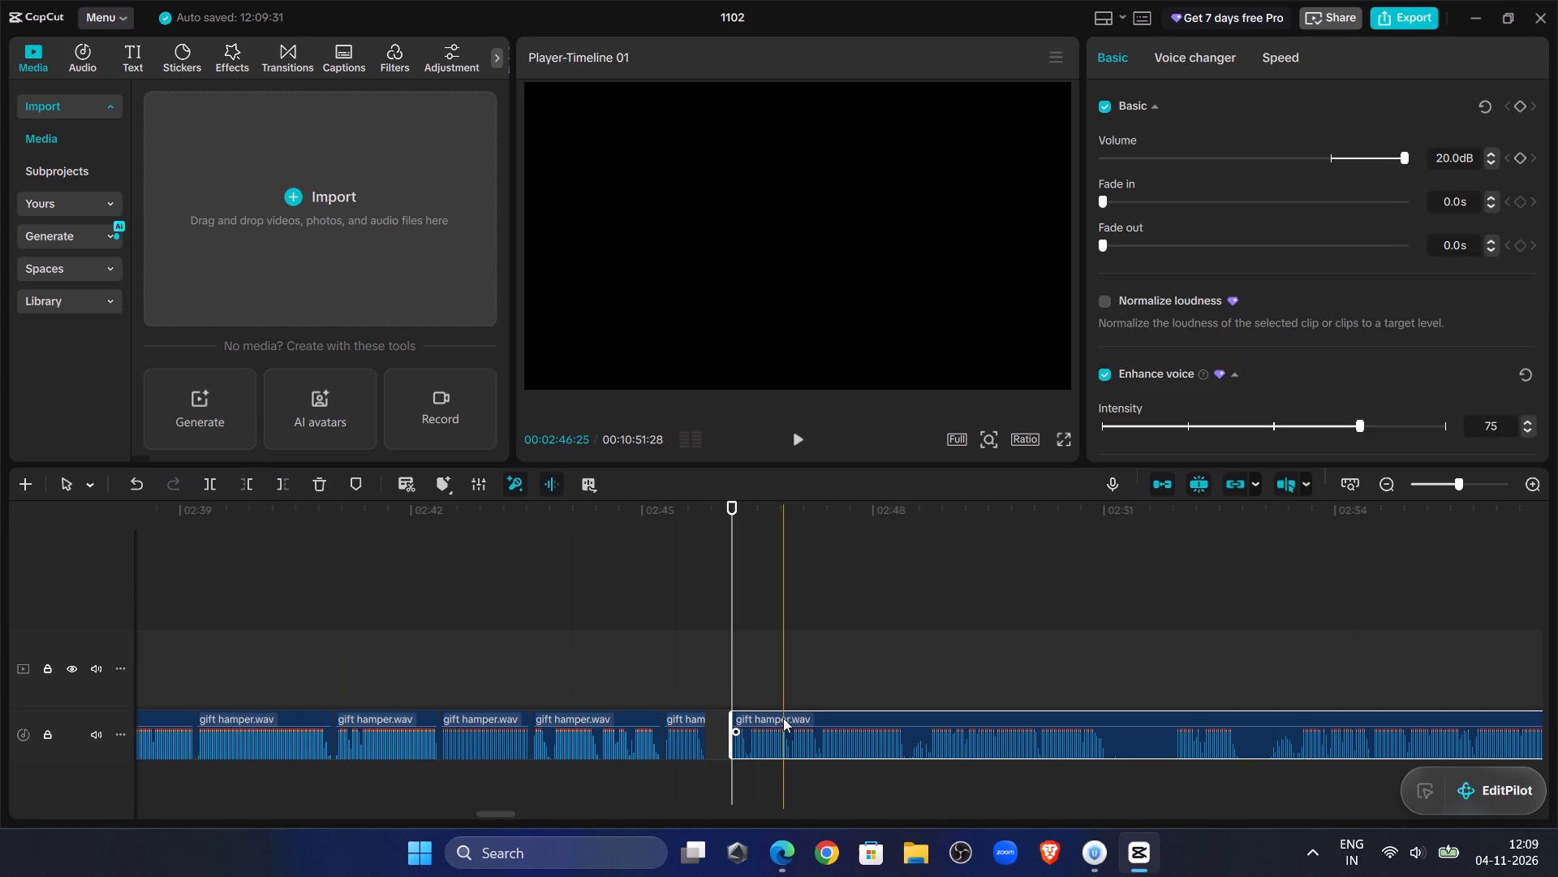
drag(779, 718, 756, 723)
Play across the new join and split the last gift hamper.wav clip at about 02:48.
click(630, 616)
click(787, 443)
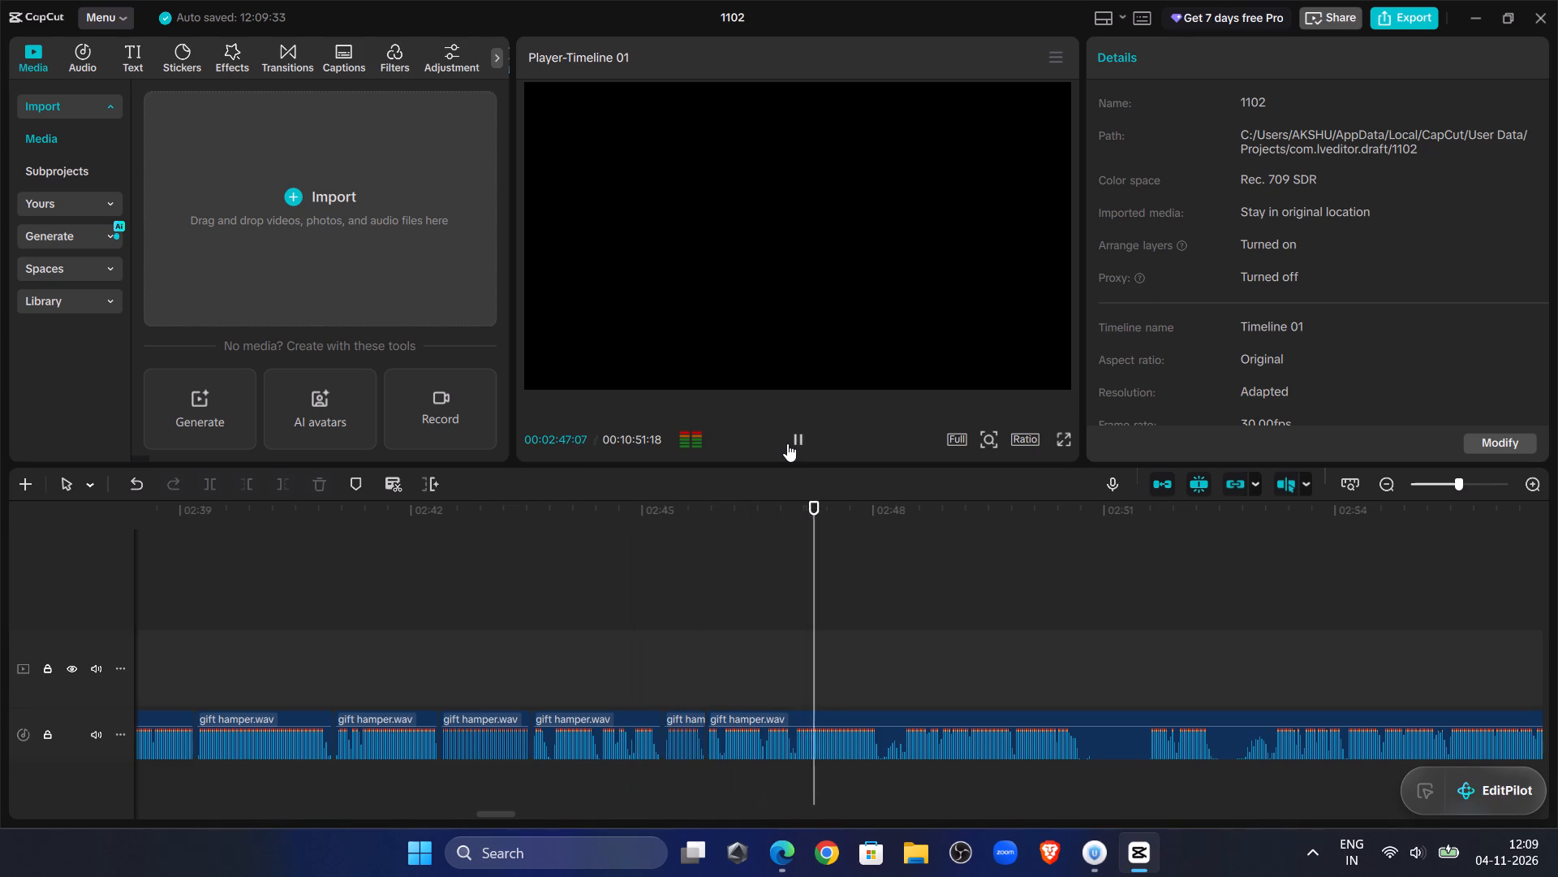
click(787, 443)
click(935, 759)
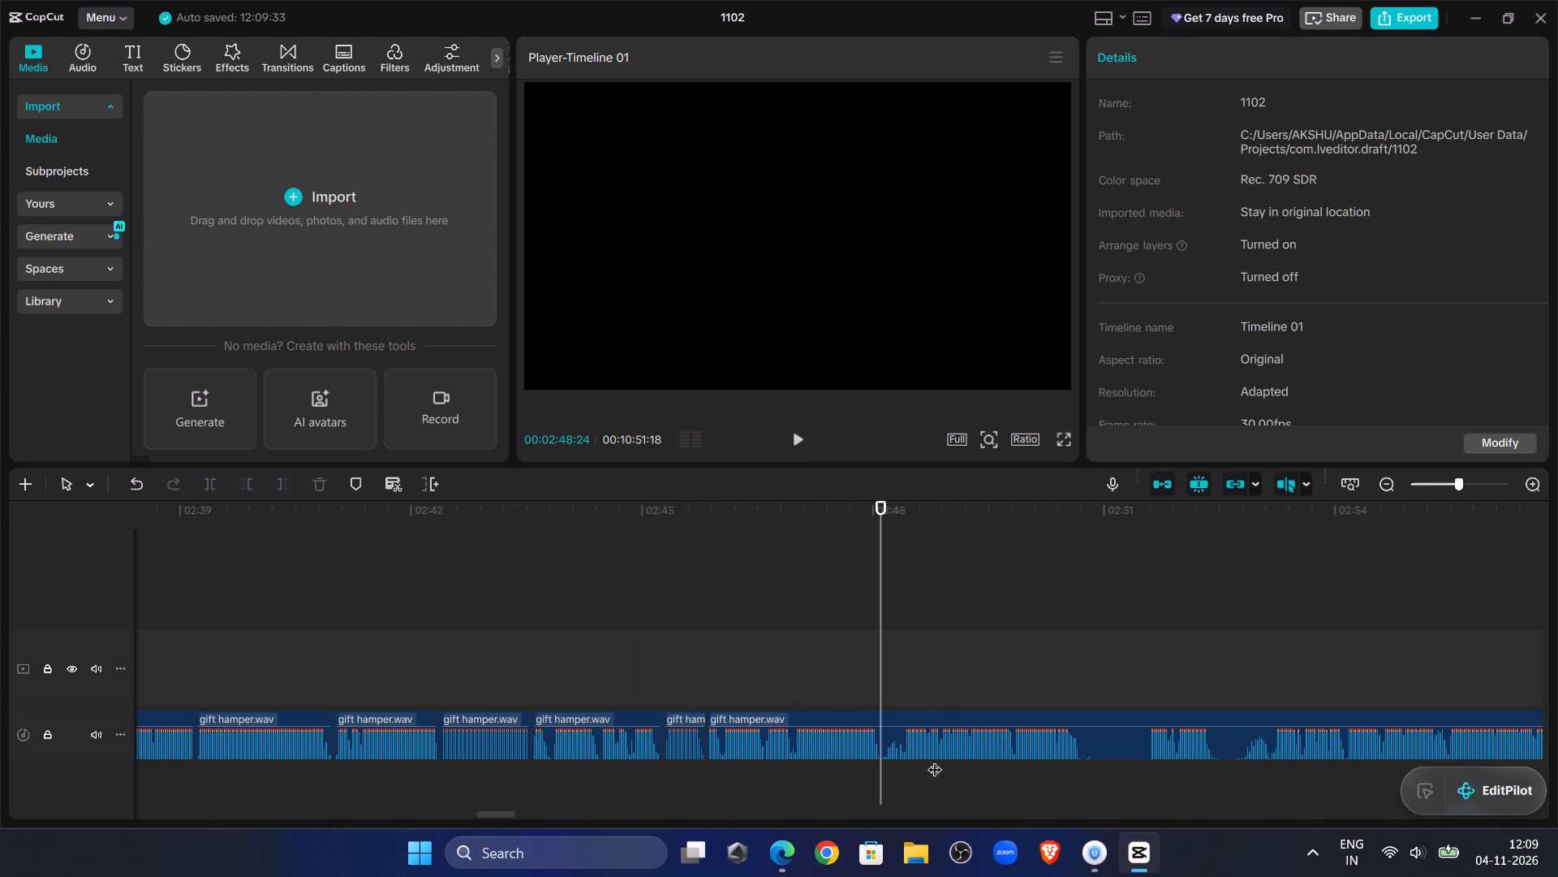
click(883, 685)
click(892, 737)
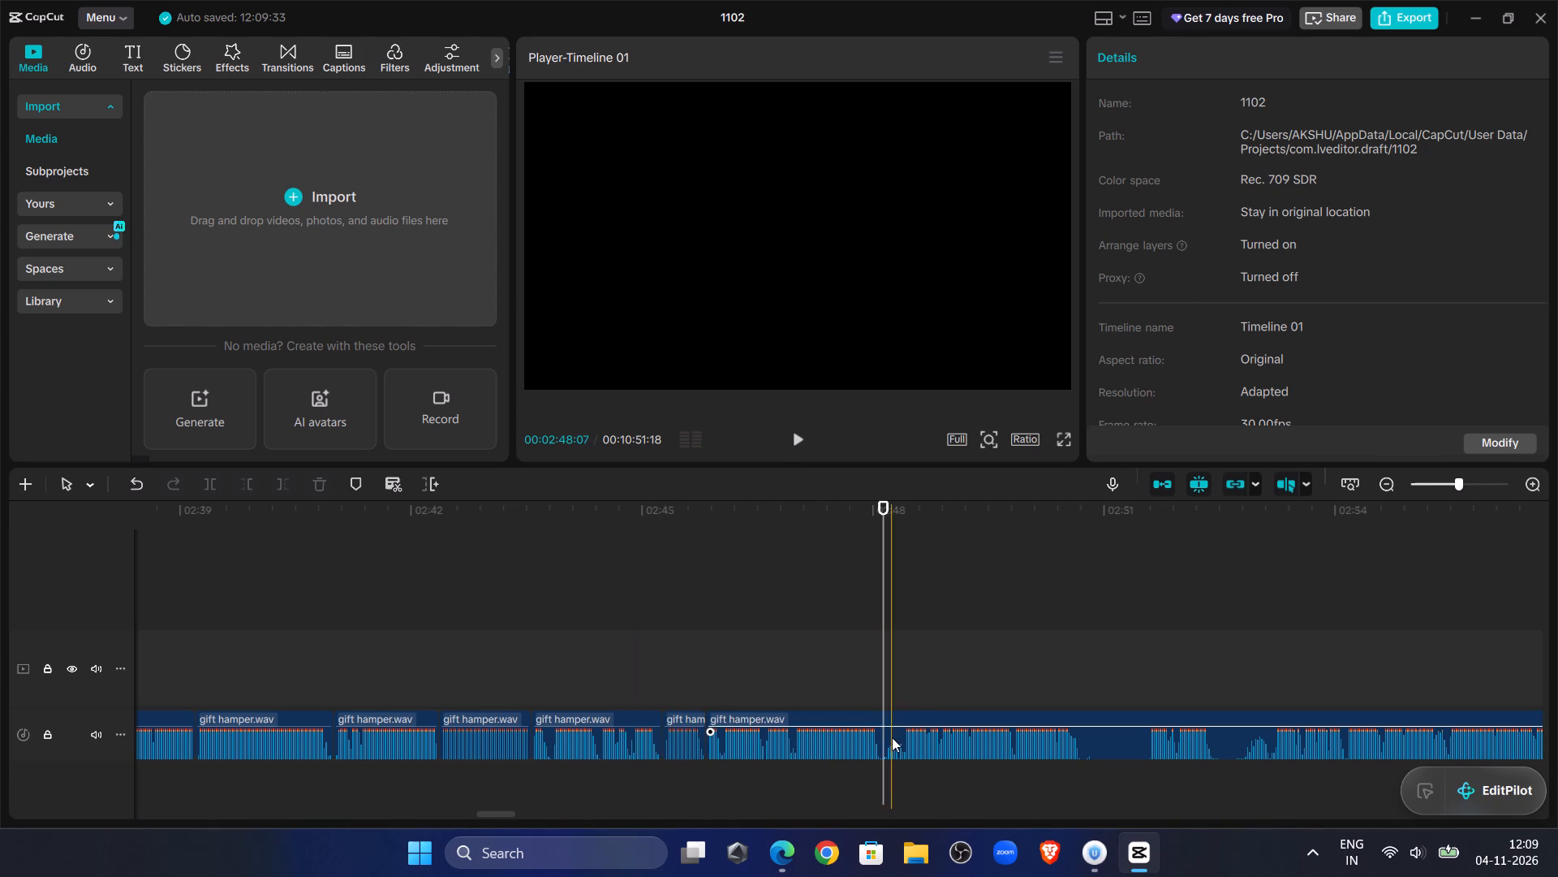
click(210, 477)
Listen from about 02:52, trim the last clip's start up to about 02:53:04, and close the gap after the preceding clip.
click(1183, 622)
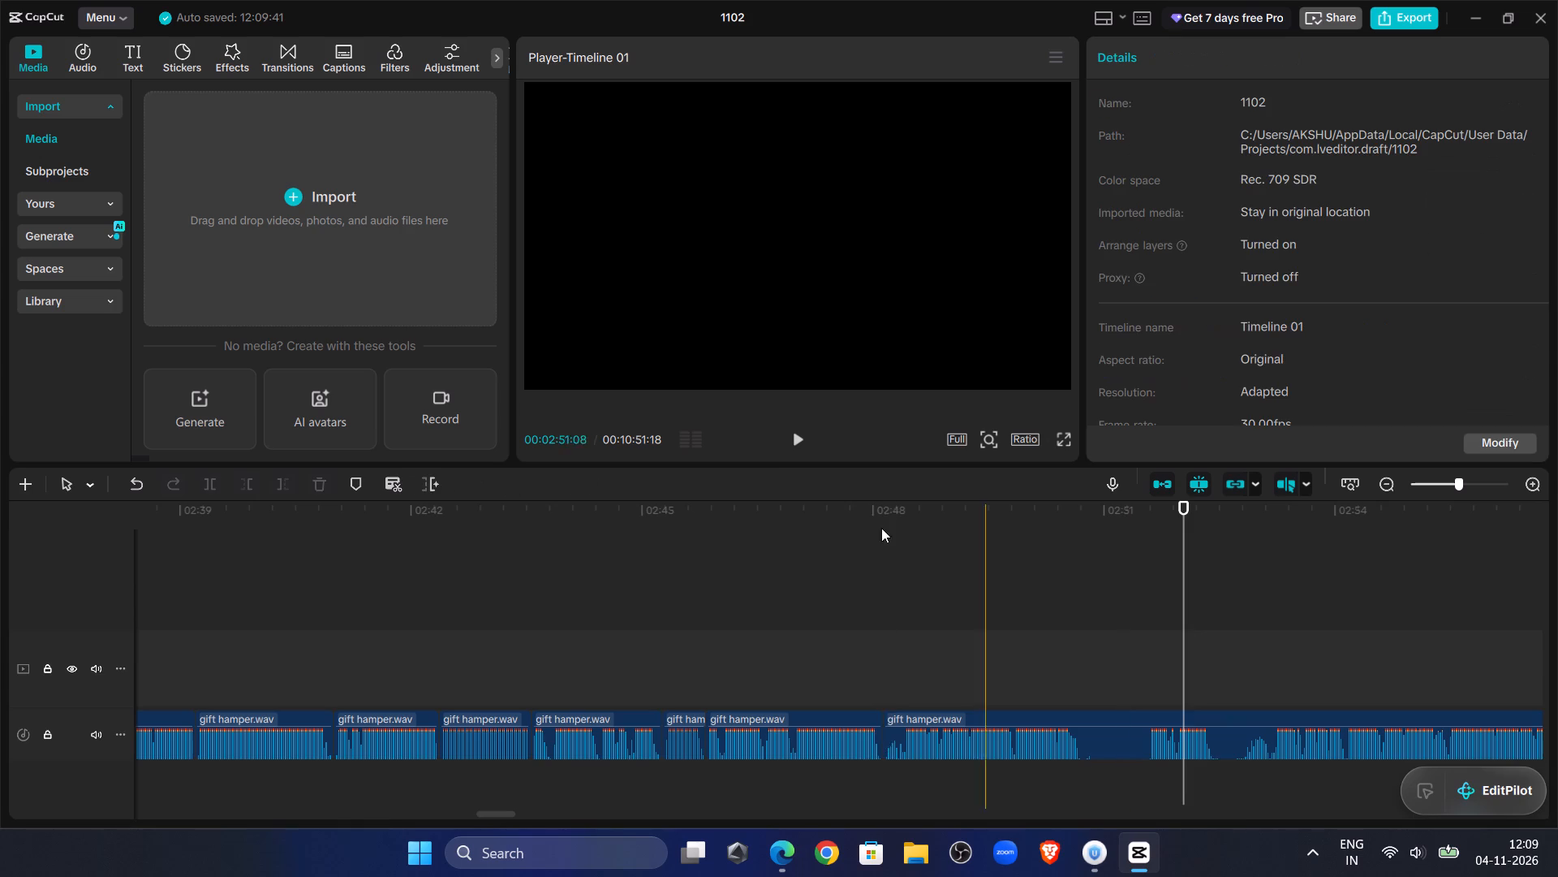
click(790, 434)
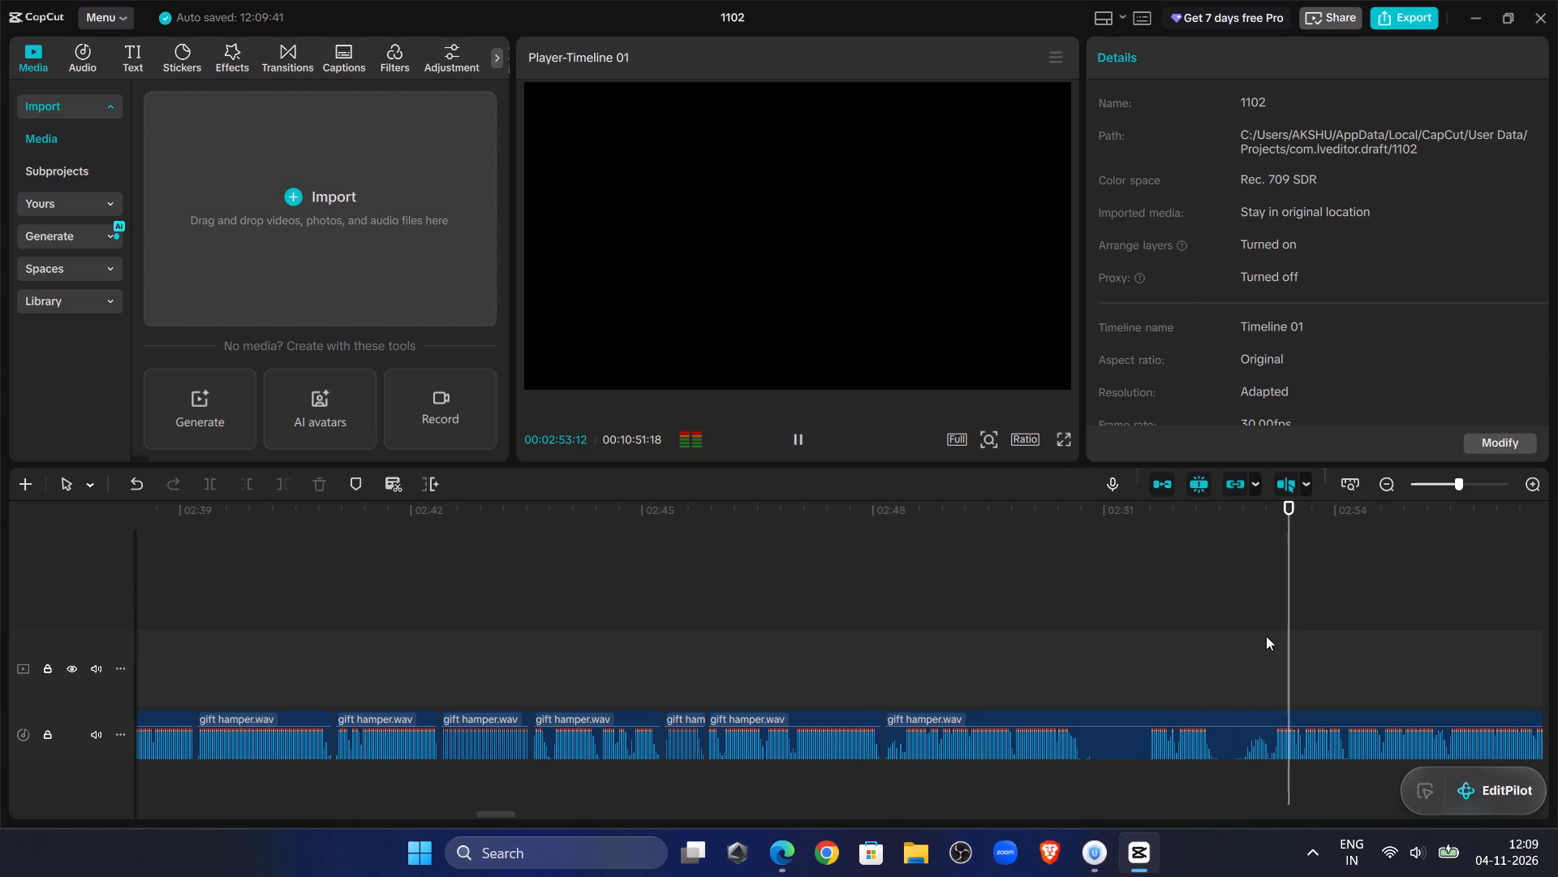
double_click(1262, 622)
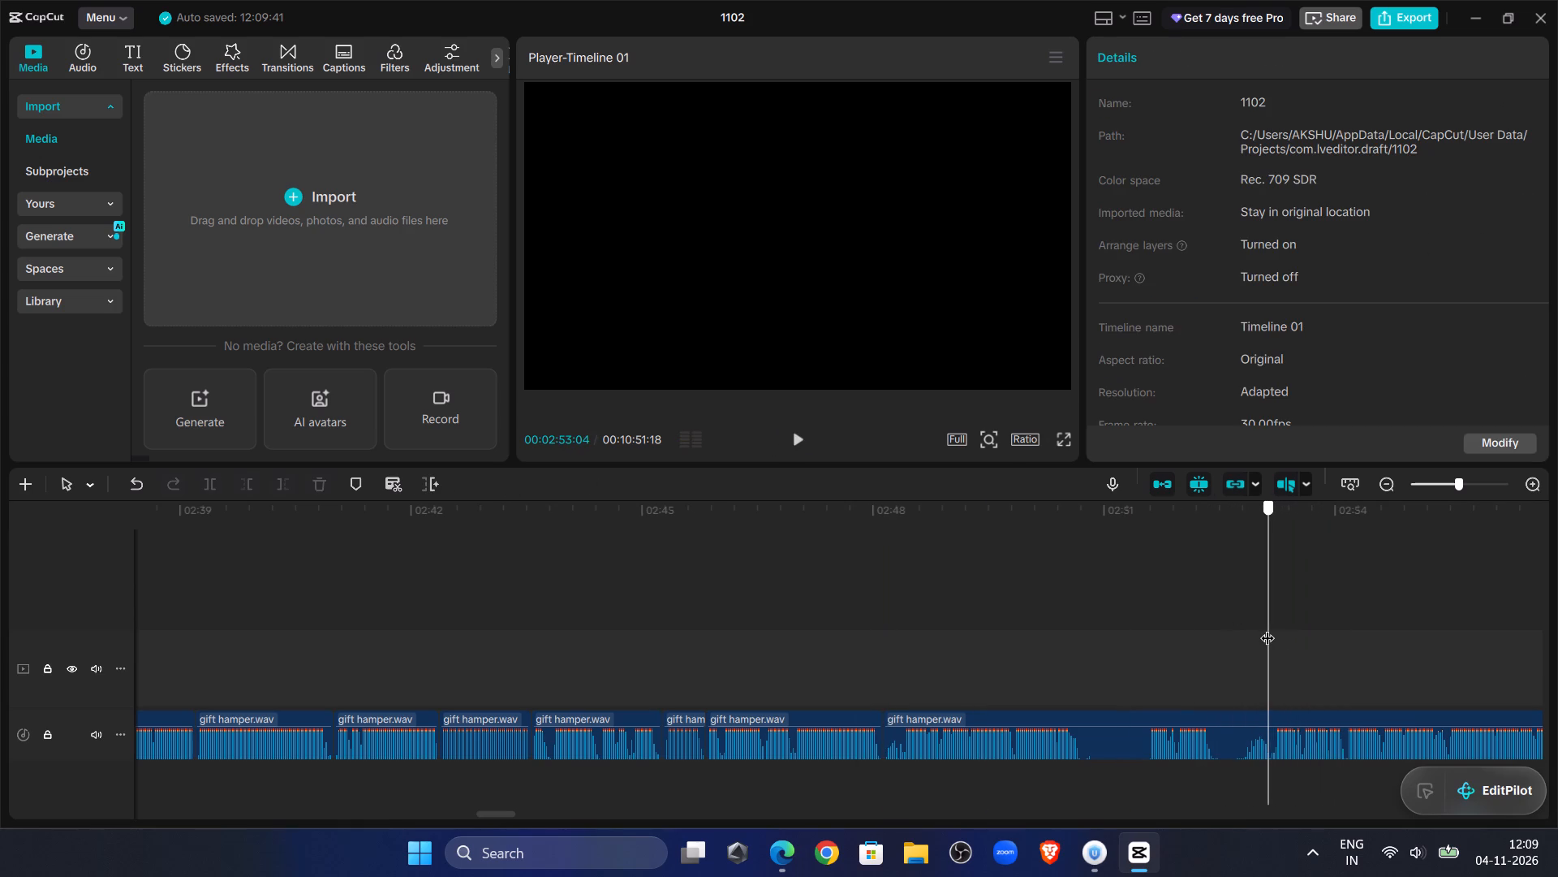
click(1272, 724)
click(243, 483)
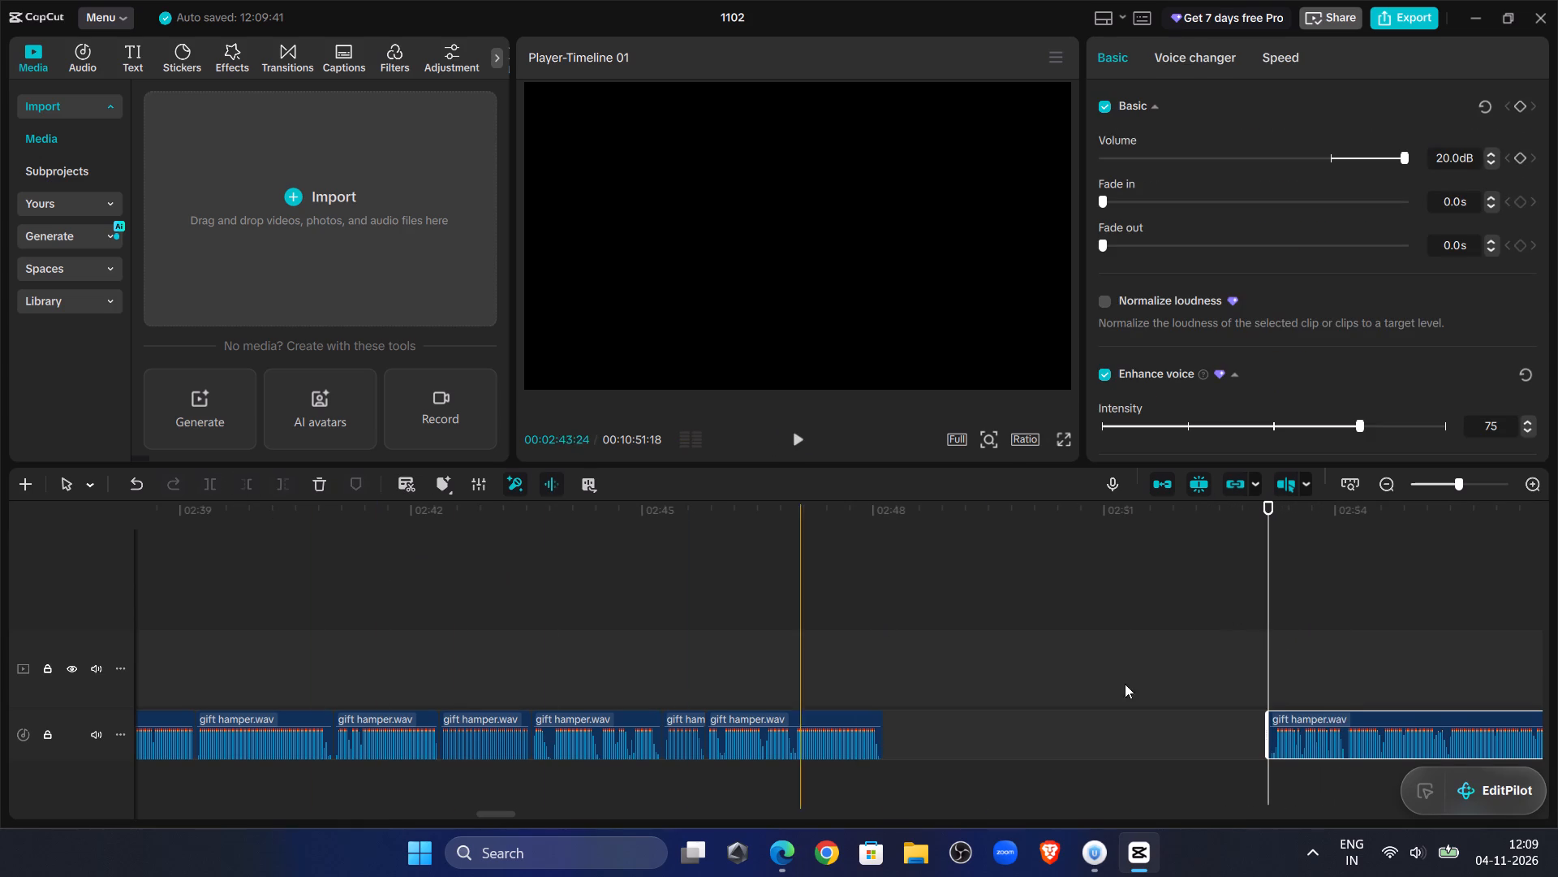
drag(1328, 718, 945, 724)
Listen across the newly closed join near 02:48 and split the last gift hamper.wav clip at 02:50:09.
click(607, 612)
click(778, 447)
click(790, 445)
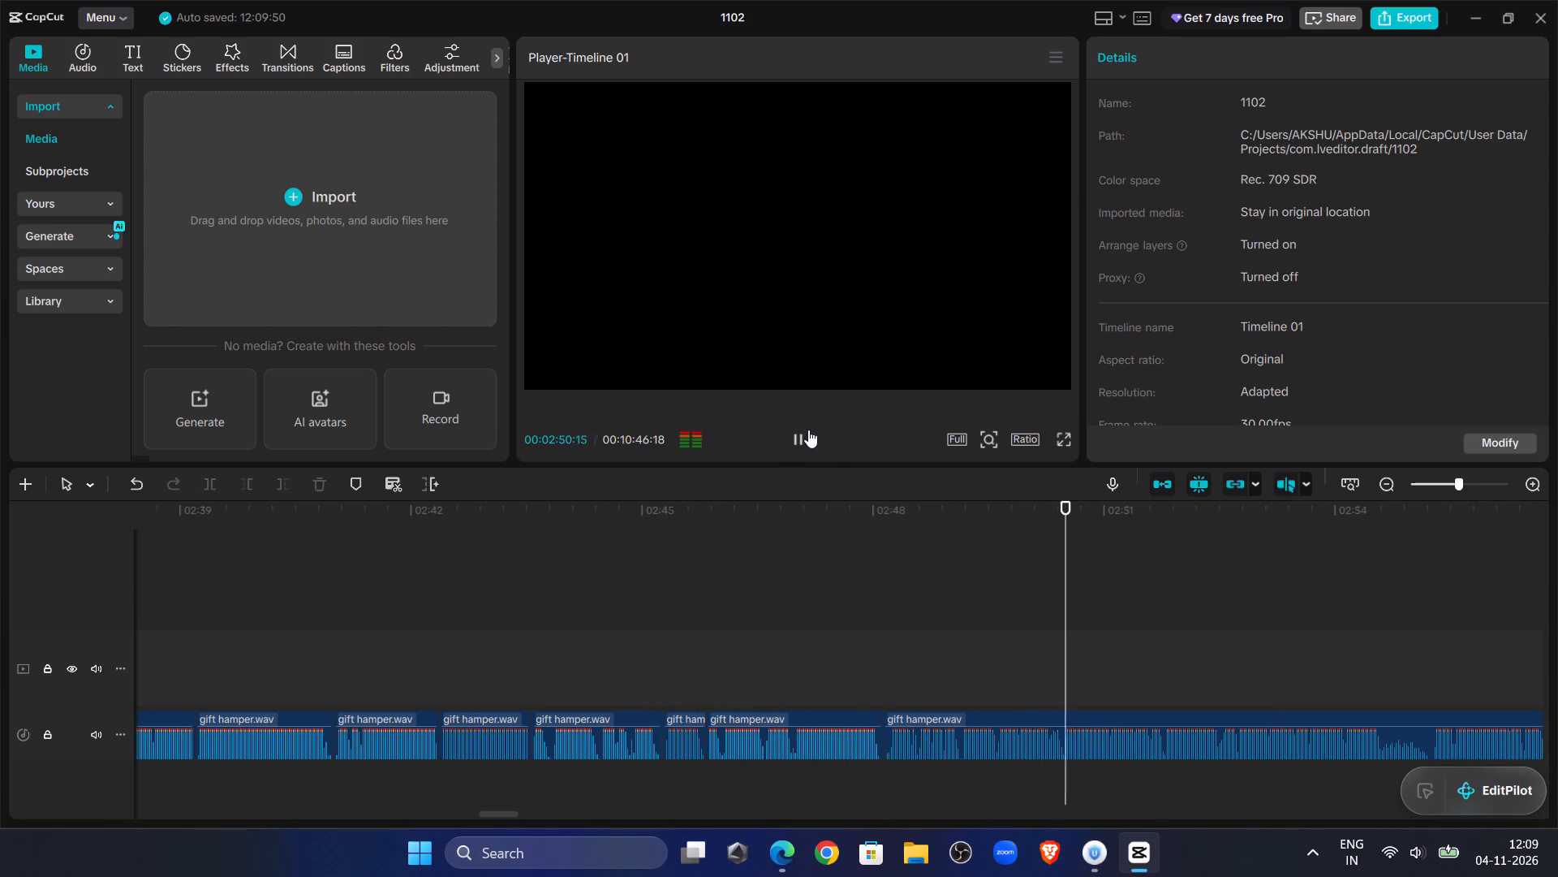
click(1005, 605)
click(802, 430)
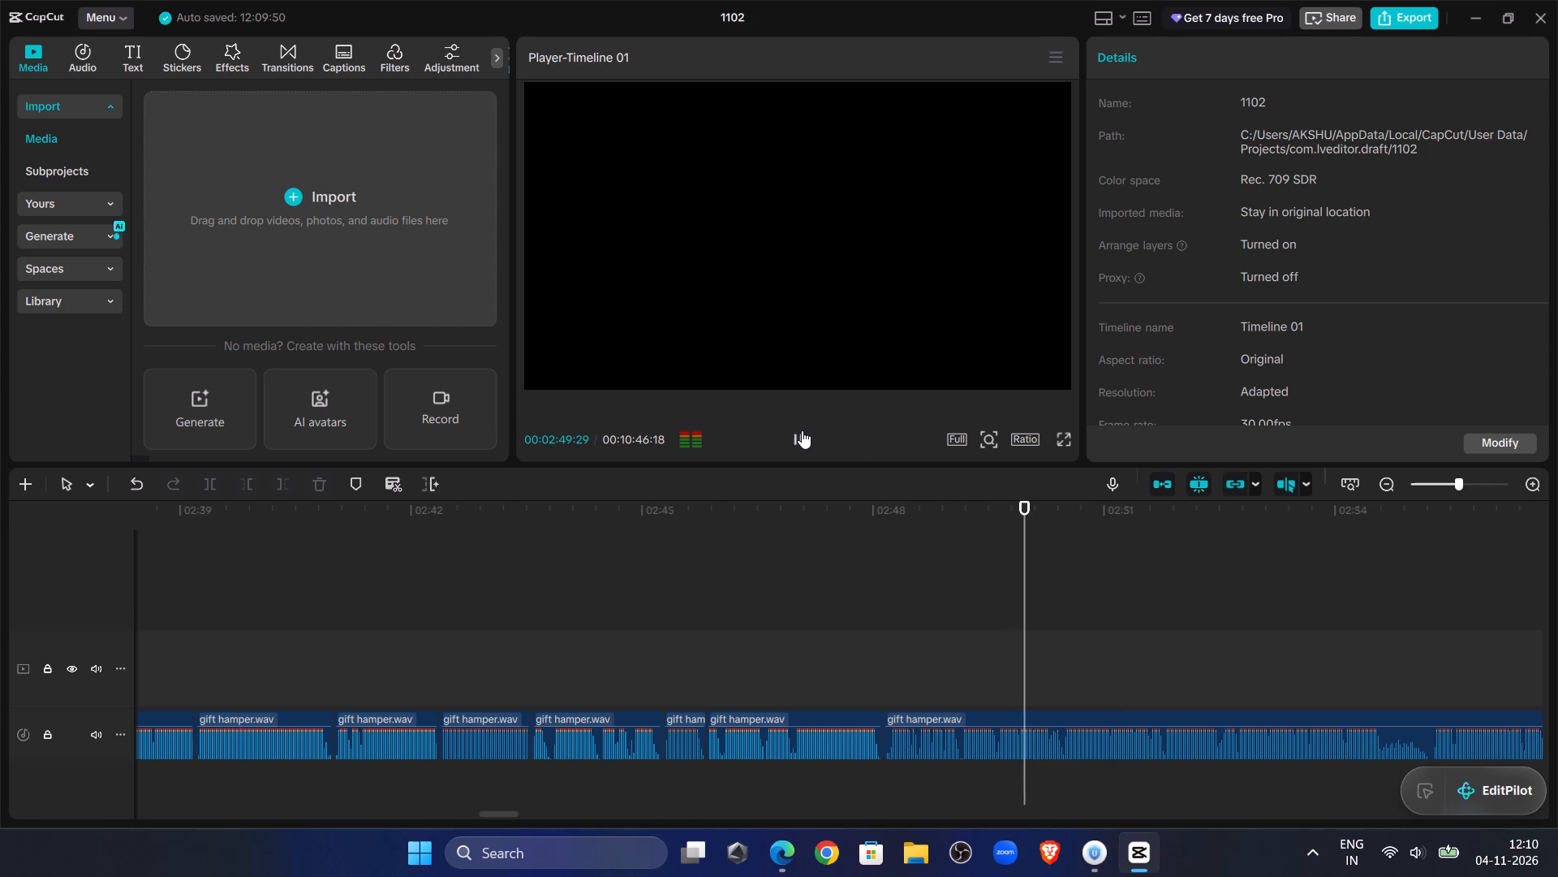
click(802, 430)
click(1026, 731)
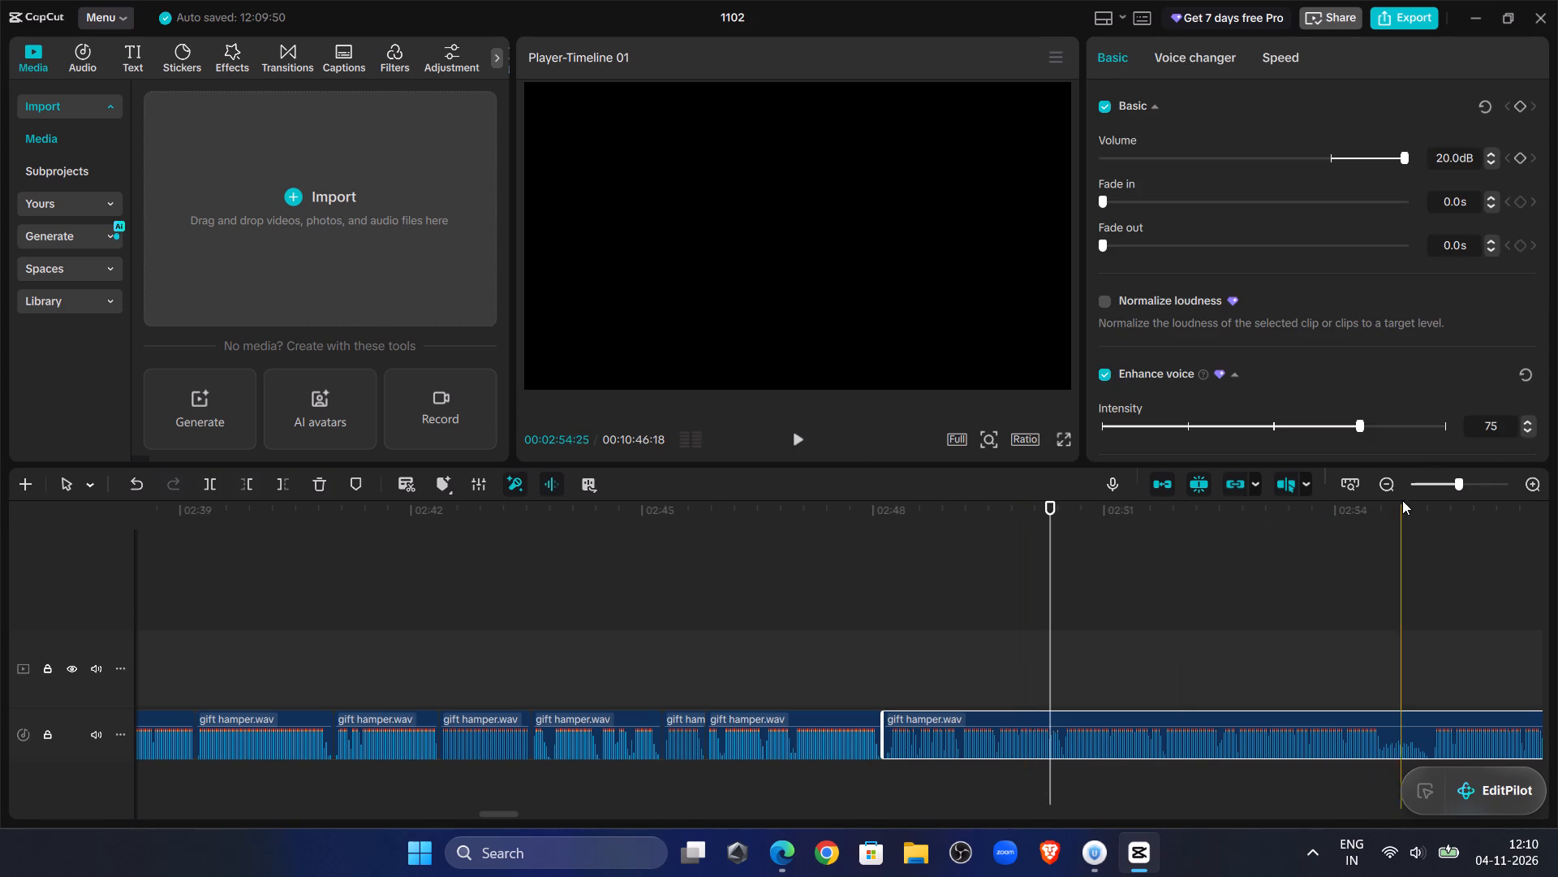
double_click(1466, 486)
click(1469, 486)
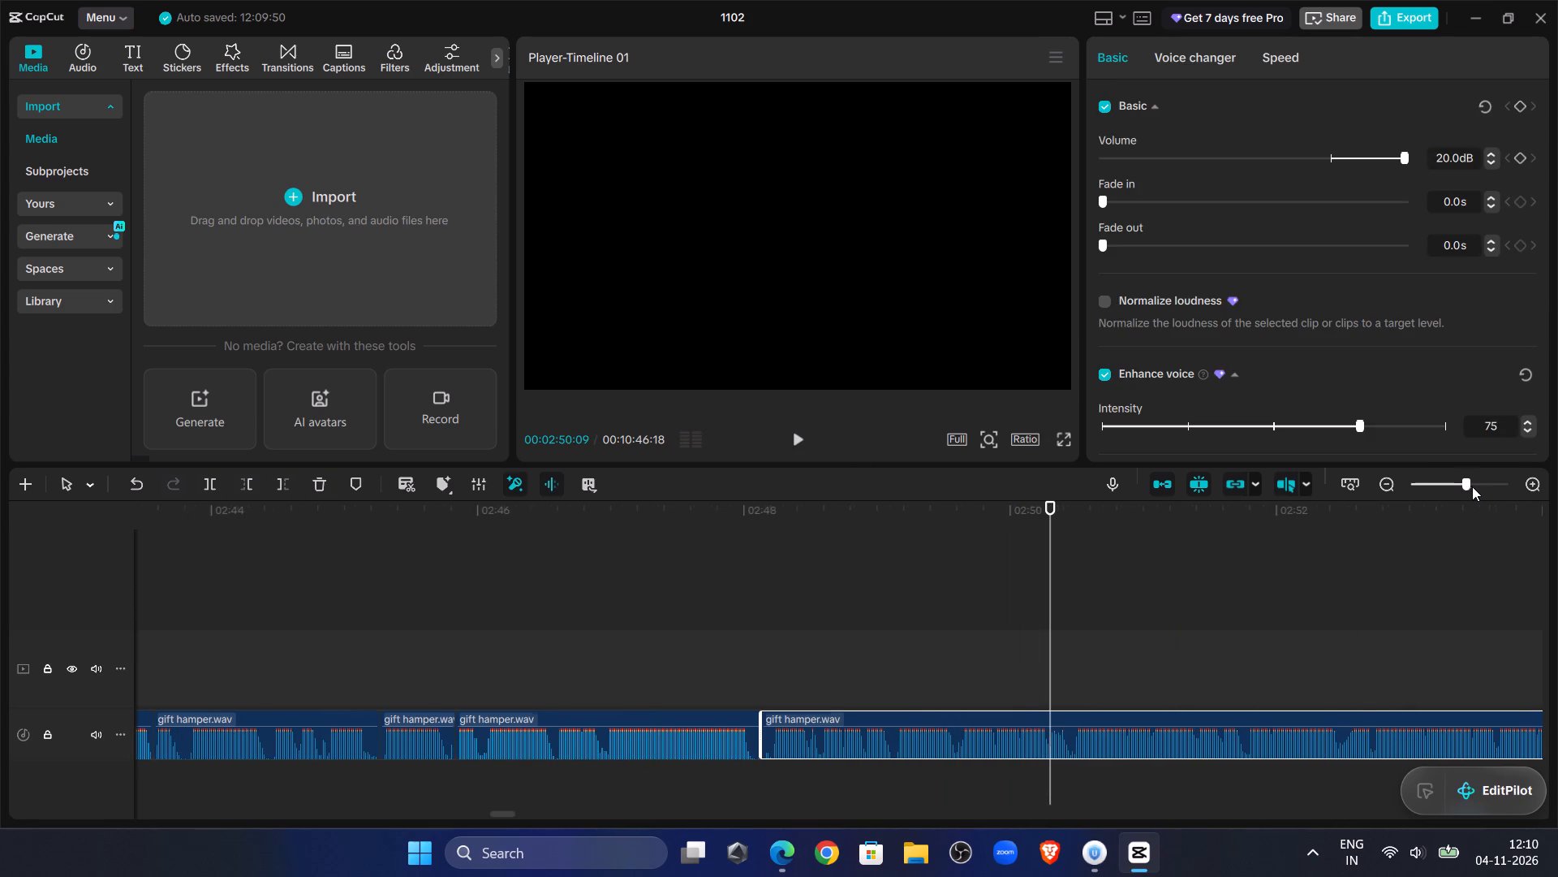
click(213, 483)
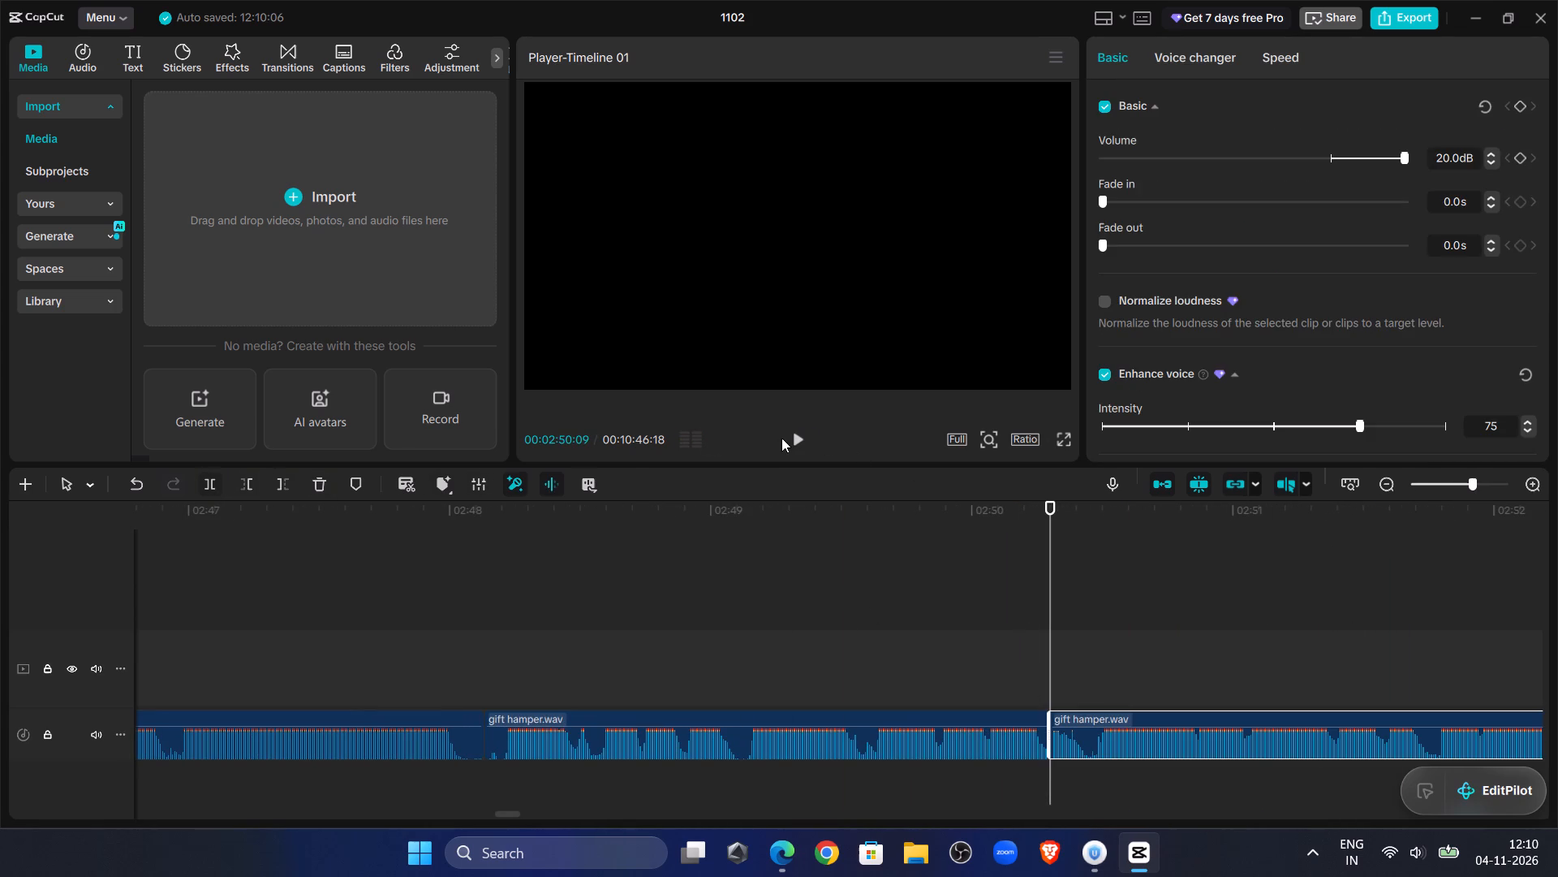
Listen briefly ahead, trim the last gift hamper.wav clip's start to about 02:50:13, and close the gap before it.
double_click(805, 434)
drag(1104, 607, 1083, 616)
click(252, 485)
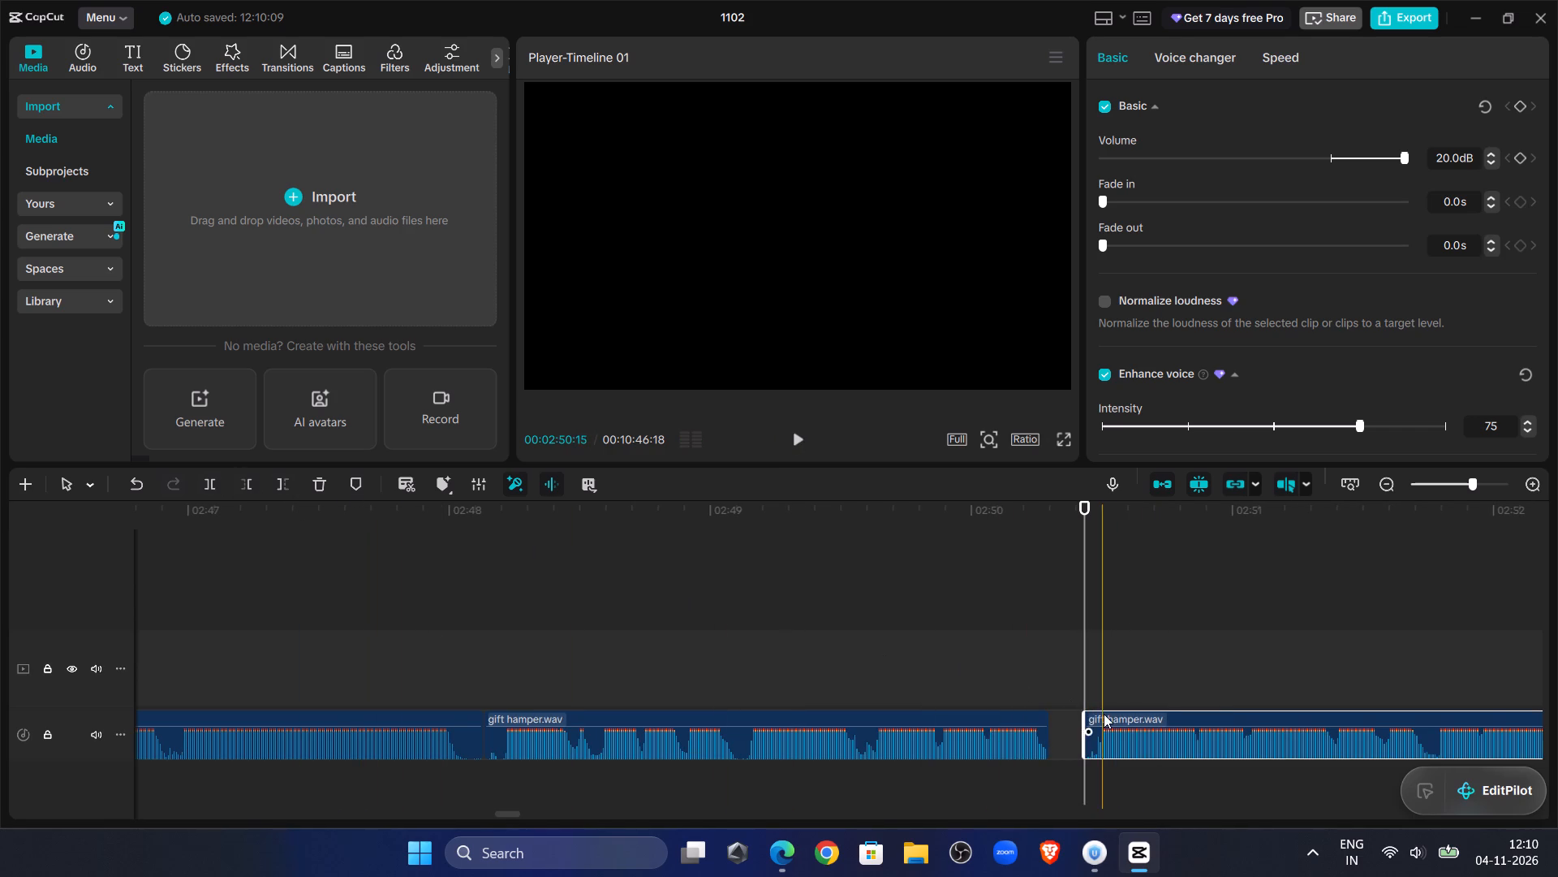
drag(1098, 714, 1062, 721)
Play across the join near 02:50 and split the last gift hamper.wav clip at 02:52:10.
click(953, 602)
click(782, 436)
click(789, 438)
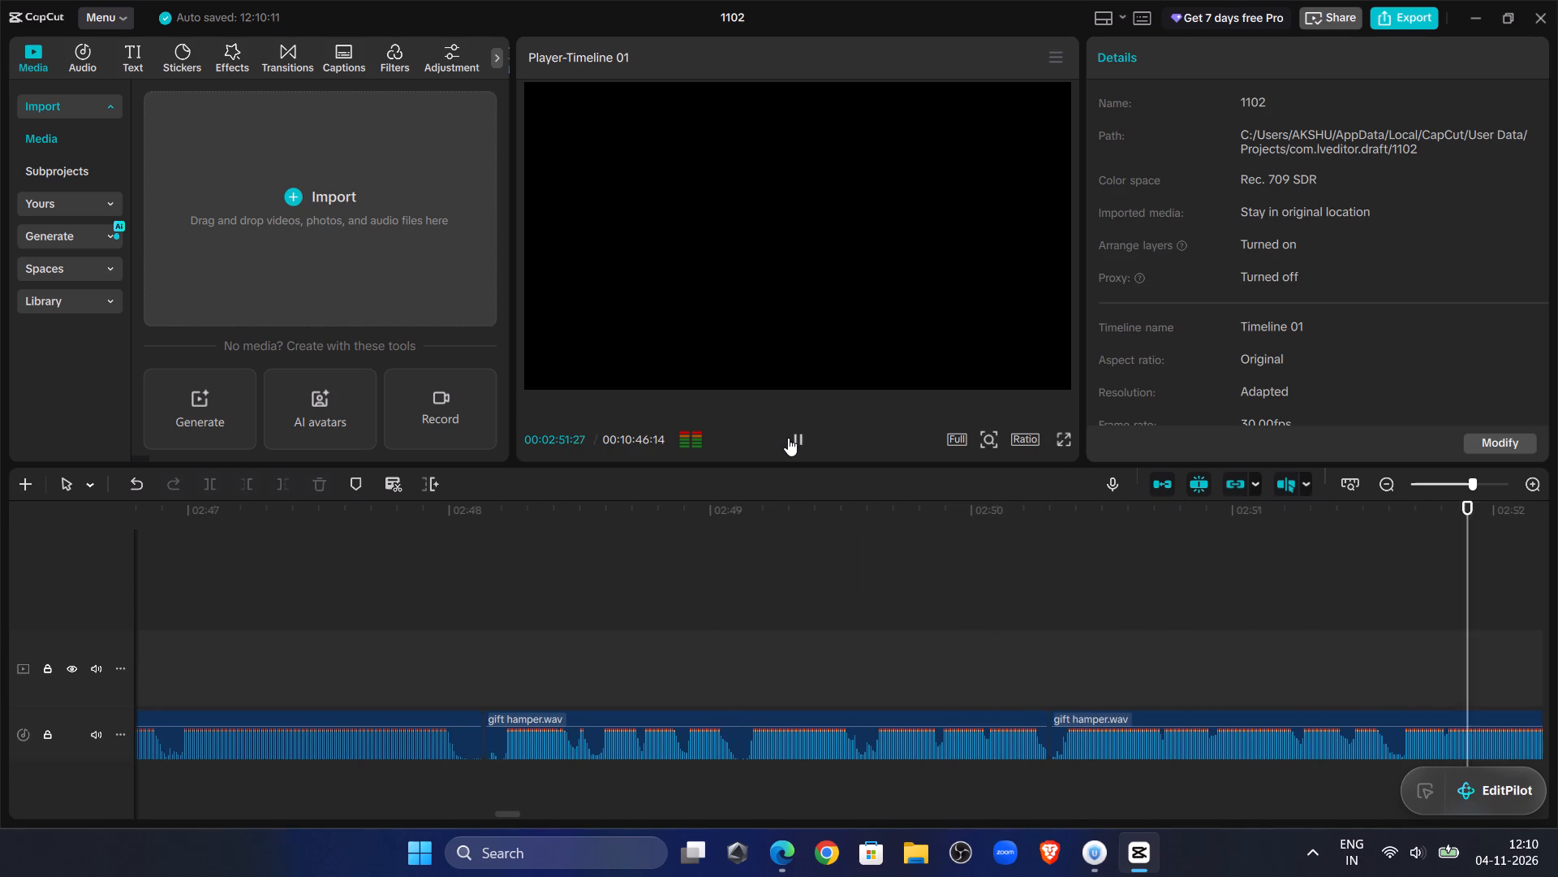
click(788, 438)
click(307, 647)
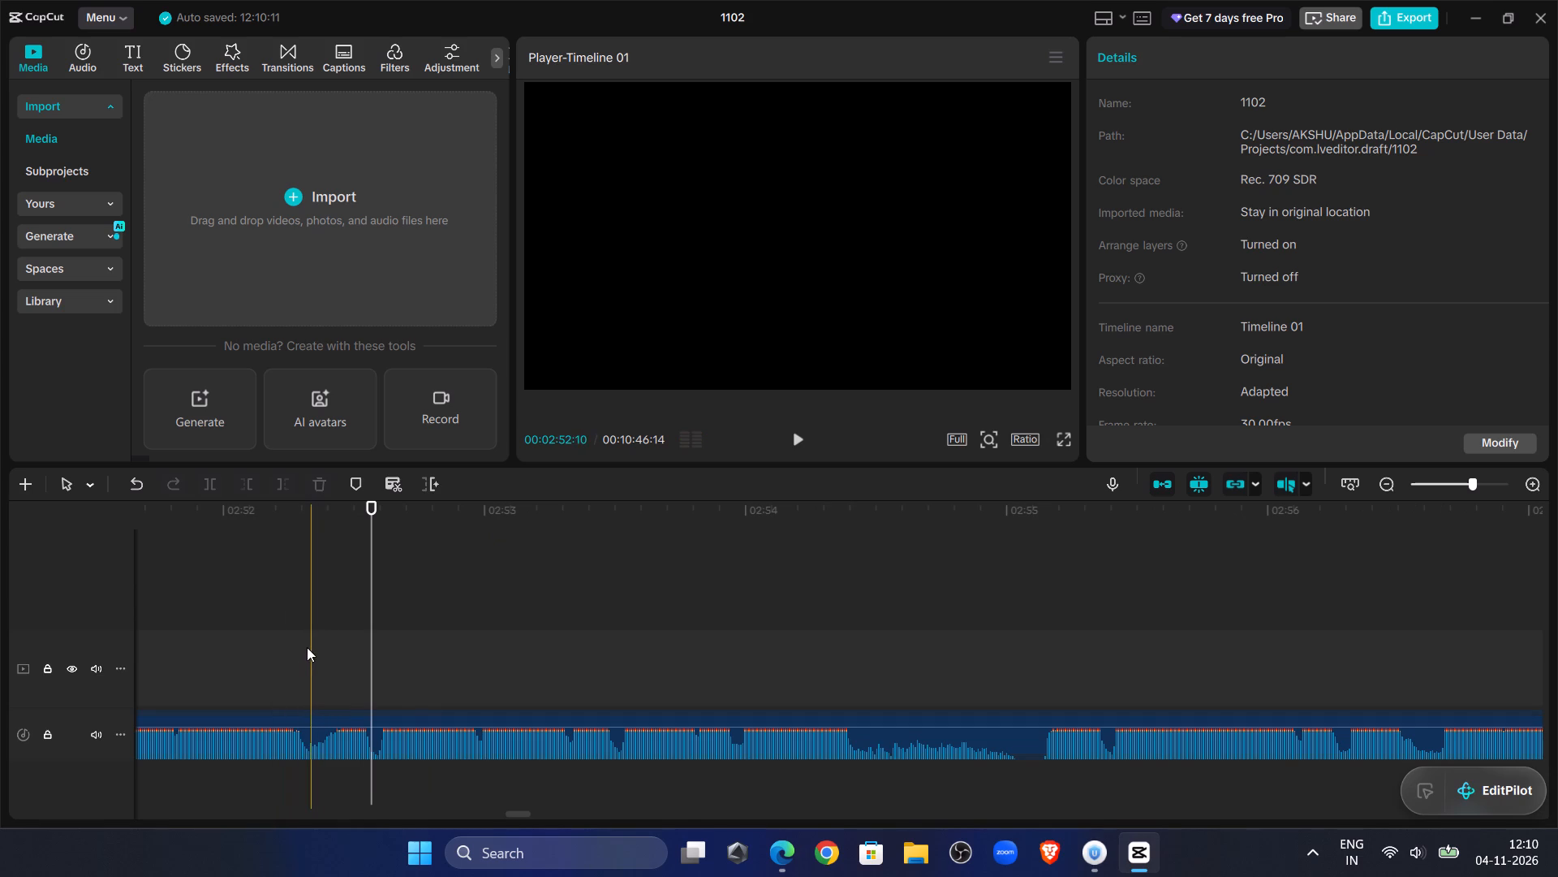
click(325, 748)
click(210, 479)
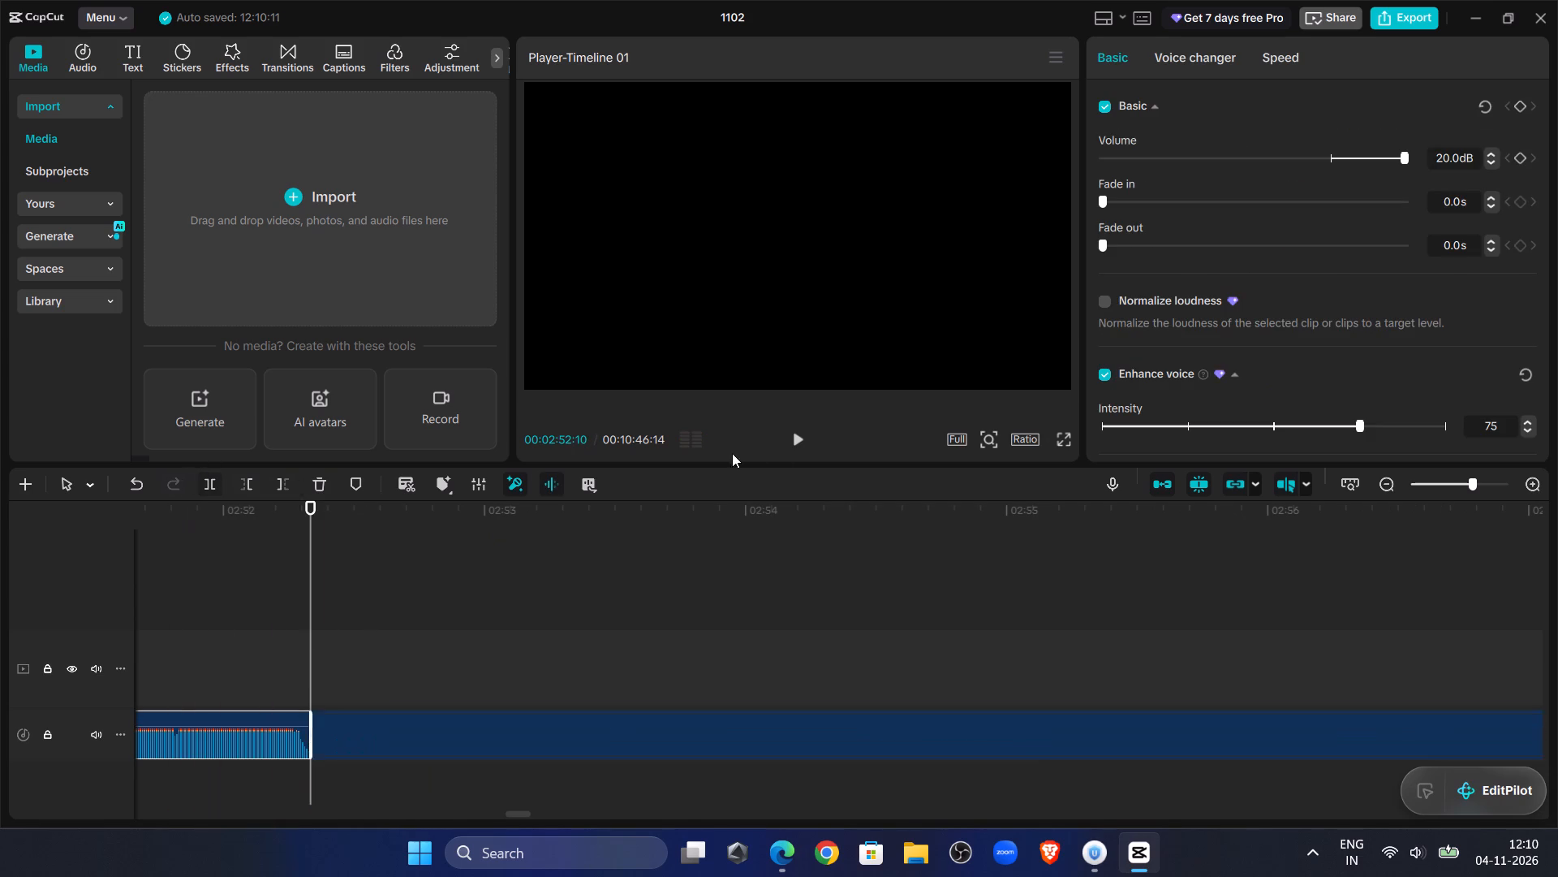
Listen briefly ahead, trim the last gift hamper.wav clip's start to about 02:52:17, and close the gap before it.
double_click(807, 442)
drag(382, 642, 370, 645)
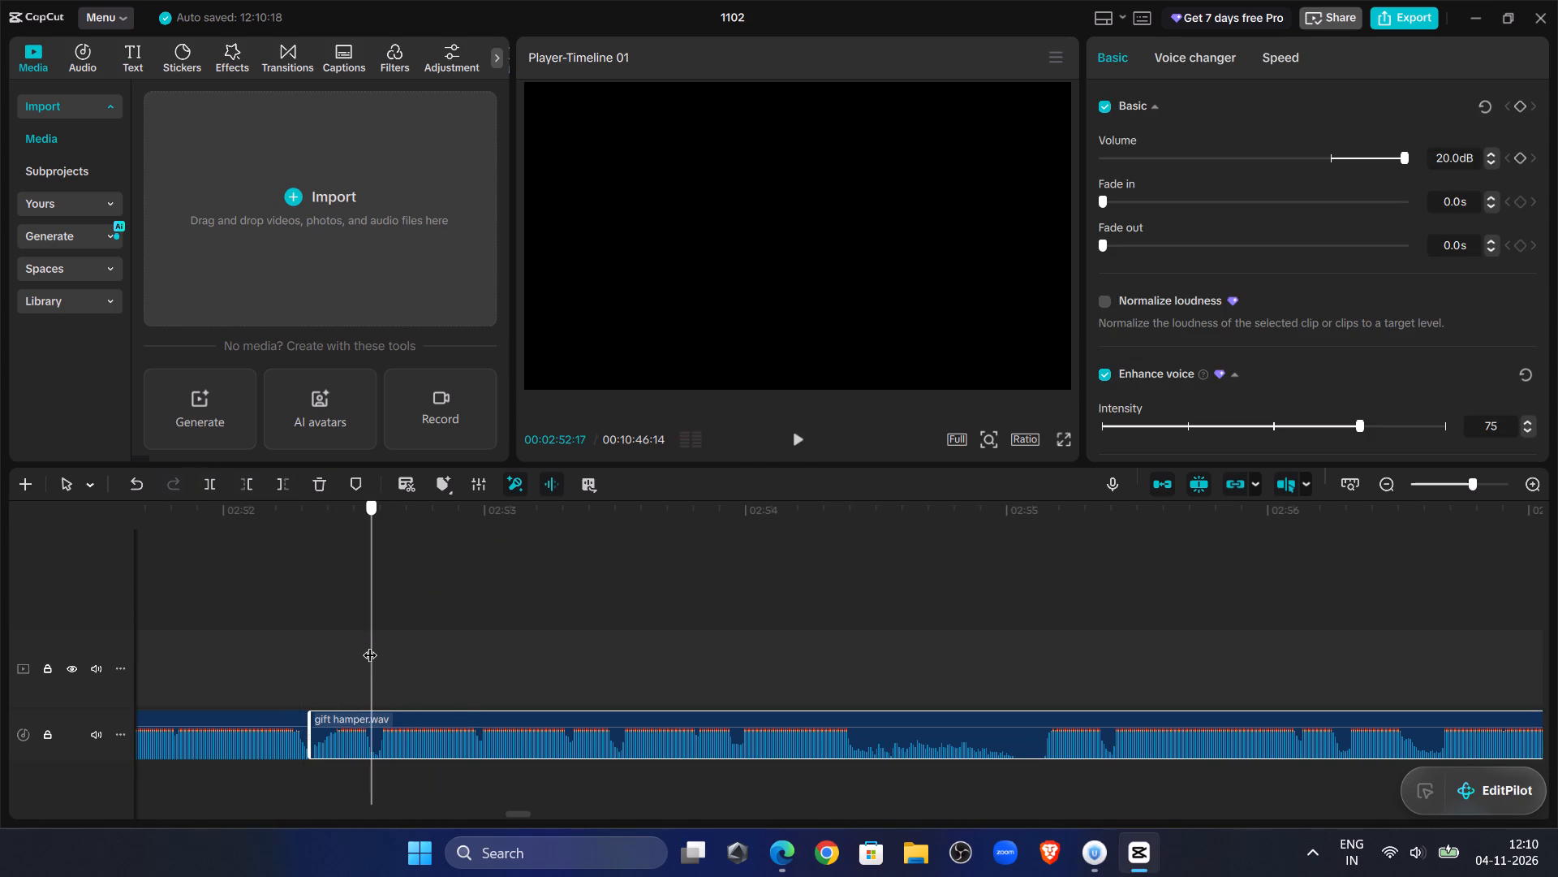
drag(370, 645, 373, 649)
click(237, 486)
drag(403, 716, 381, 719)
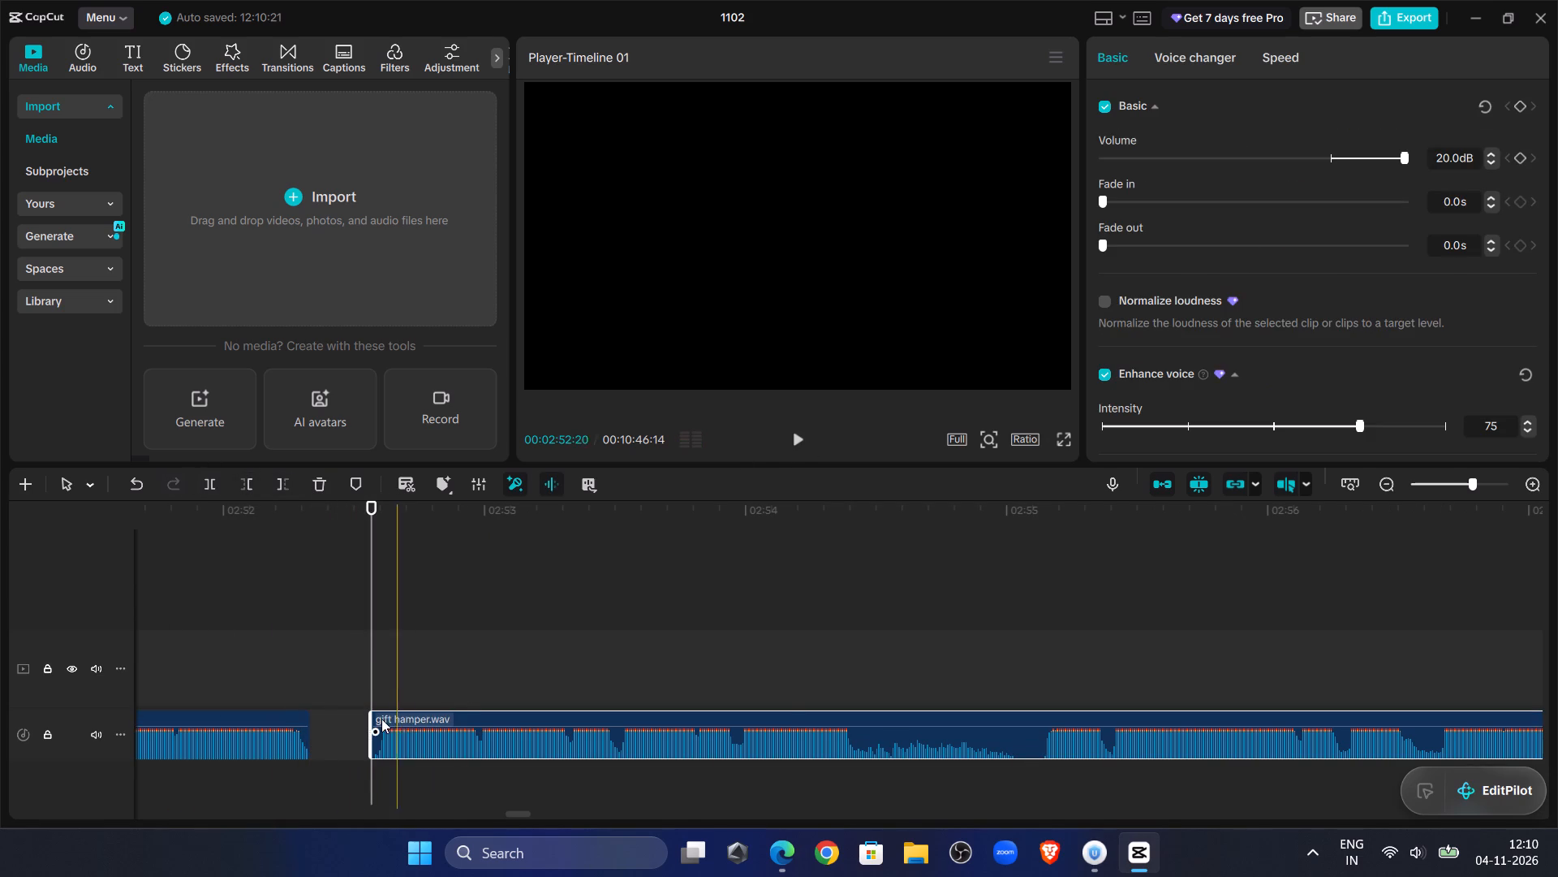
drag(381, 719, 342, 722)
Listen on from about 02:52, trim the last gift hamper.wav clip's start to 02:55:05, and join it to the preceding clip.
click(235, 602)
click(794, 438)
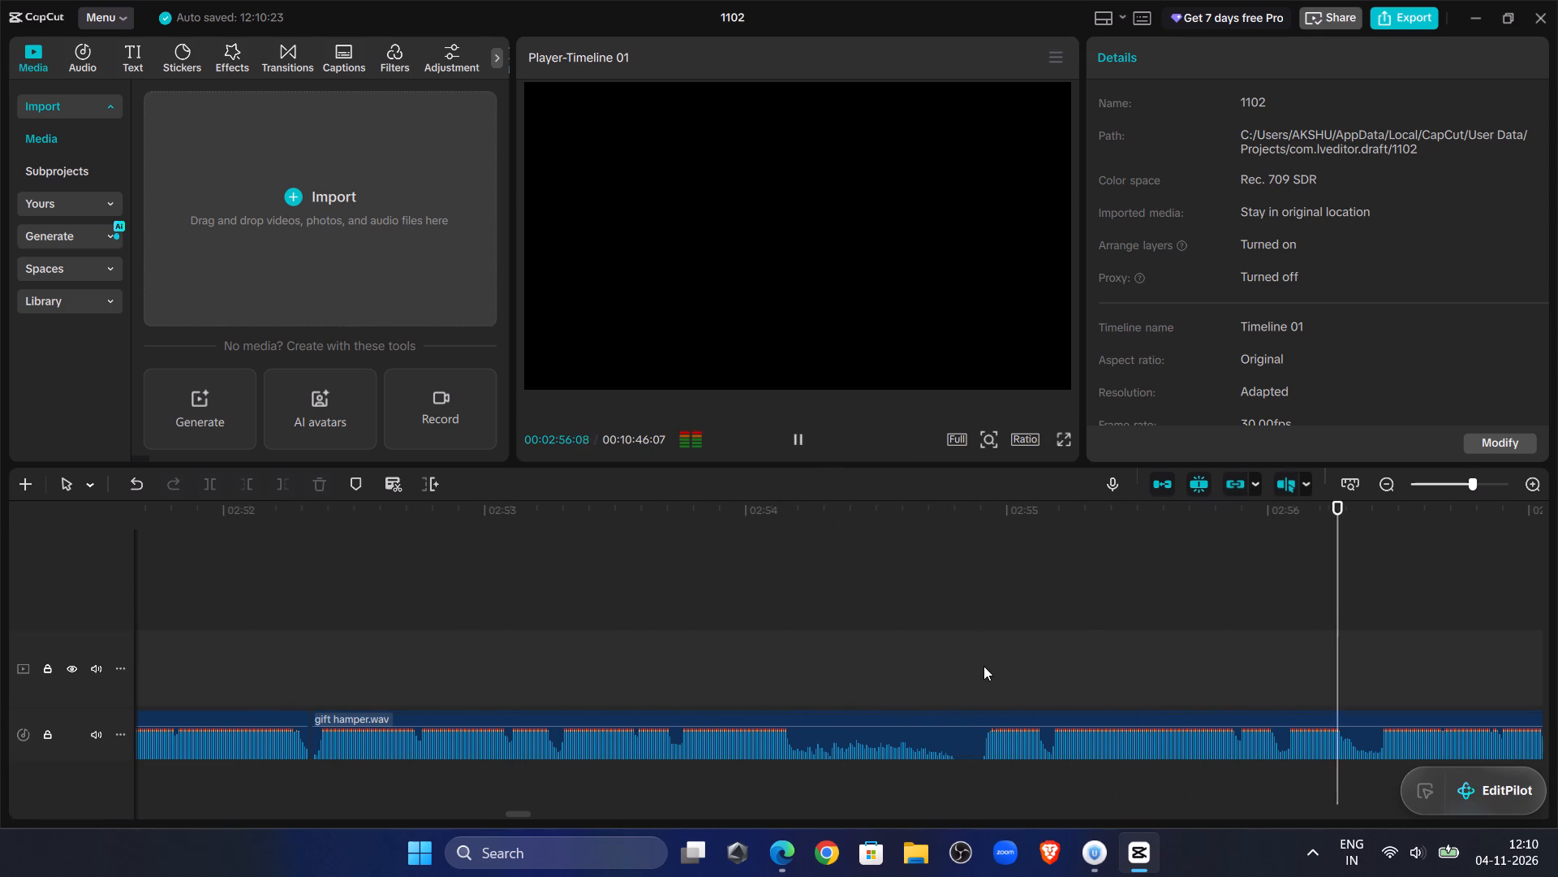
click(983, 666)
click(824, 443)
double_click(806, 434)
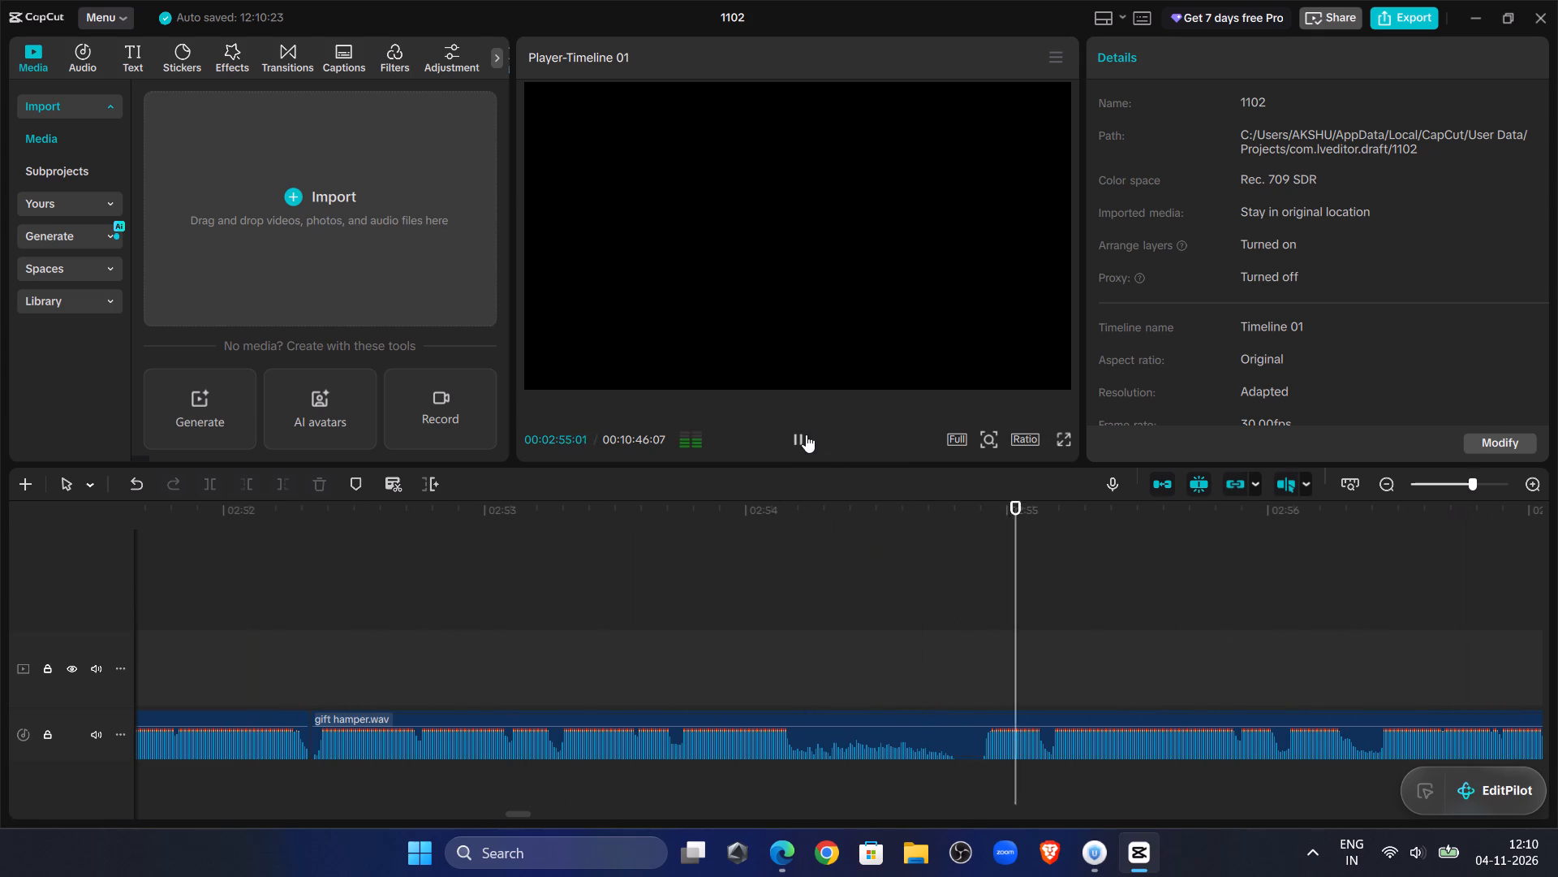
drag(1065, 601, 1045, 622)
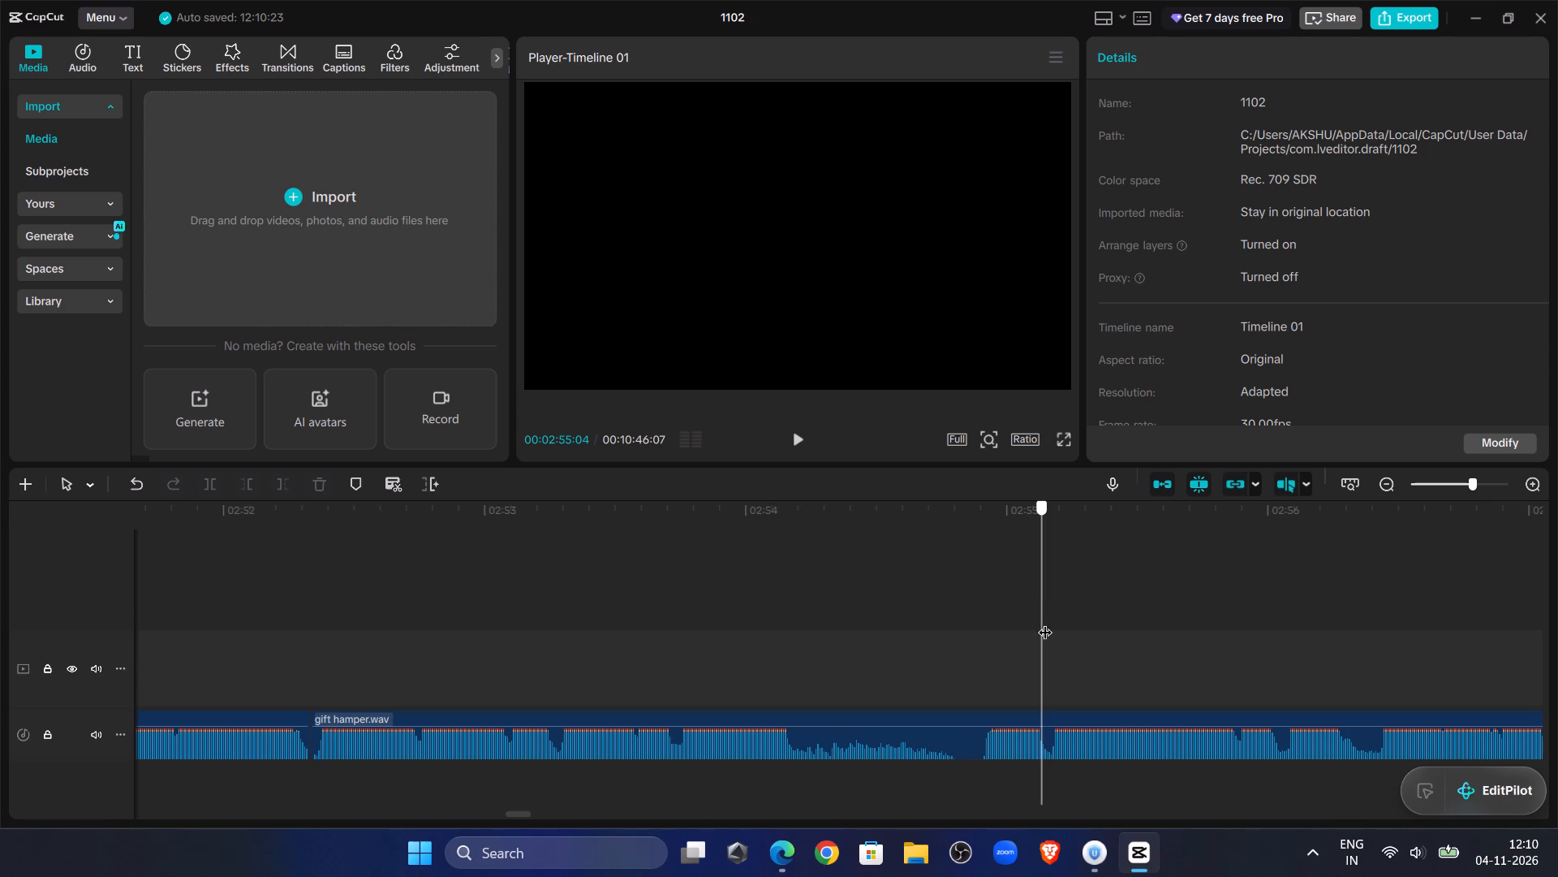
drag(1045, 622, 1050, 636)
click(1048, 721)
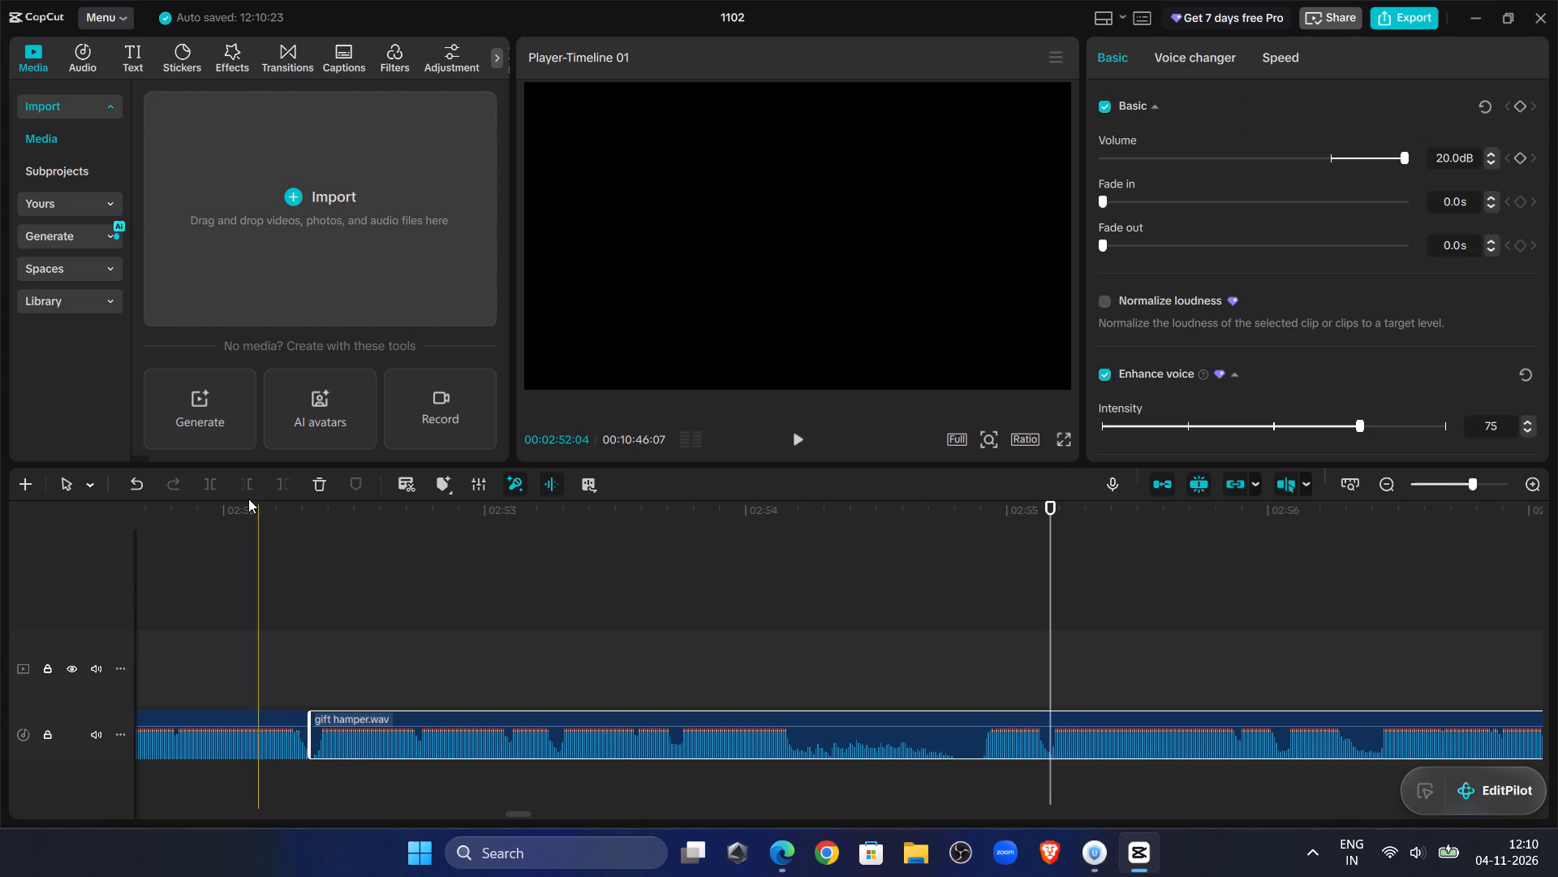
click(246, 493)
drag(1169, 712, 431, 732)
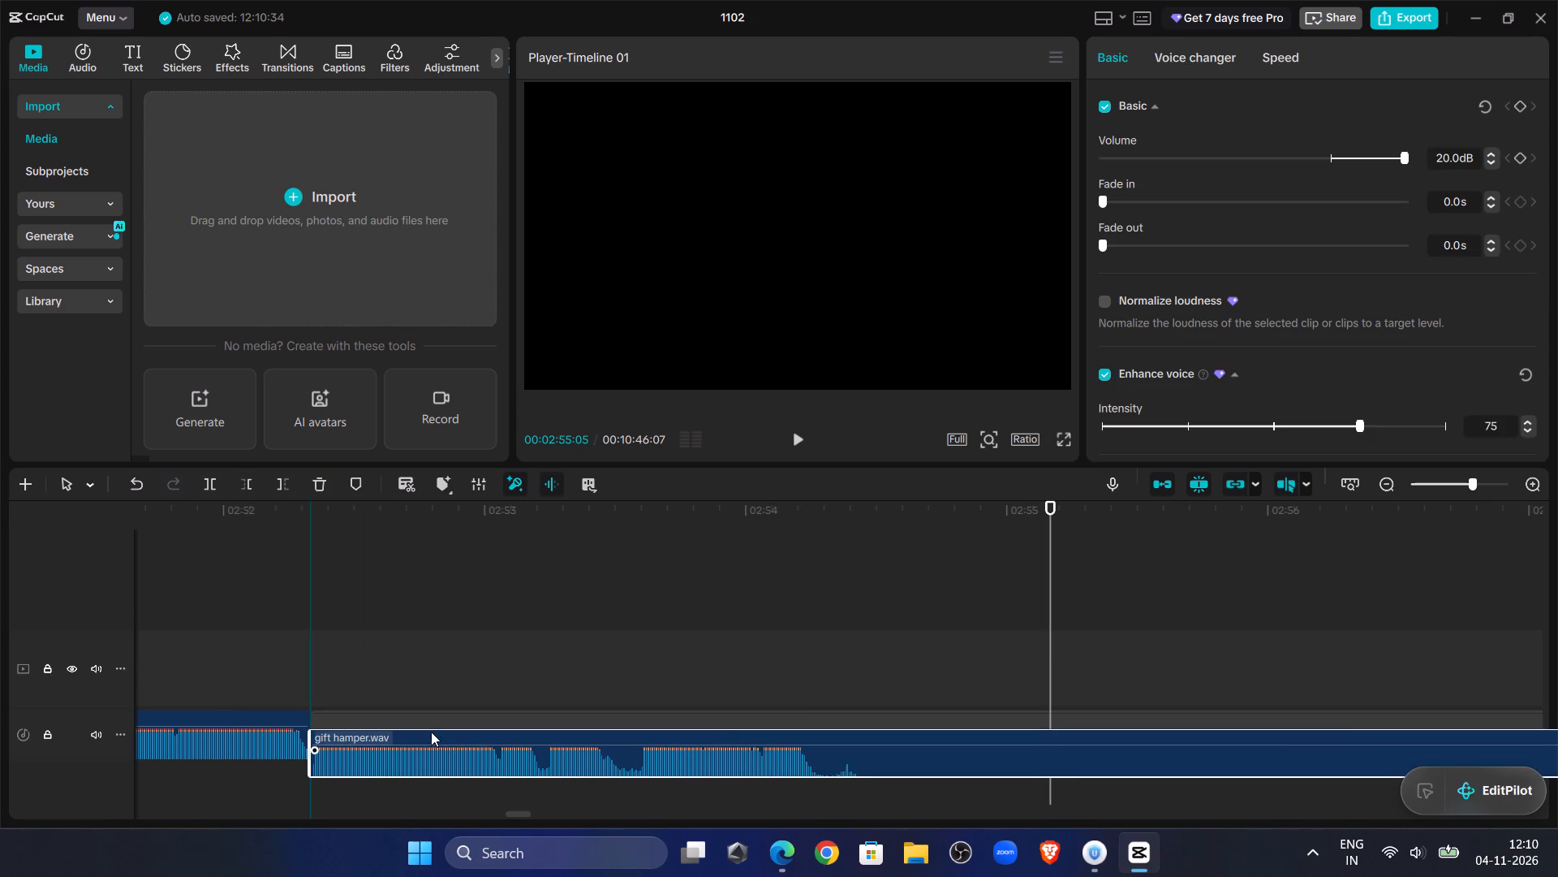
drag(431, 732, 428, 732)
Play across the join at 02:52:10 and split the last gift hamper.wav clip at 02:54:09.
click(242, 575)
click(794, 446)
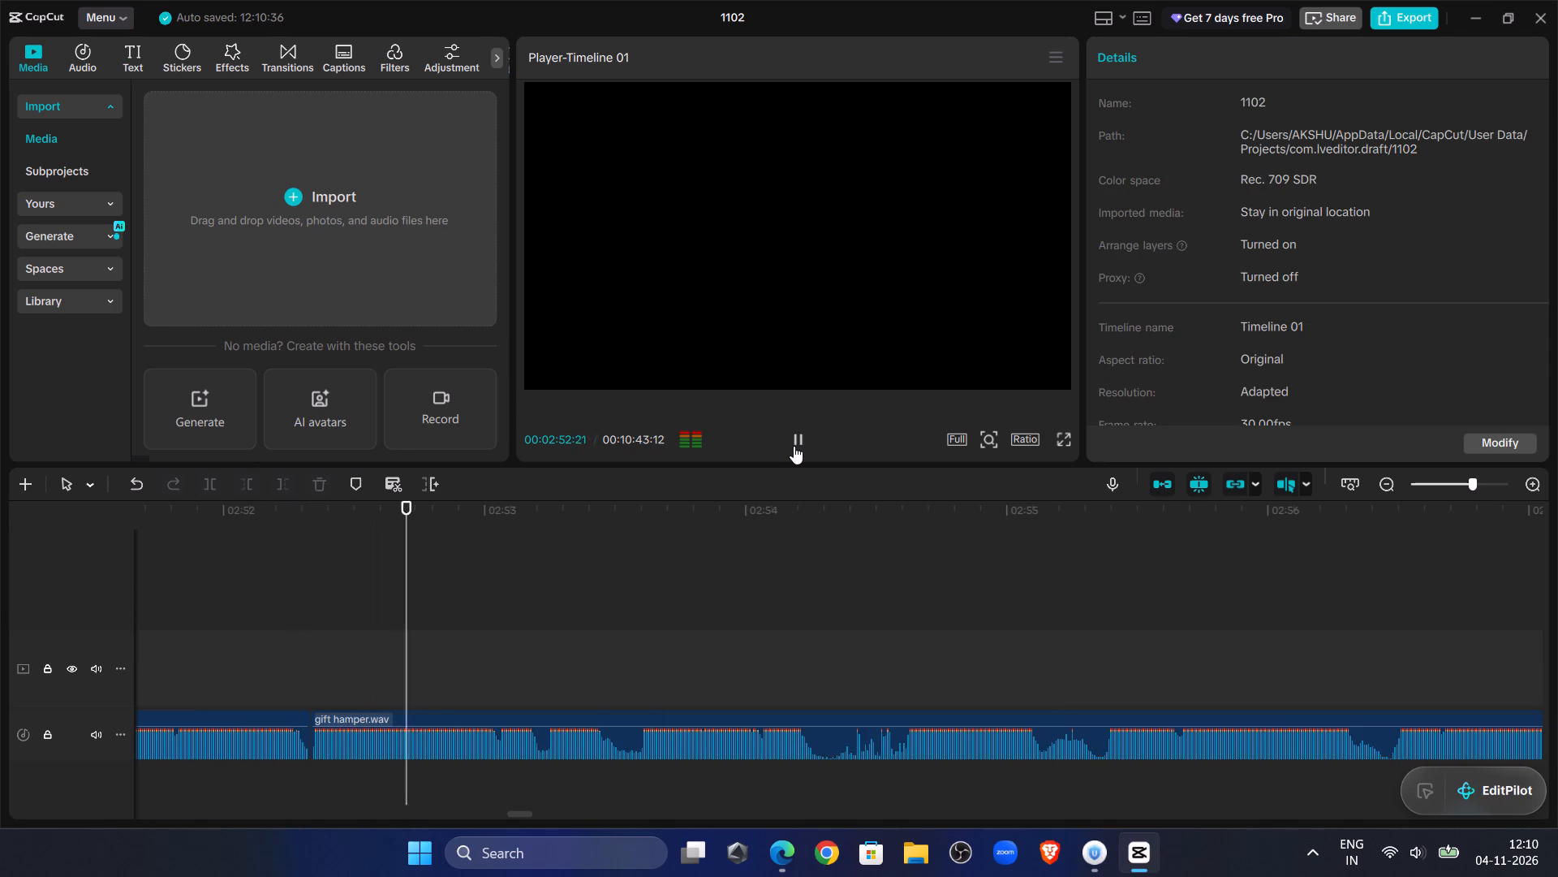
click(800, 448)
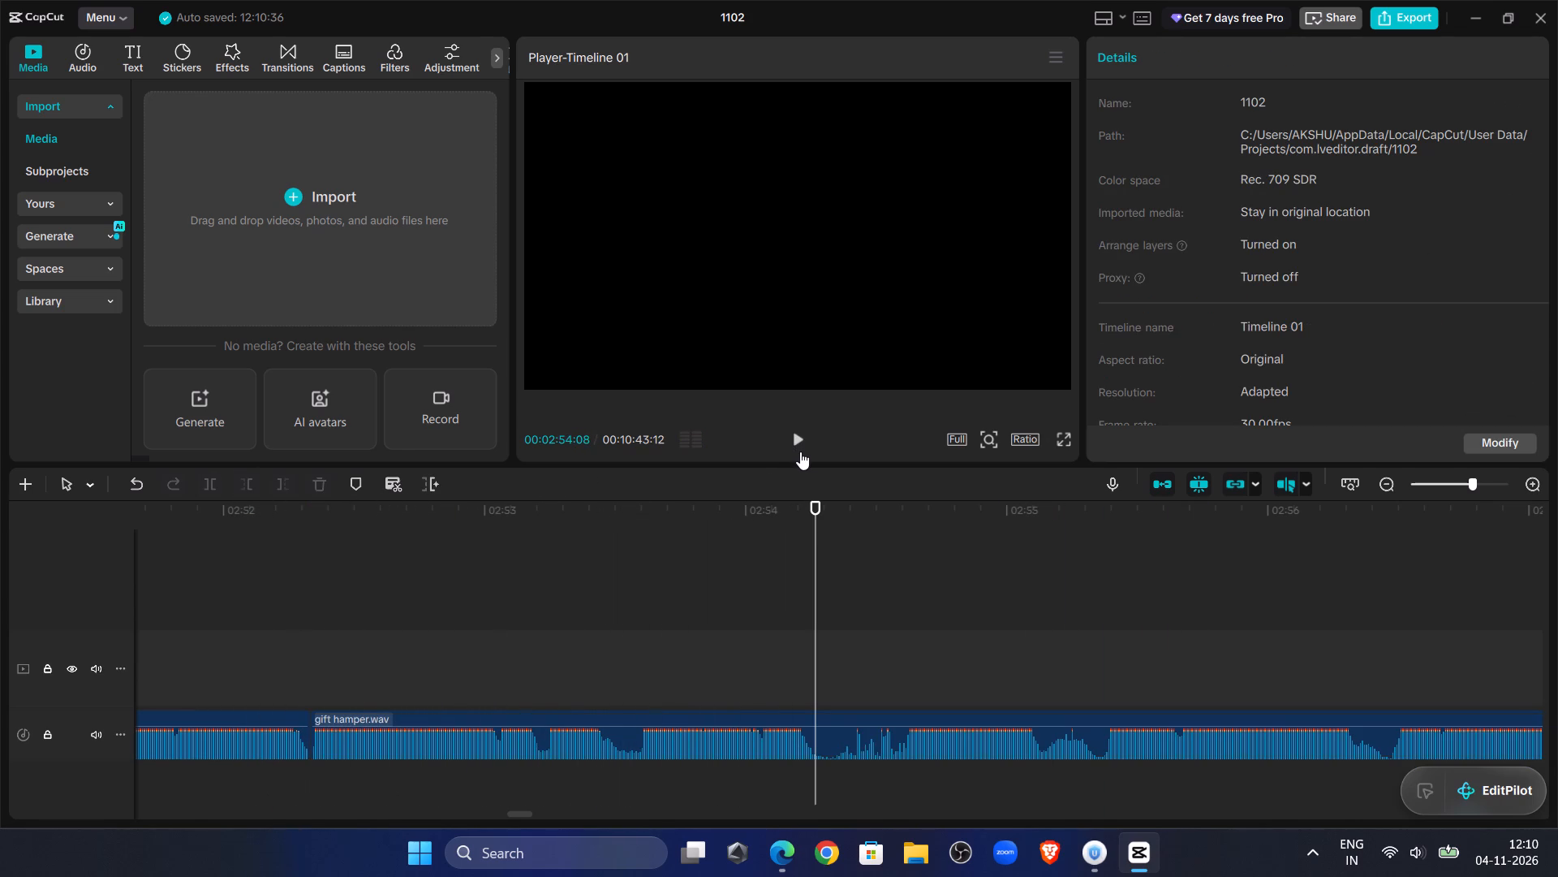
click(821, 585)
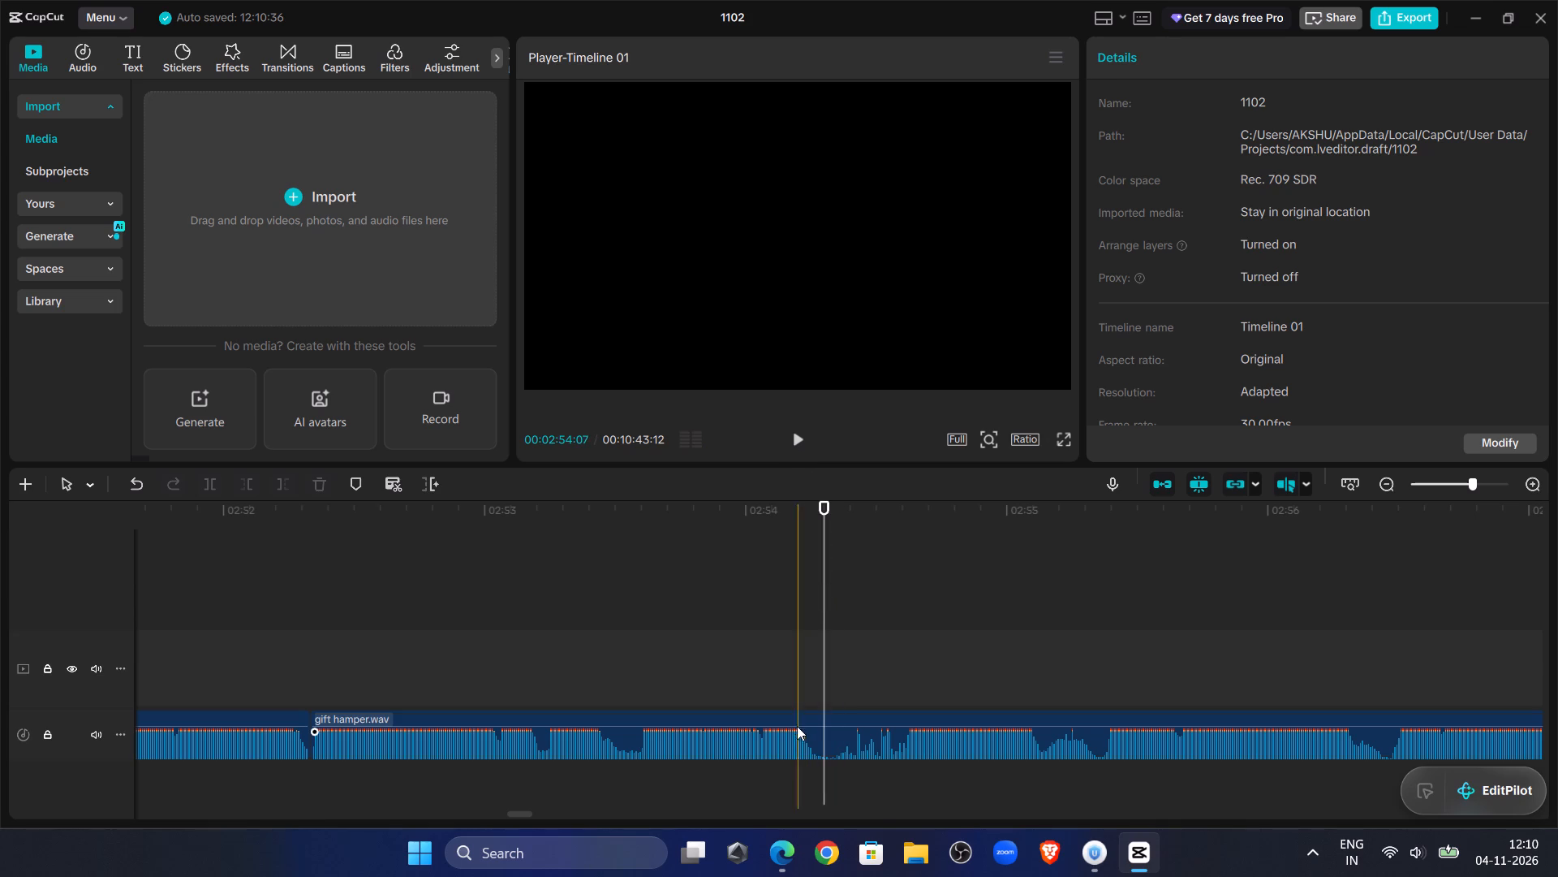
click(795, 727)
click(195, 476)
click(224, 488)
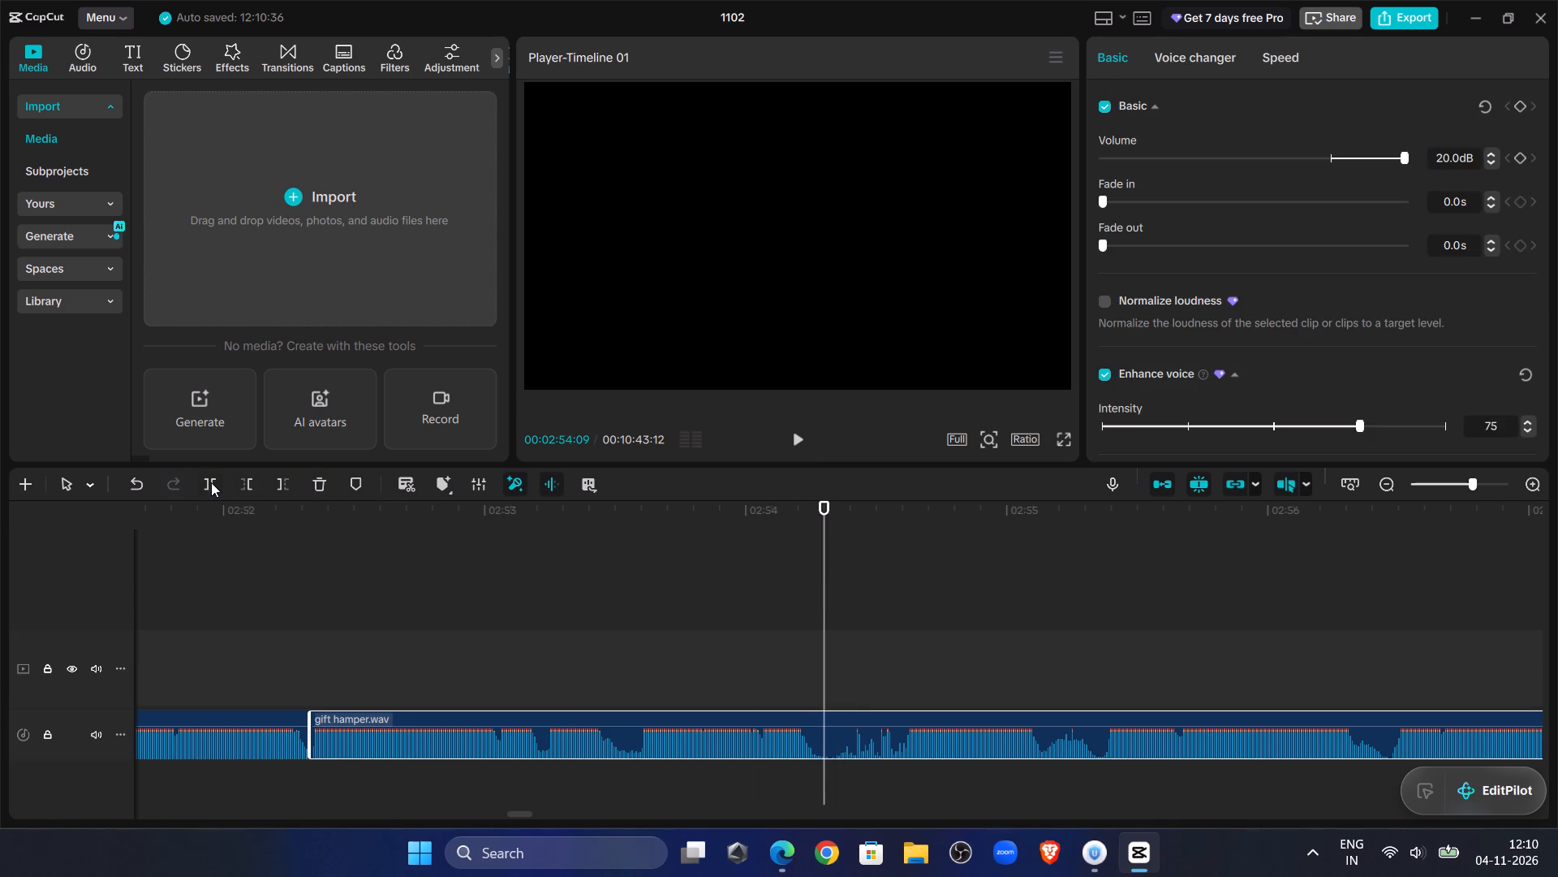
click(211, 482)
Listen ahead, trim the last gift hamper.wav clip's start to about 02:54:18, and close the gap before it.
click(801, 441)
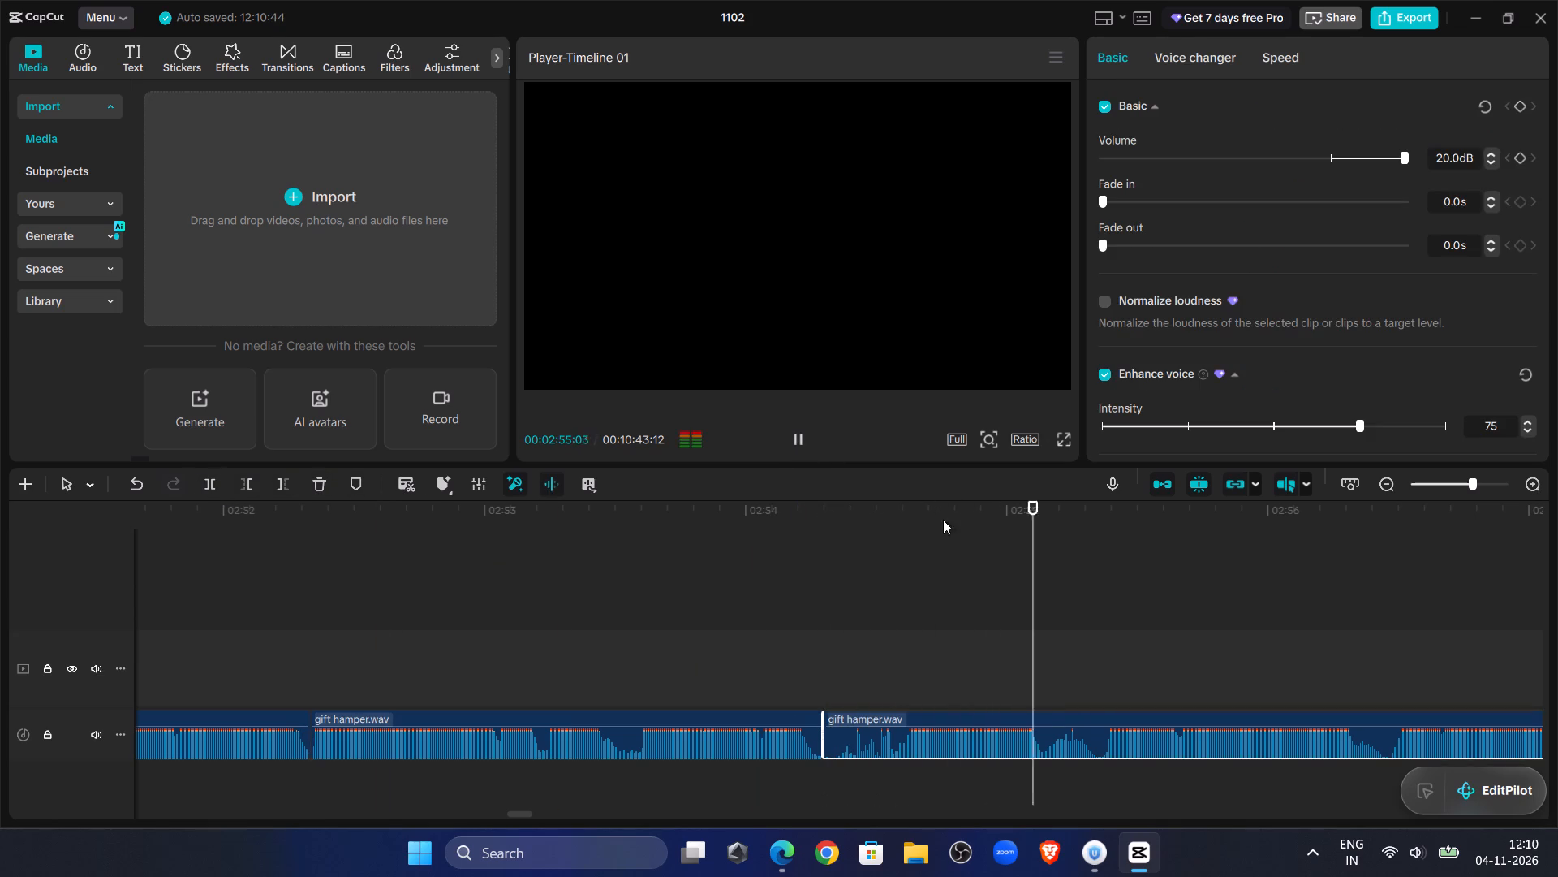
click(884, 577)
drag(884, 577, 905, 607)
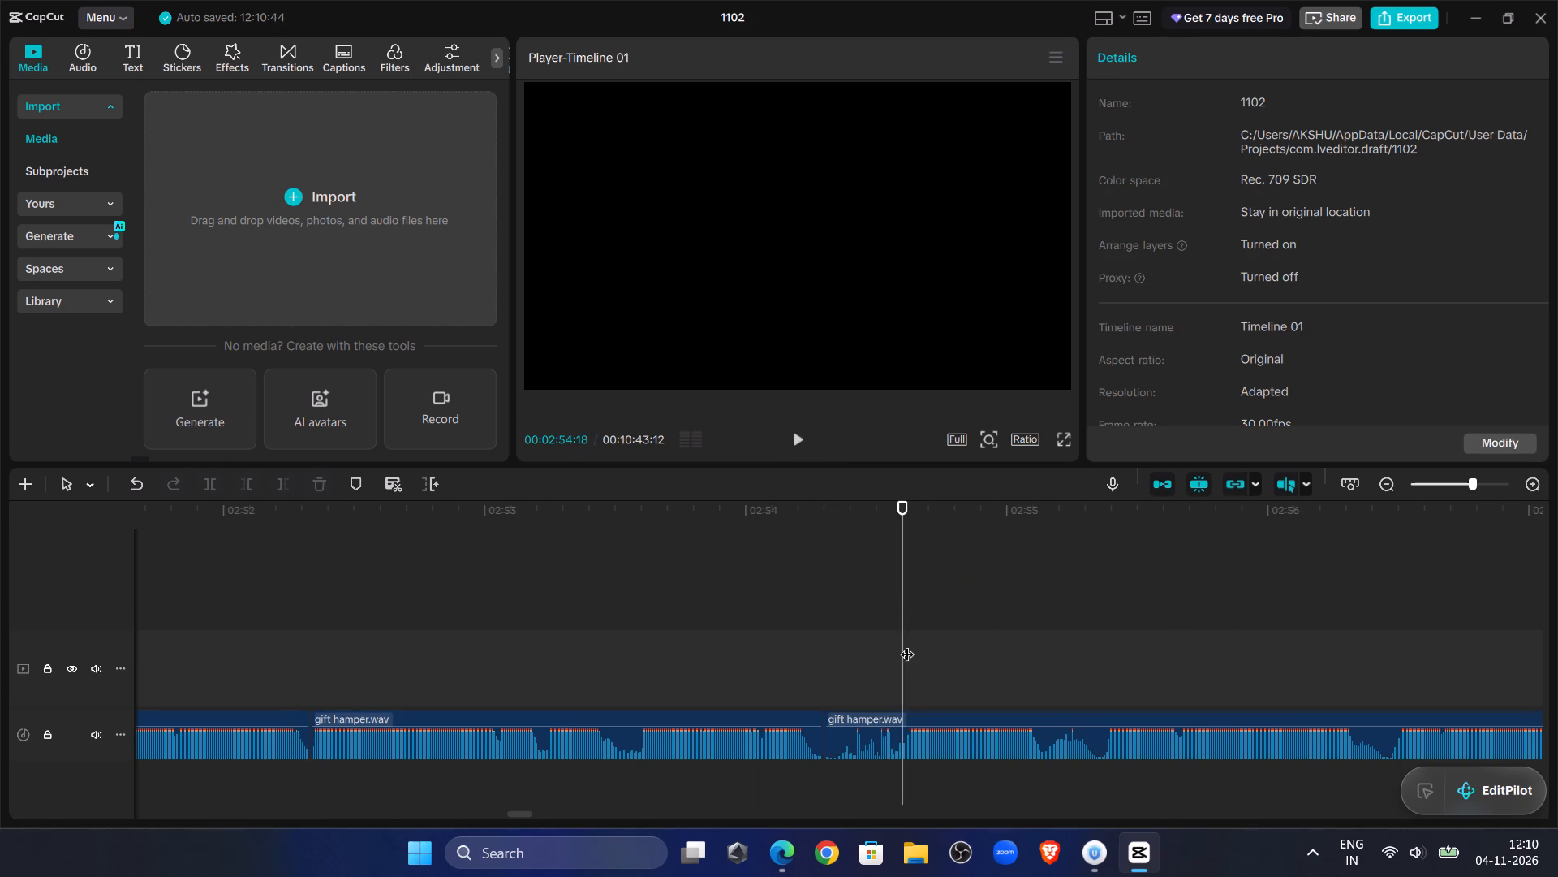
click(890, 719)
click(248, 477)
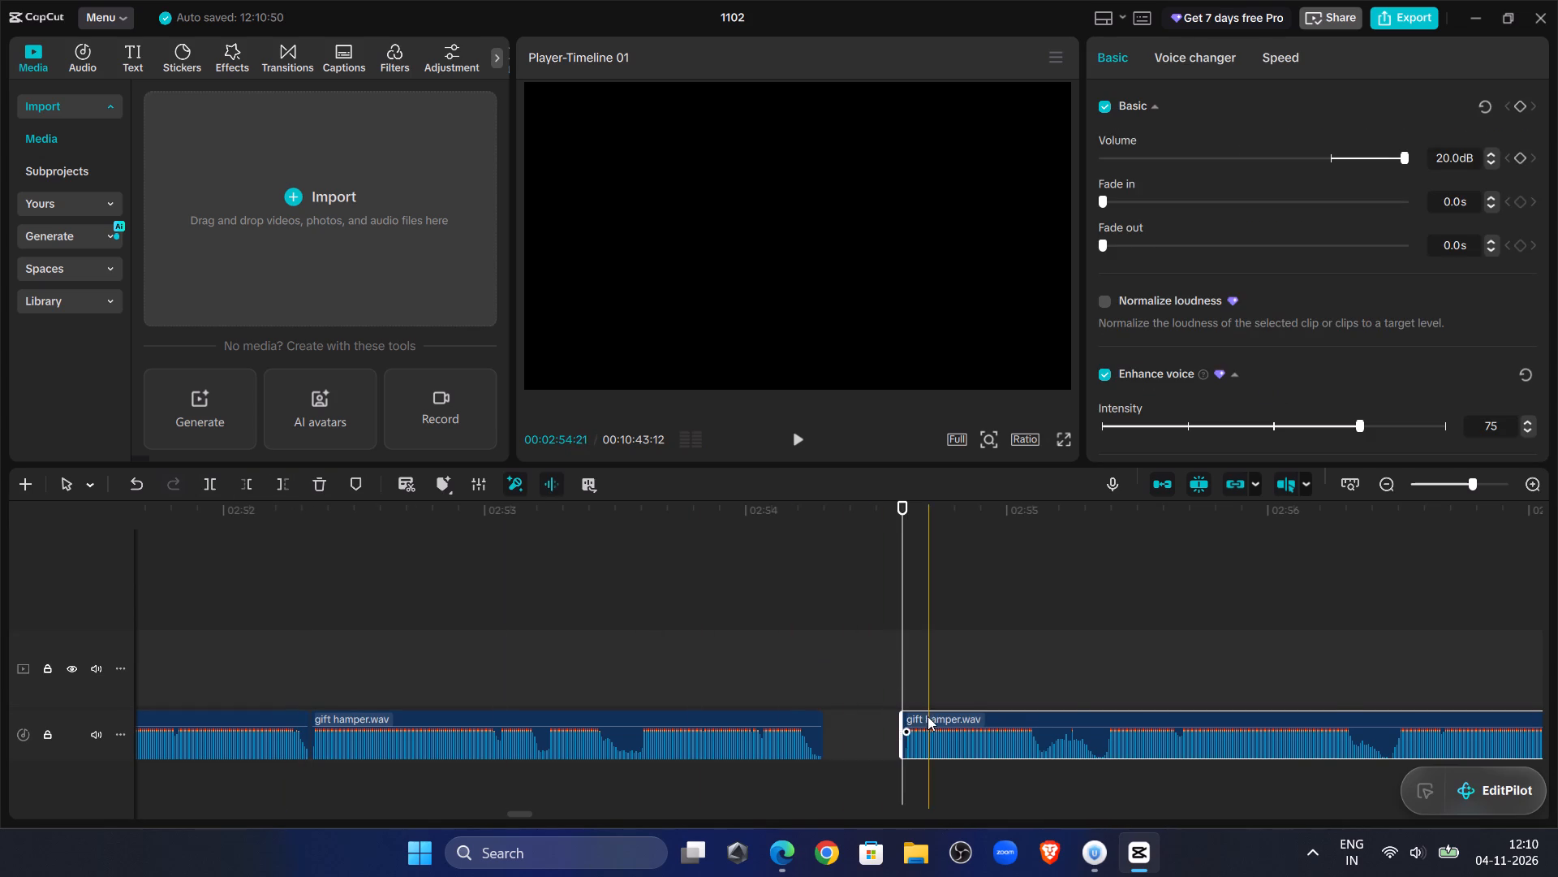
drag(923, 719, 846, 722)
Play from about 02:53:26 across the join and split the last gift hamper.wav clip at 02:54:26.
click(712, 542)
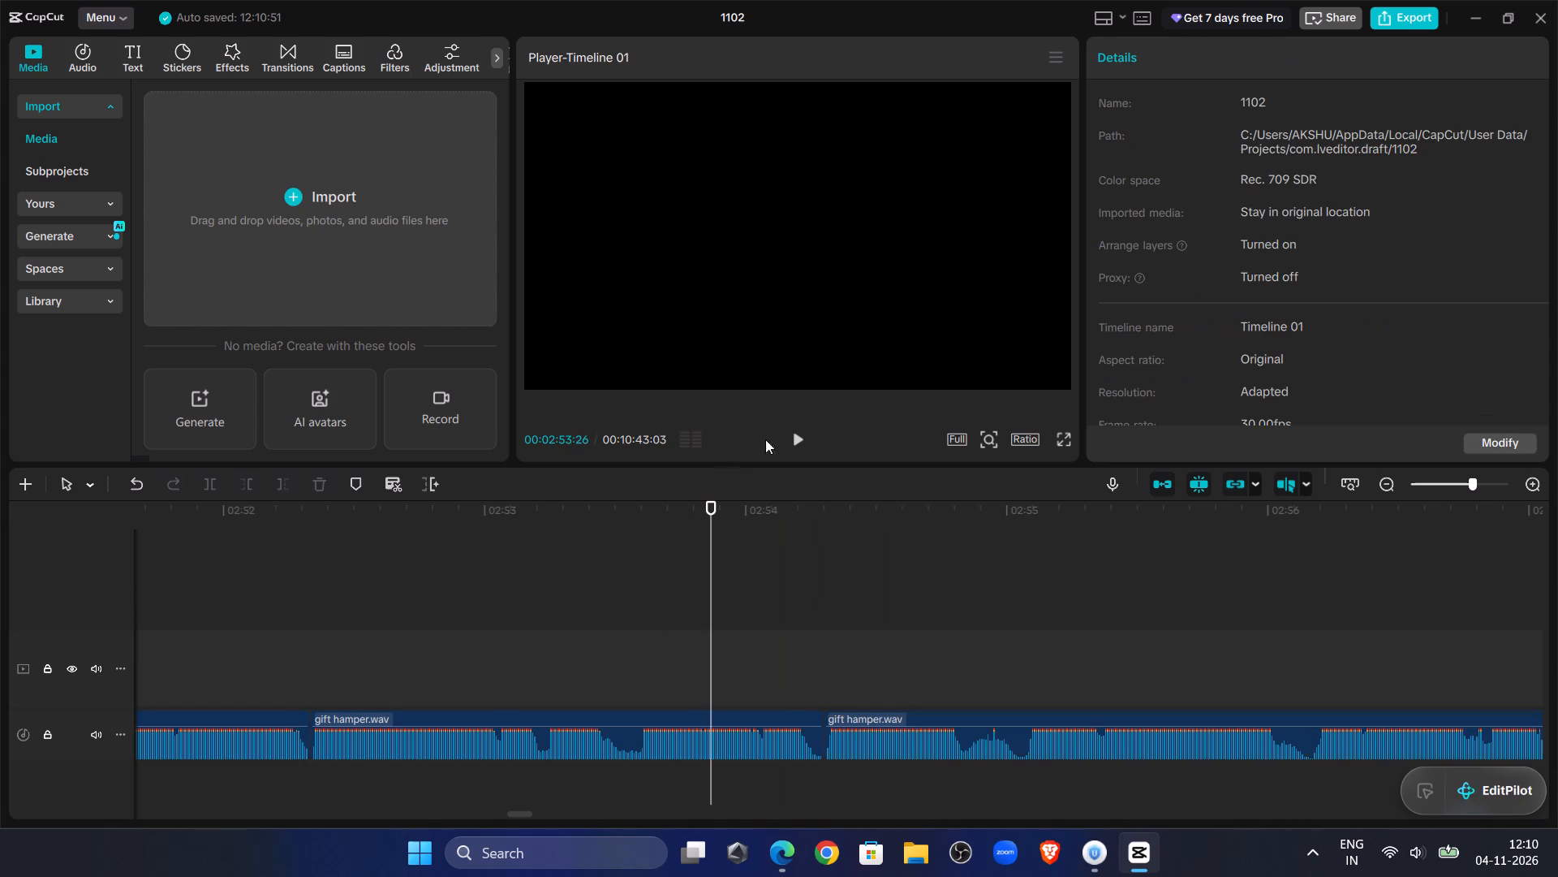
click(797, 430)
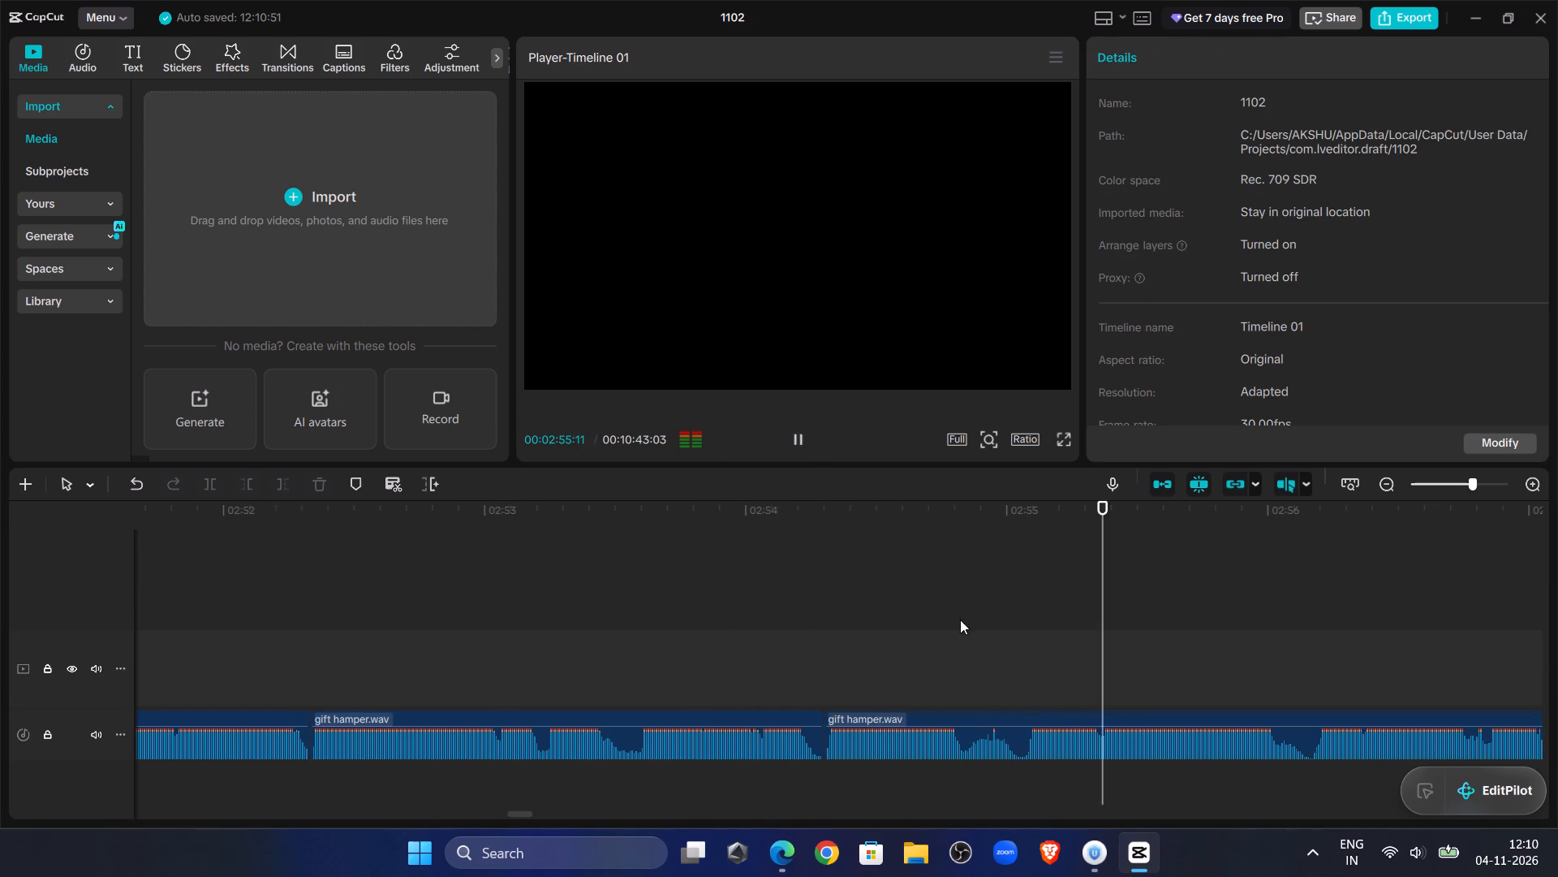
click(960, 620)
drag(962, 671, 968, 689)
click(974, 731)
click(214, 480)
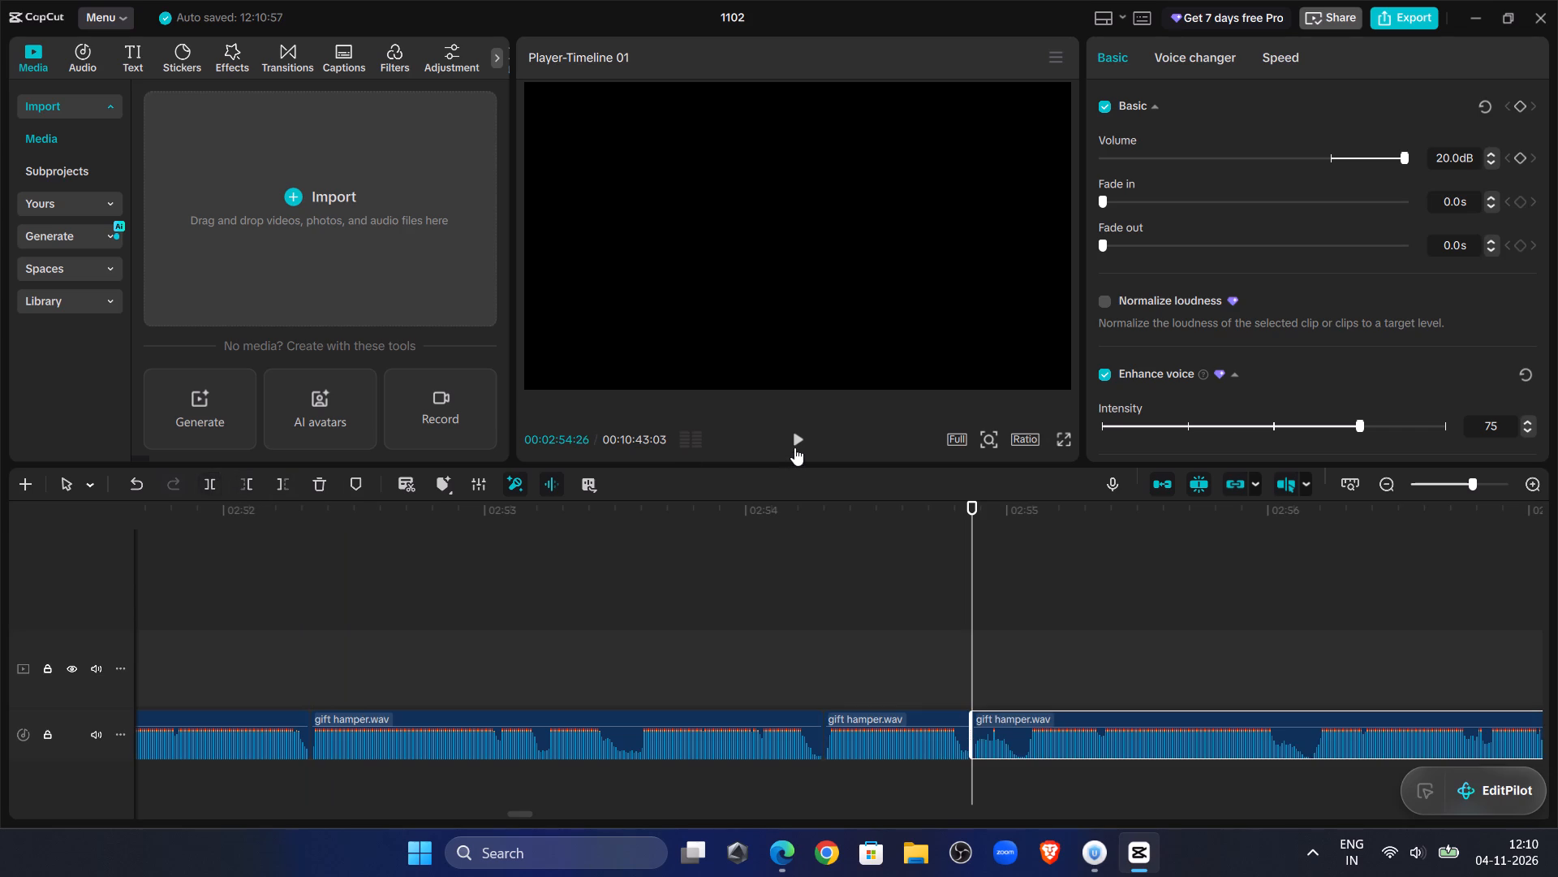
Listen briefly ahead, trim the last gift hamper.wav clip's start to 02:55:01, and close the gap before it.
double_click(794, 447)
click(253, 482)
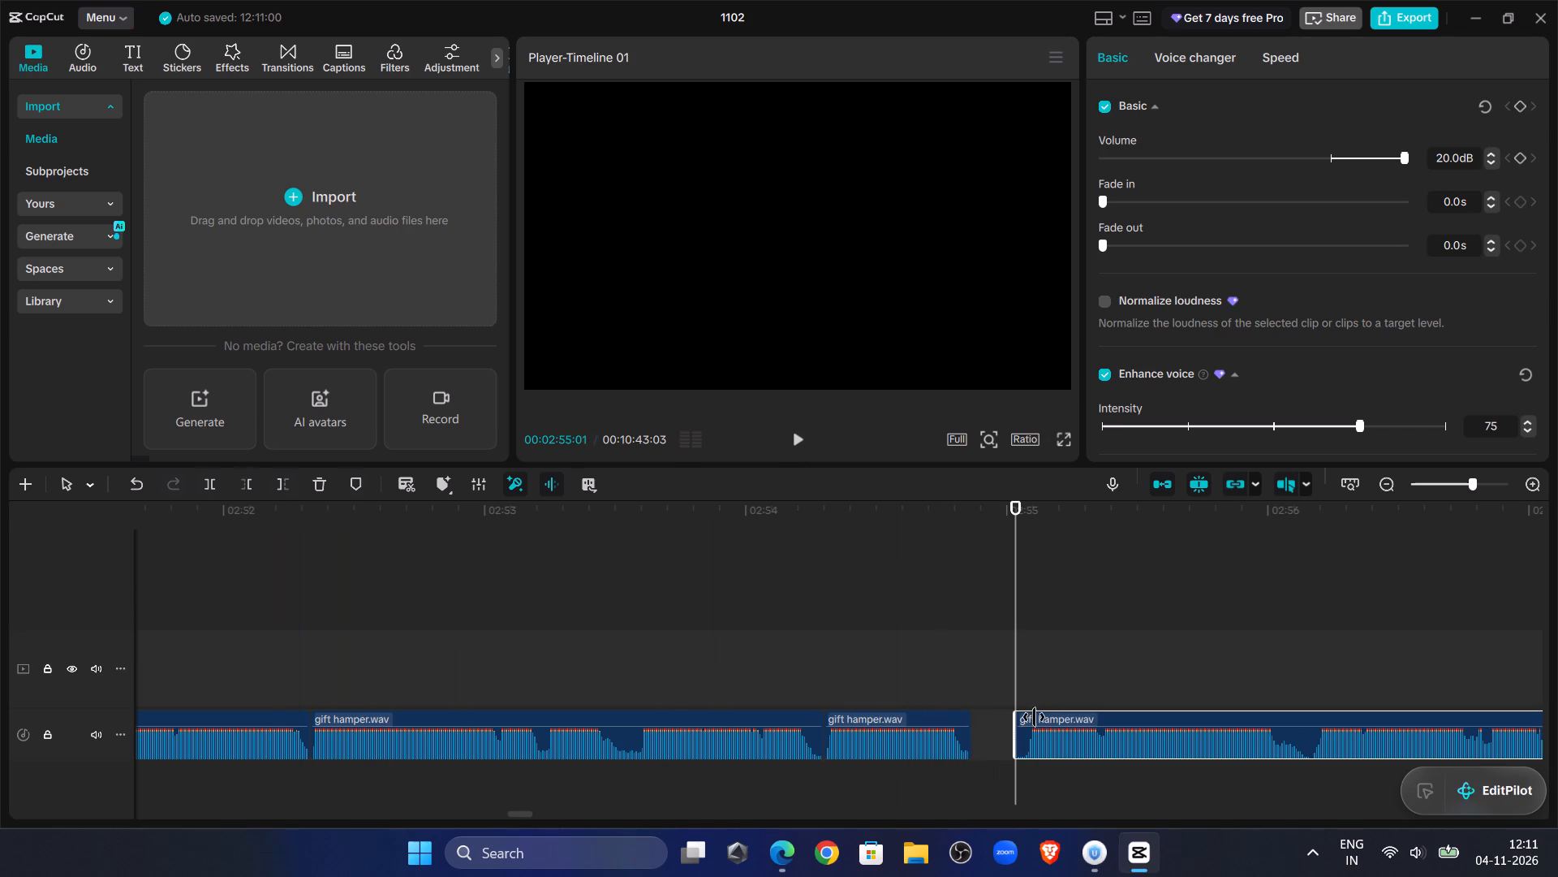
drag(1036, 718, 993, 724)
Listen across the join near 02:55, continue past 02:56, and split the last gift hamper.wav clip at 02:56:28.
click(817, 595)
click(791, 460)
click(792, 451)
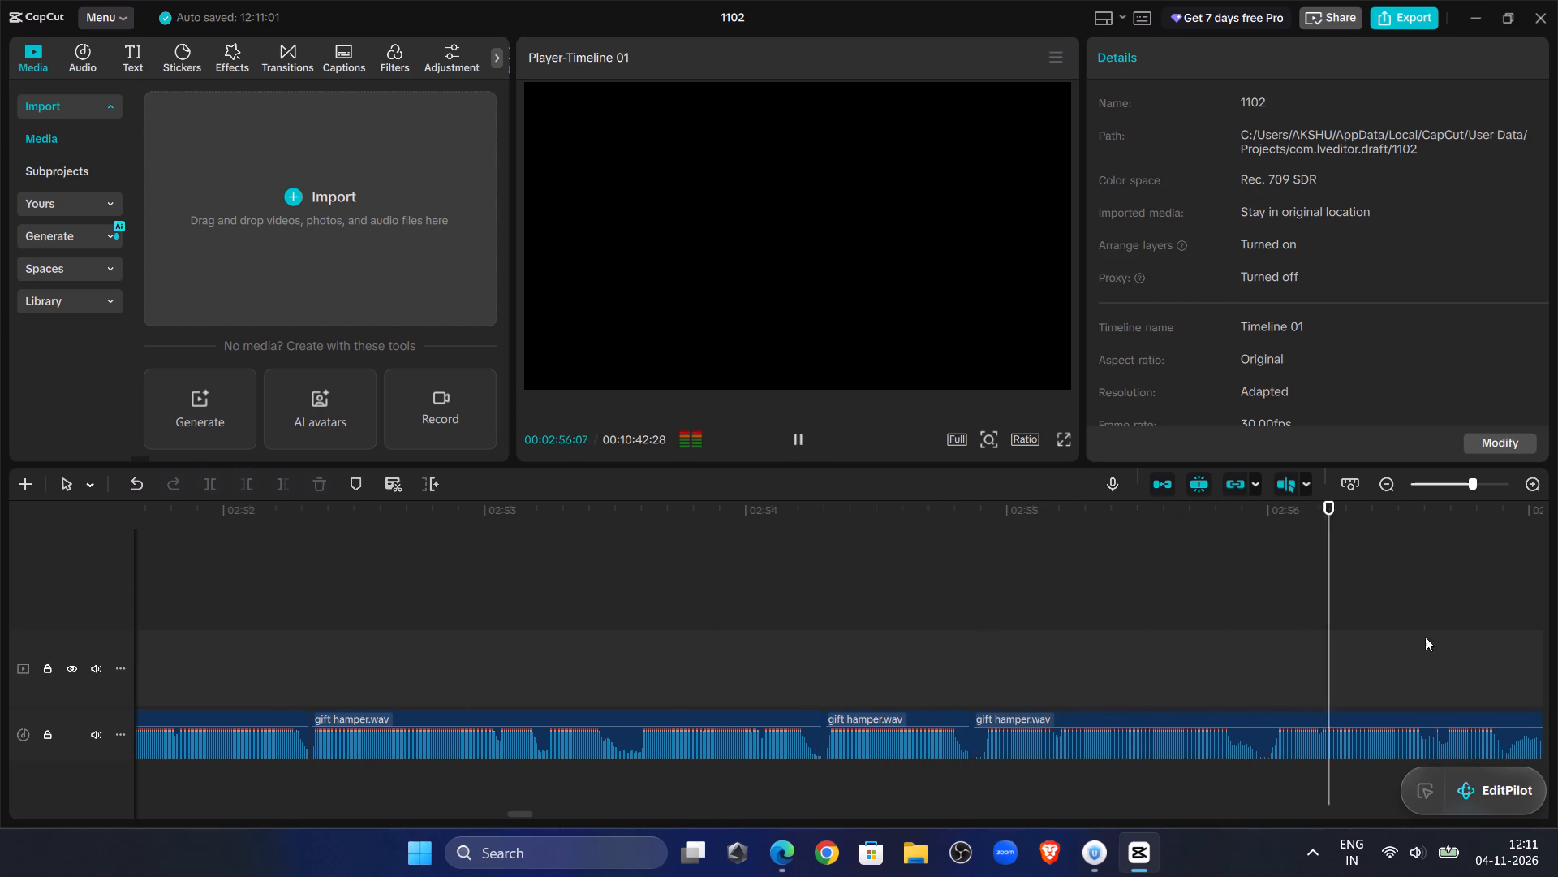
click(1196, 571)
double_click(803, 446)
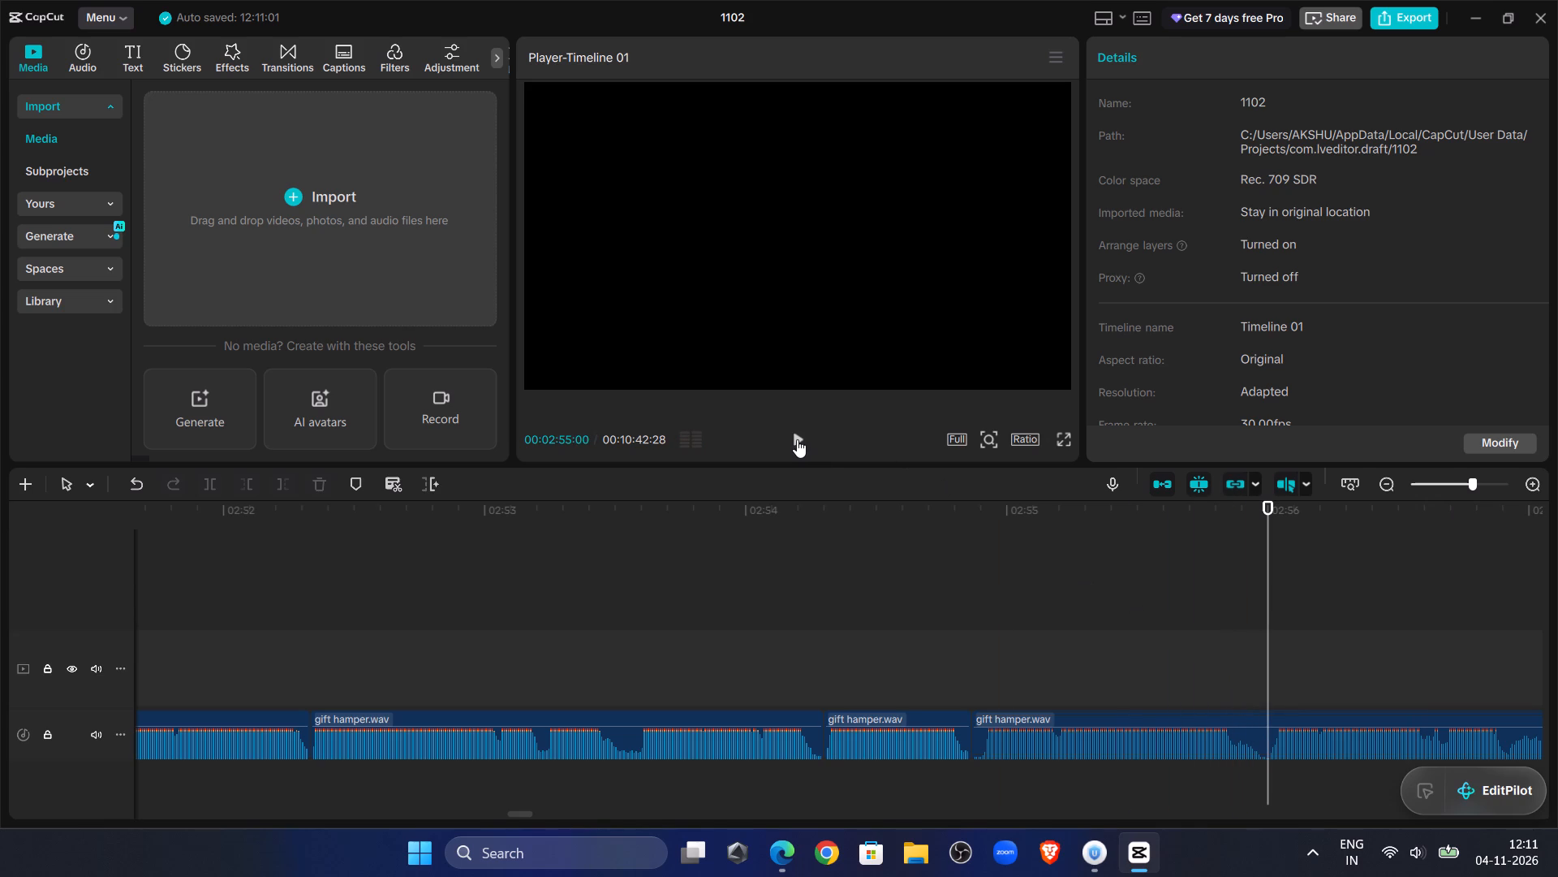
click(797, 439)
click(797, 439)
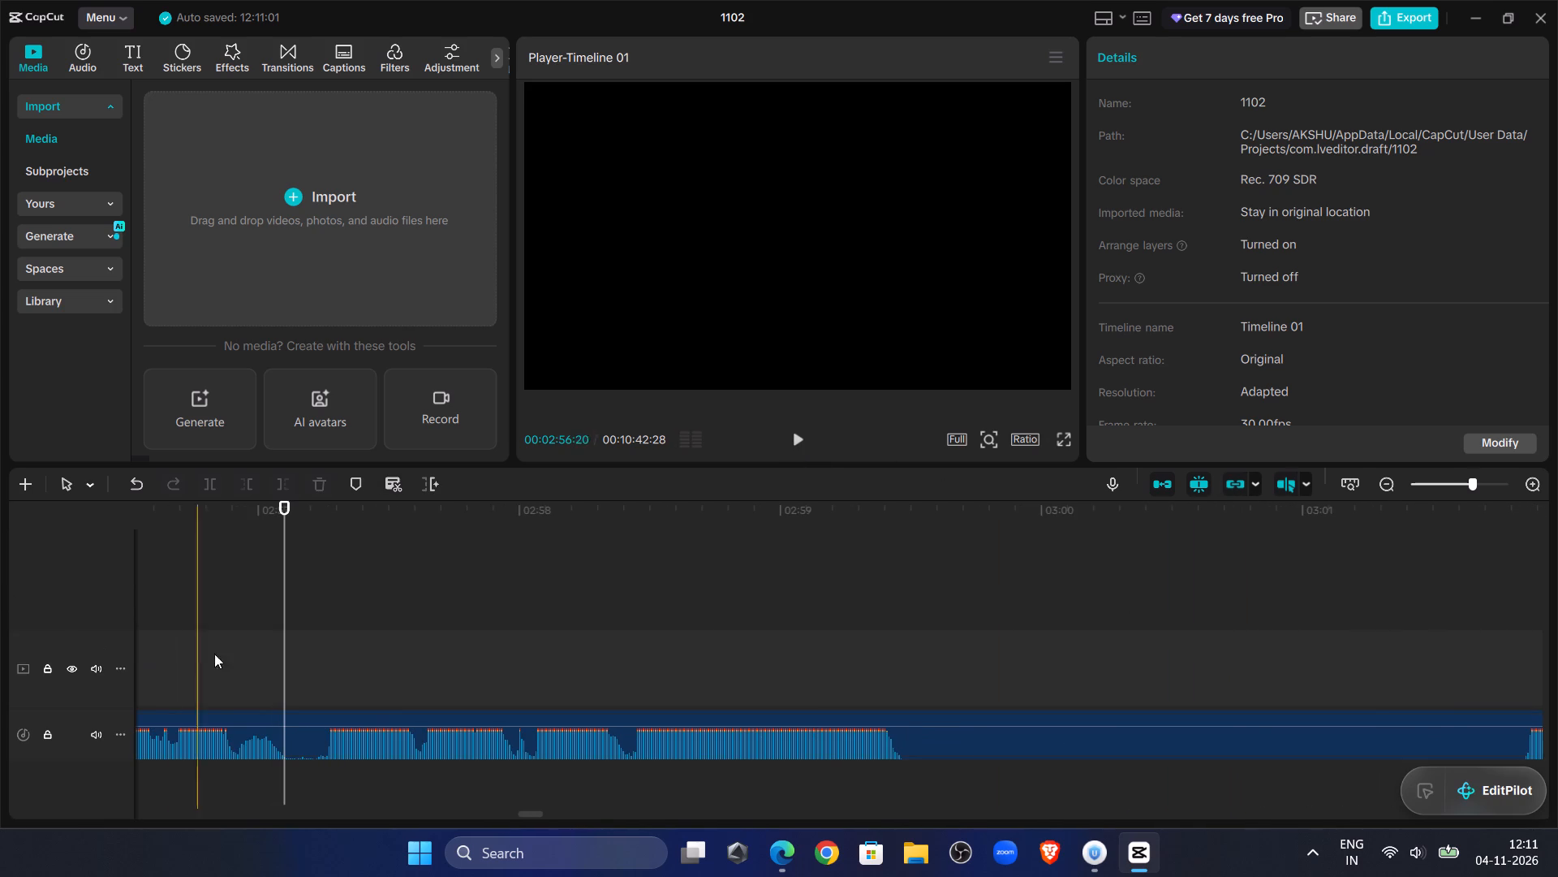
click(239, 633)
click(241, 727)
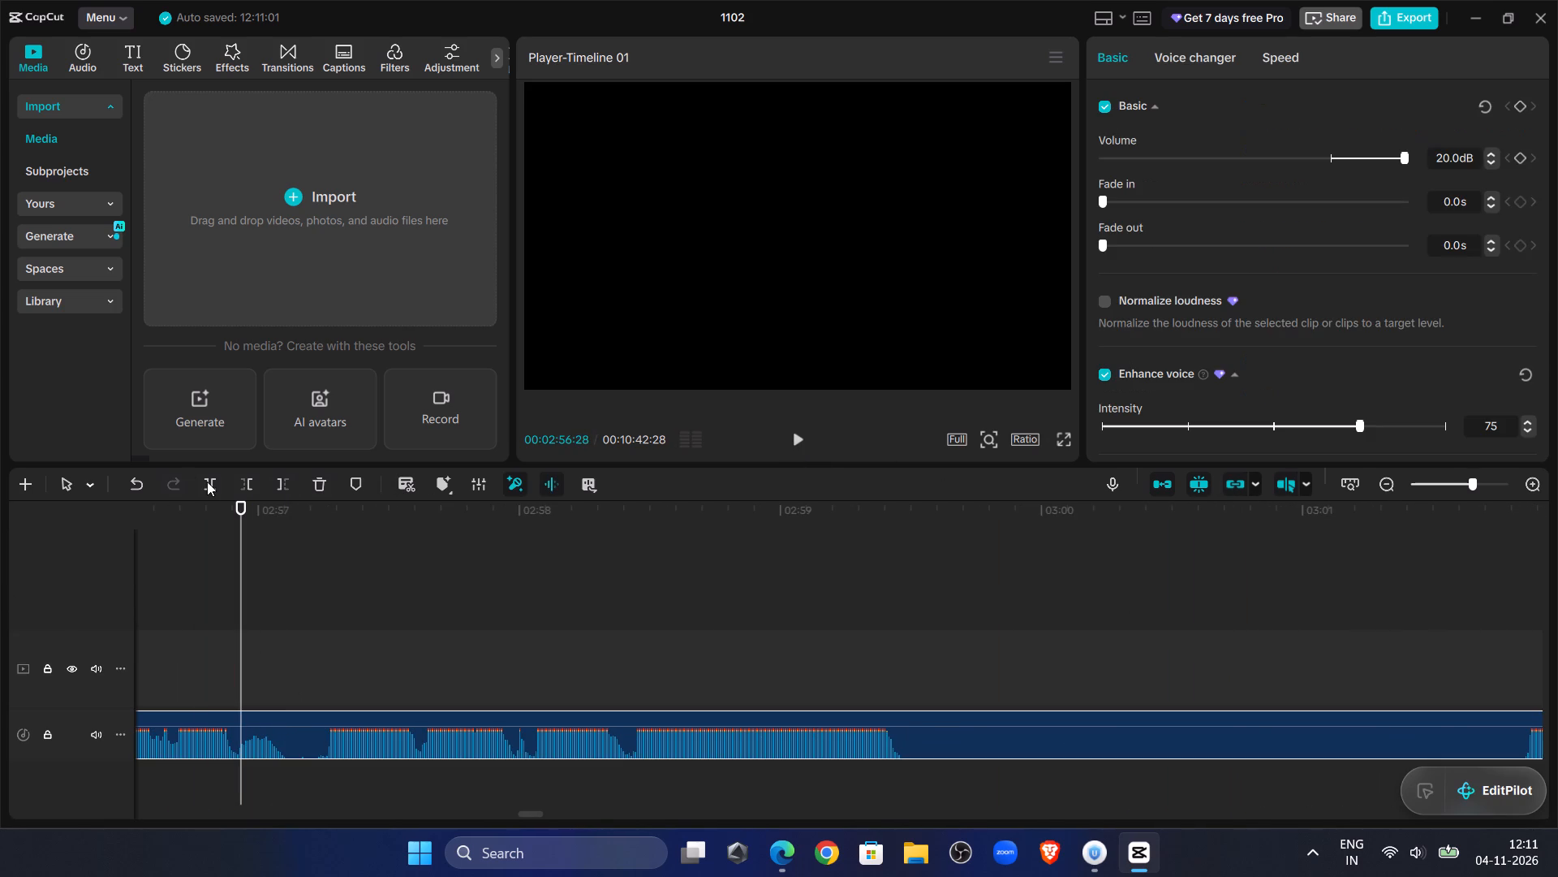
click(207, 482)
Listen briefly ahead, trim the last gift hamper.wav clip's start to 02:57:07, and close the gap before it.
double_click(797, 434)
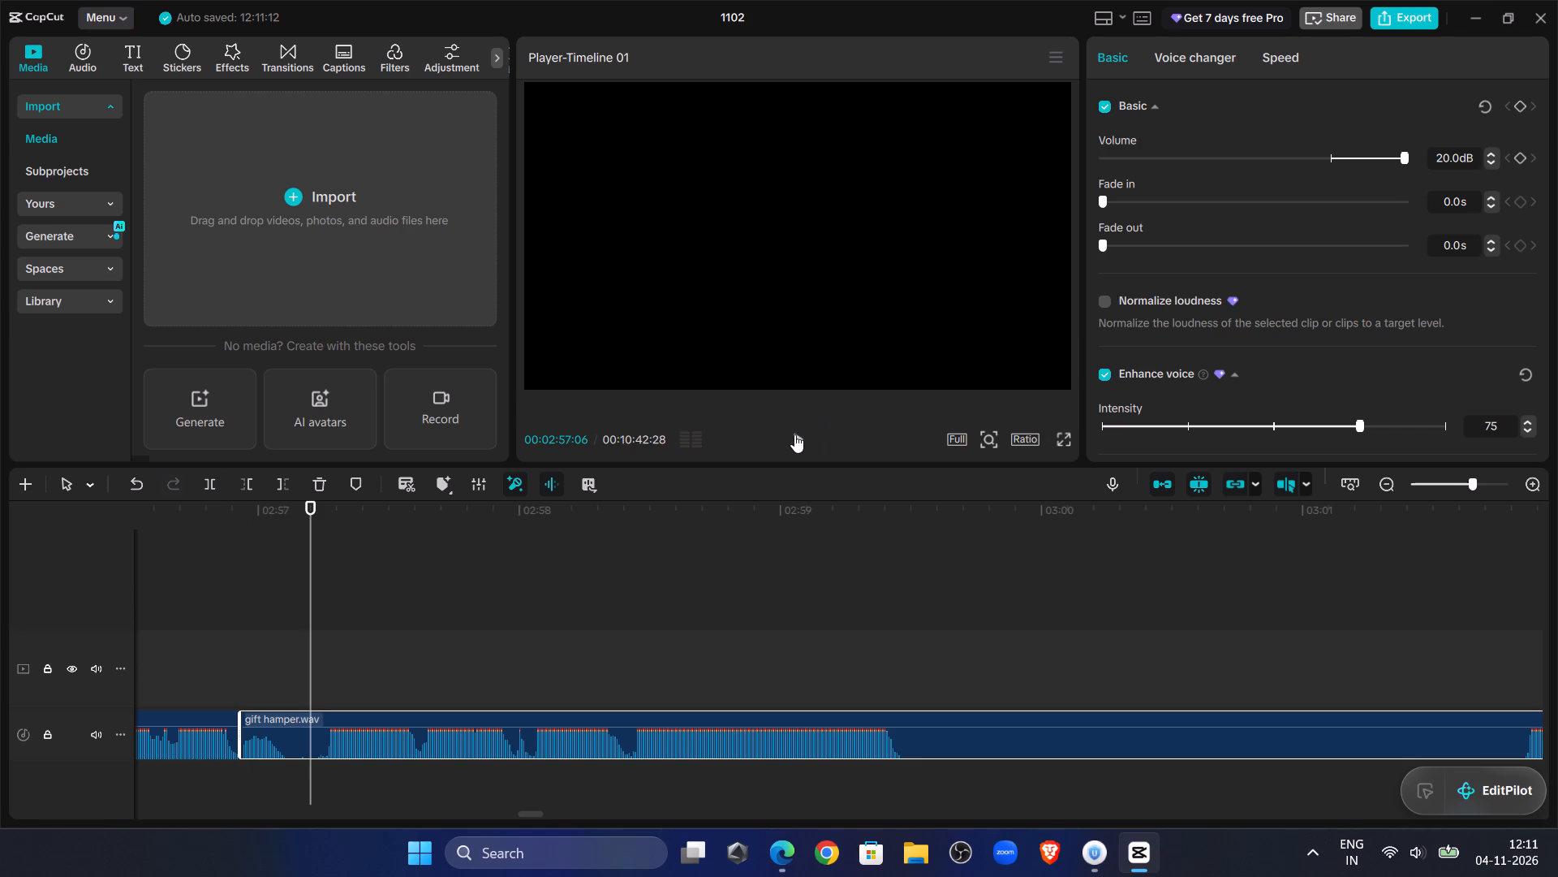
click(319, 642)
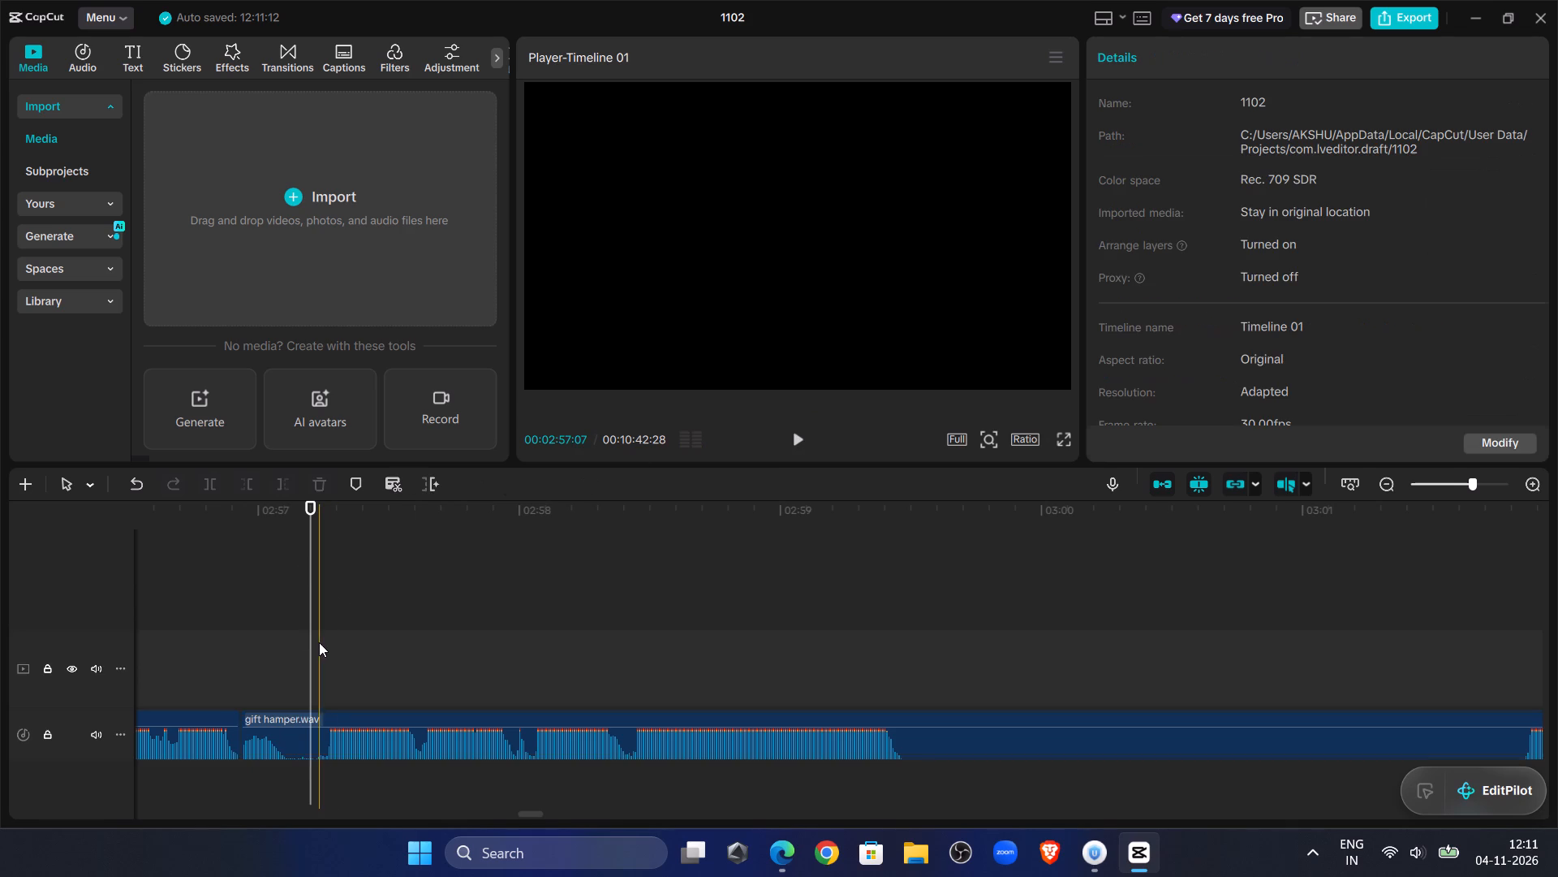
click(347, 723)
click(252, 489)
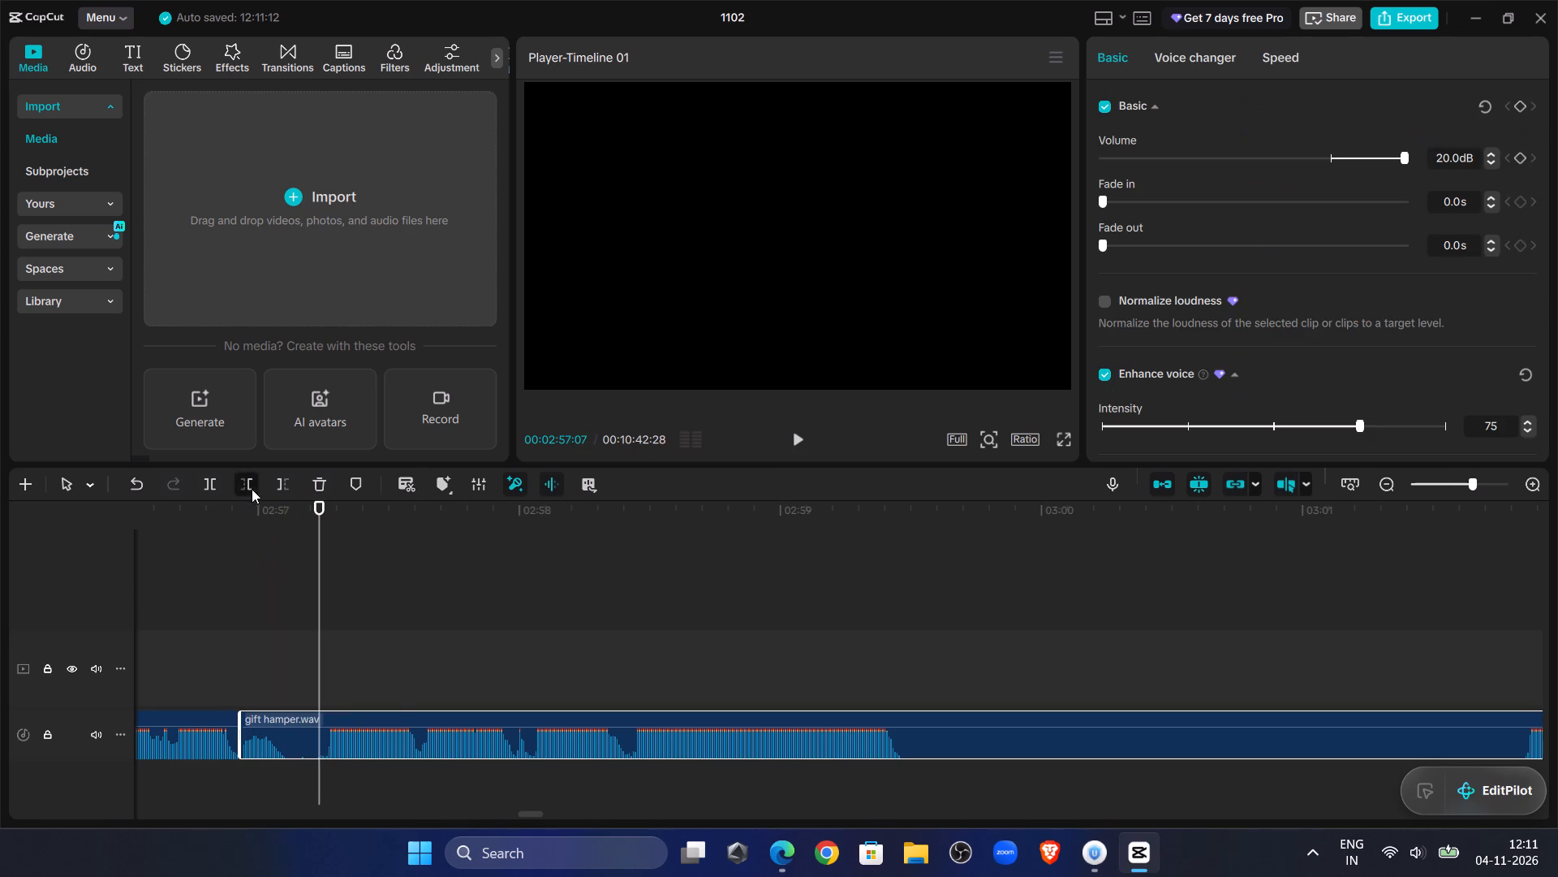
drag(361, 718, 274, 725)
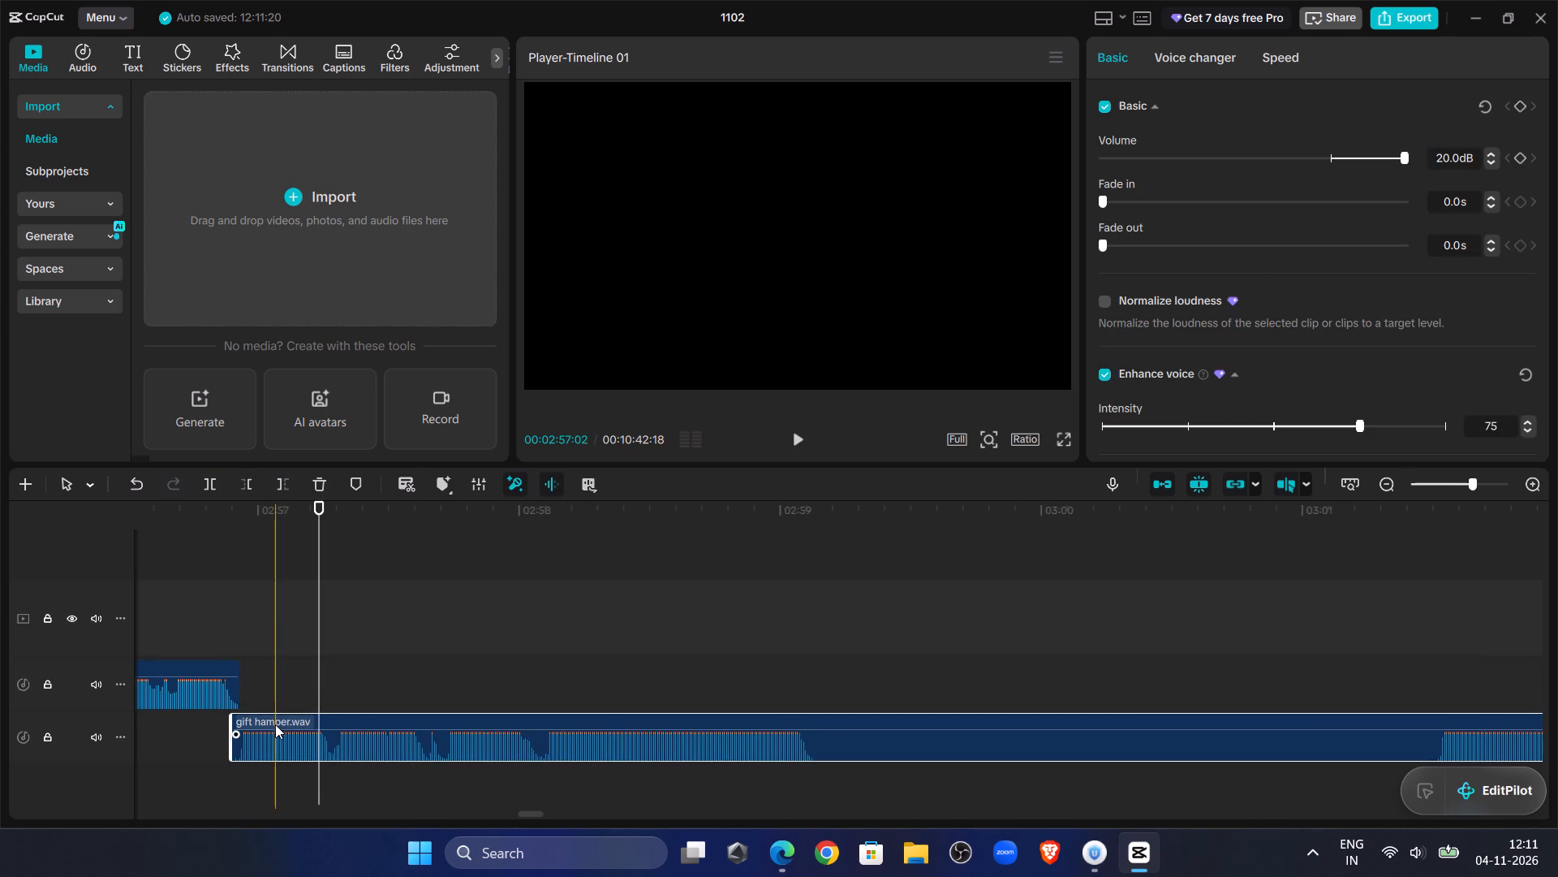
drag(275, 719, 290, 677)
Listen across the join near 02:57 and sample ahead past 03:01, and split the last gift hamper.wav clip at 02:59:07.
click(191, 561)
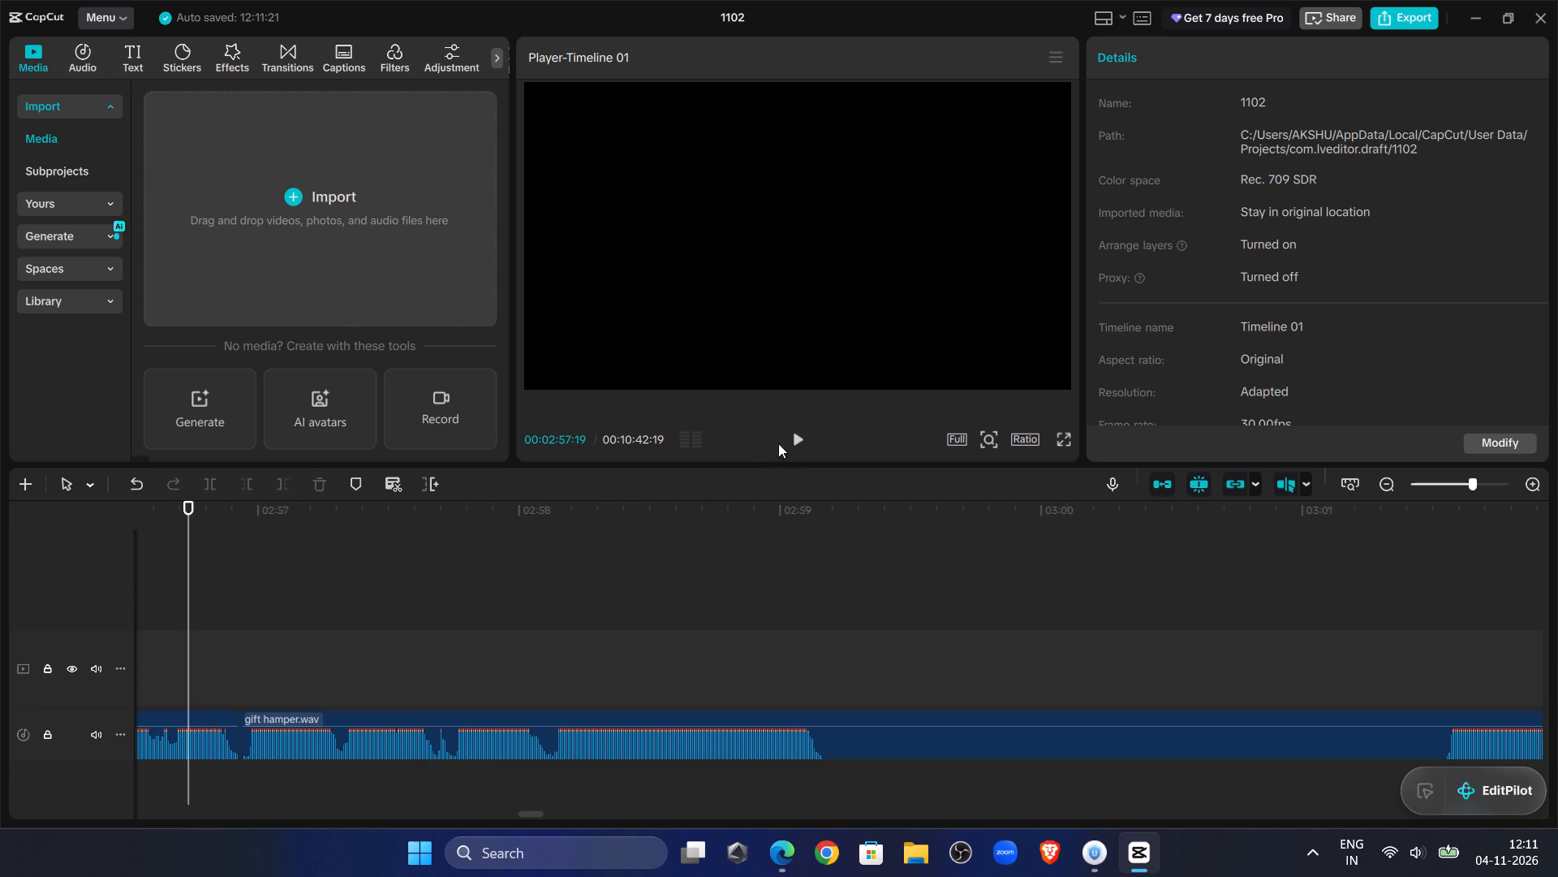
click(790, 439)
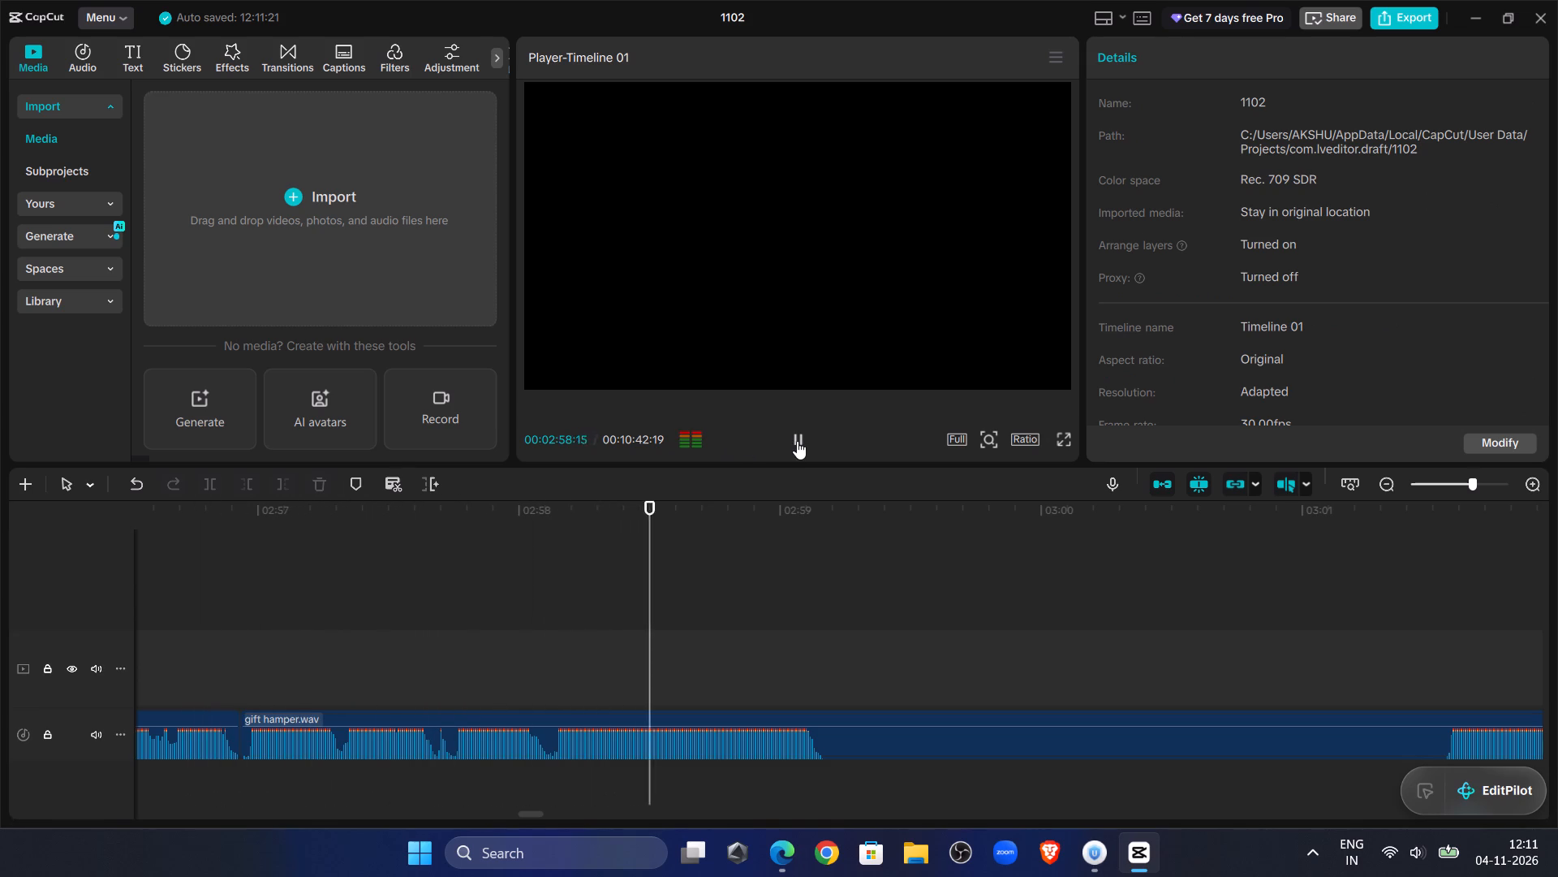
click(797, 441)
click(220, 620)
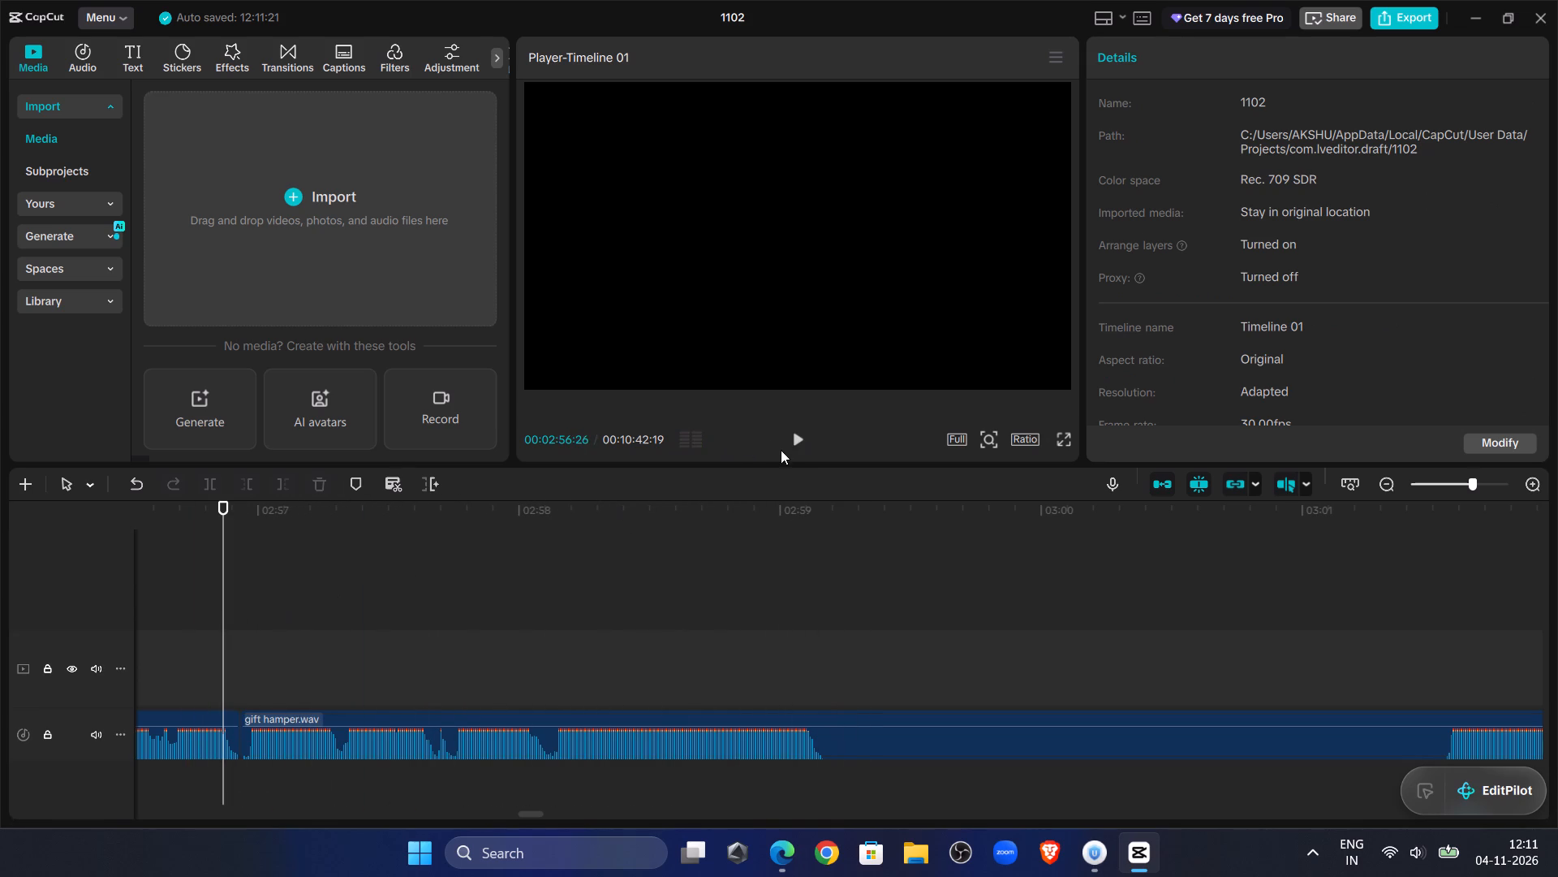
click(788, 444)
click(1440, 616)
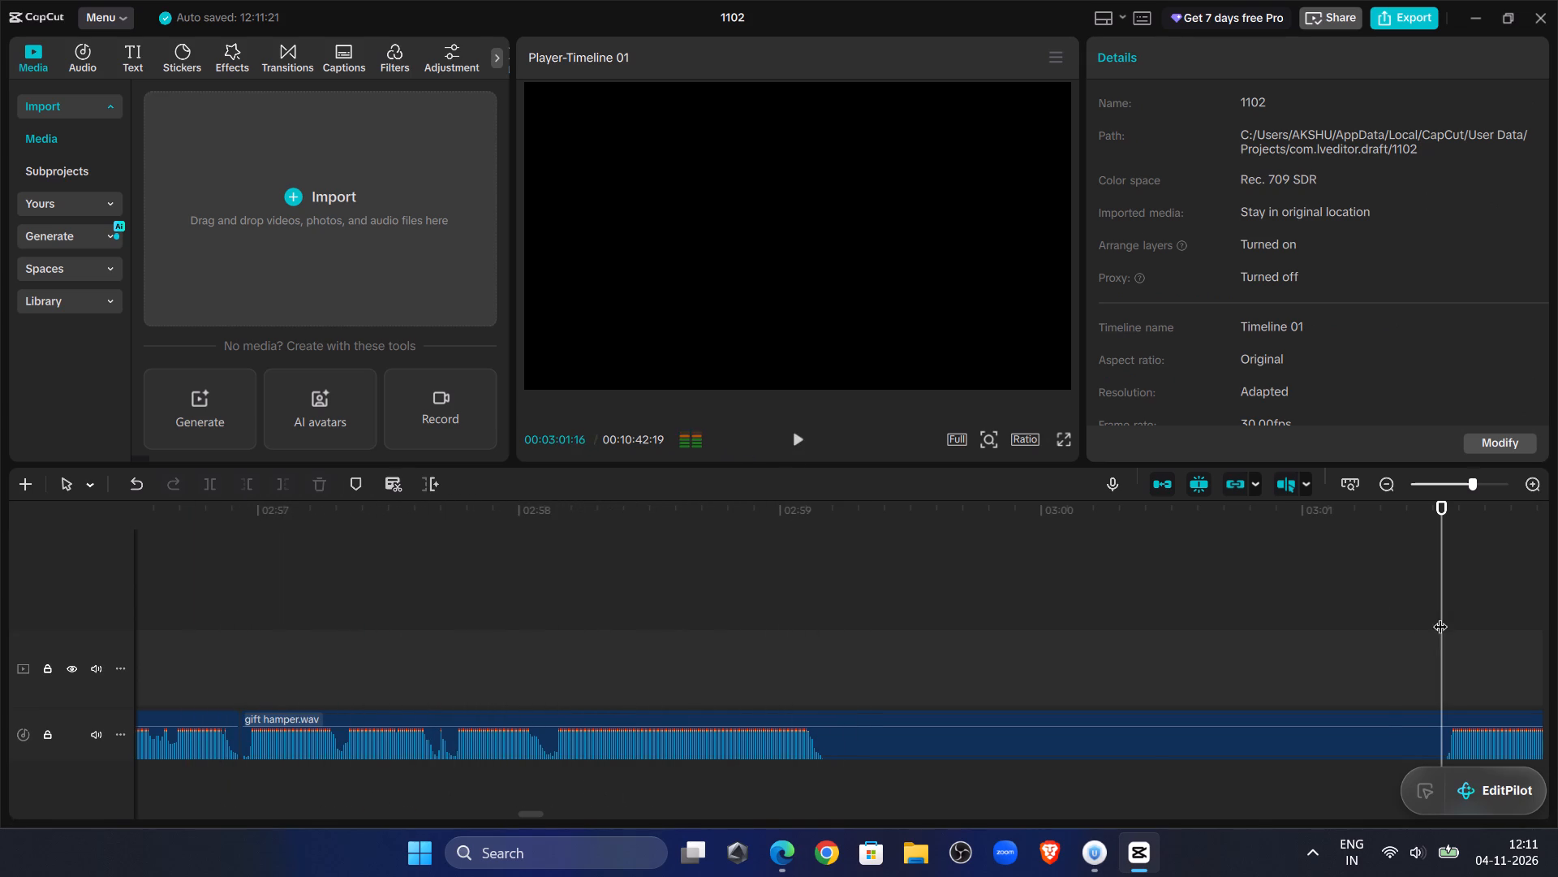
click(794, 441)
click(742, 579)
drag(742, 579, 418, 585)
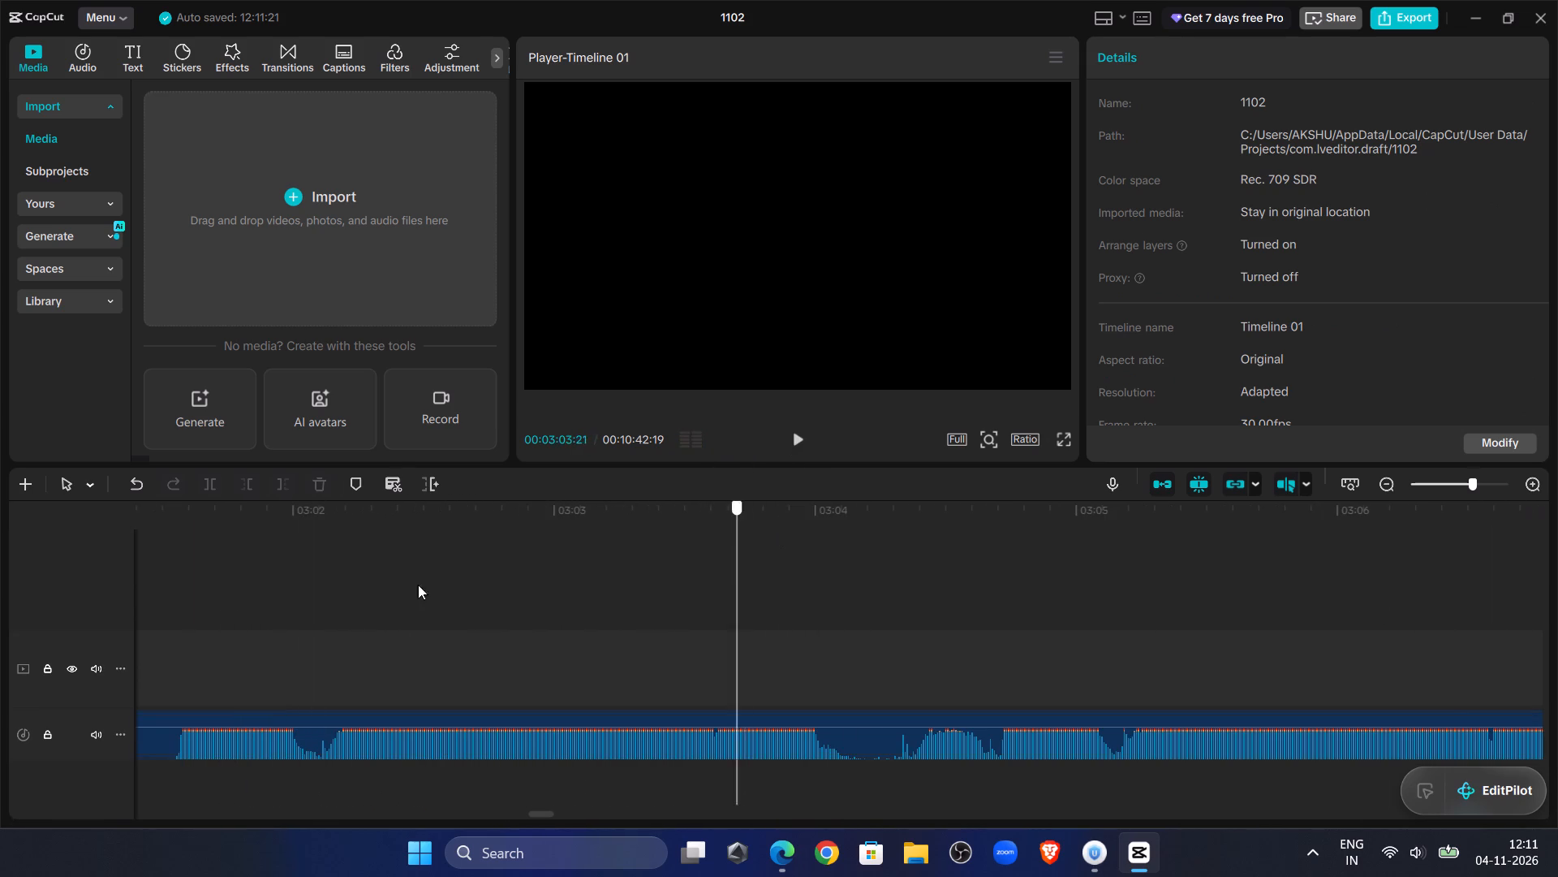
drag(418, 585, 482, 608)
click(810, 440)
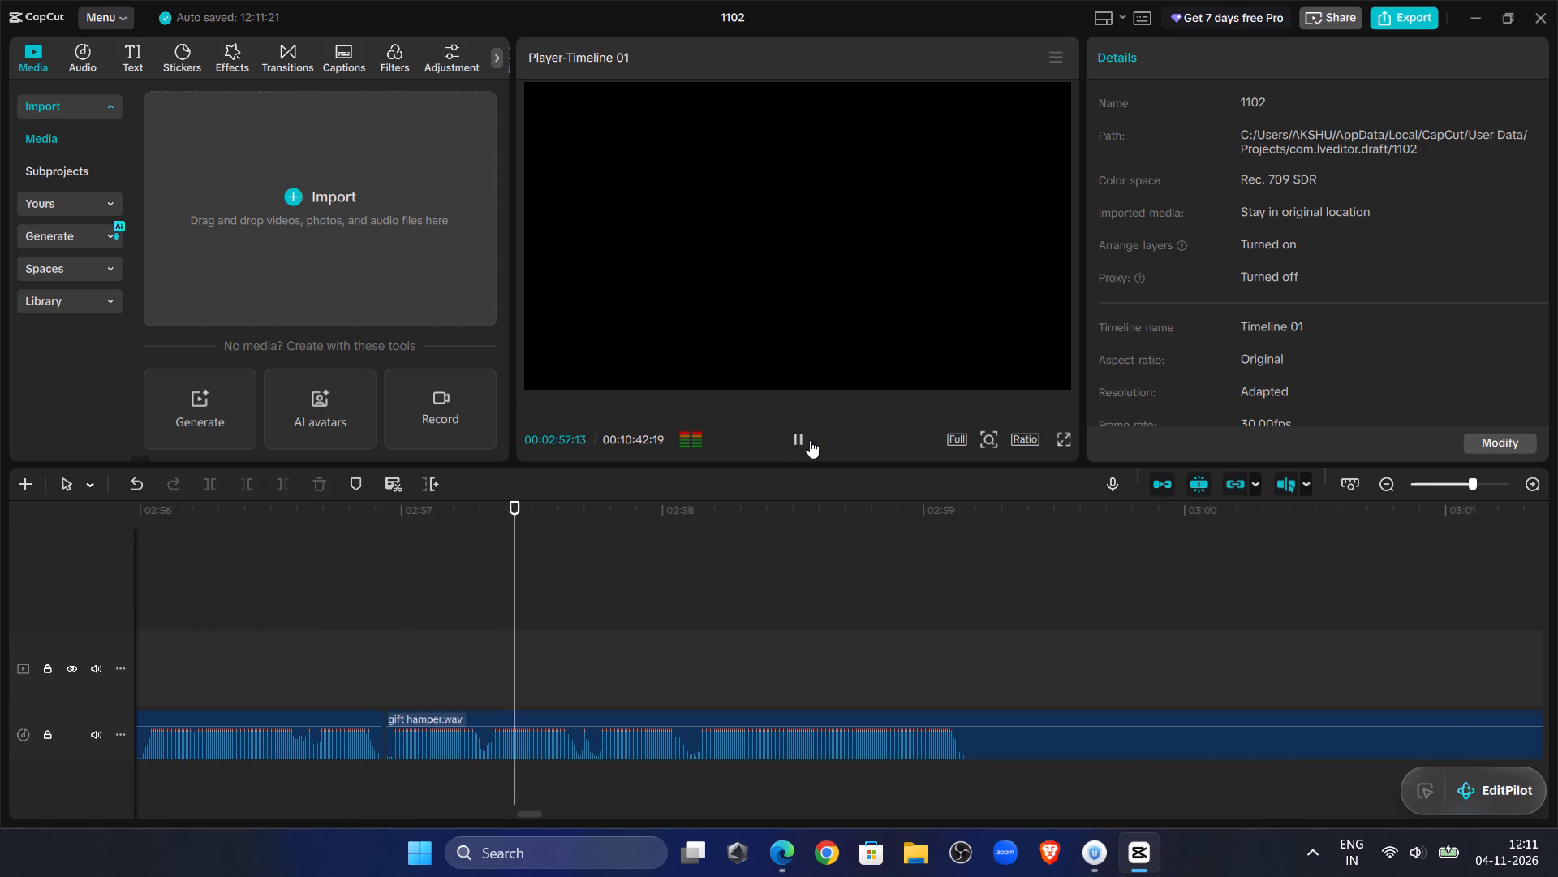
click(803, 442)
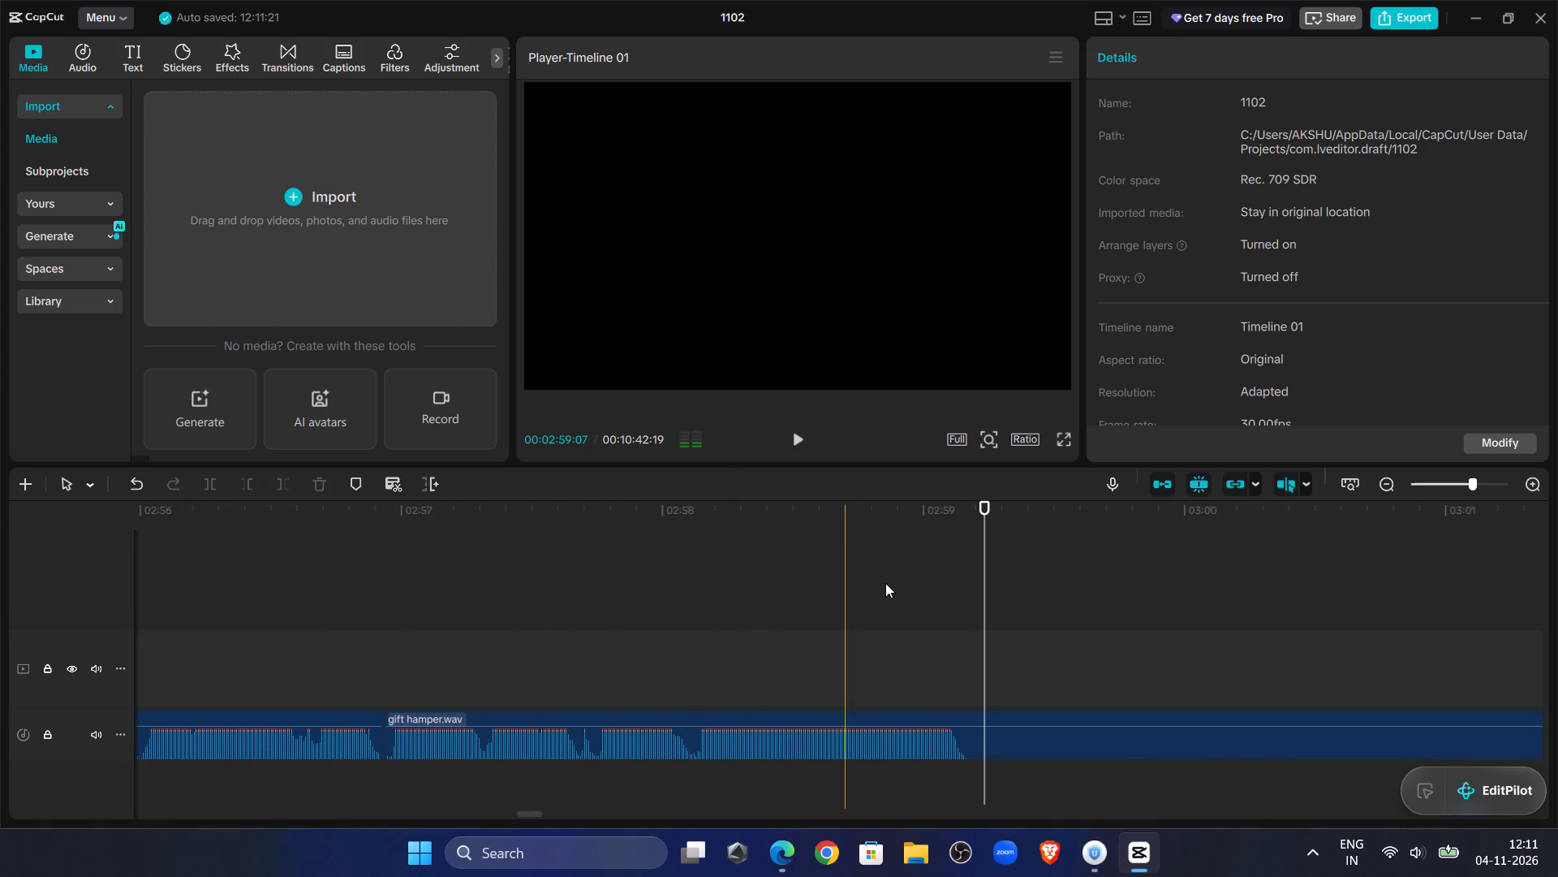
click(915, 731)
click(215, 493)
Trim the last gift hamper.wav clip's start to 03:01:16, removing the silence, and close the gap before it.
click(1159, 555)
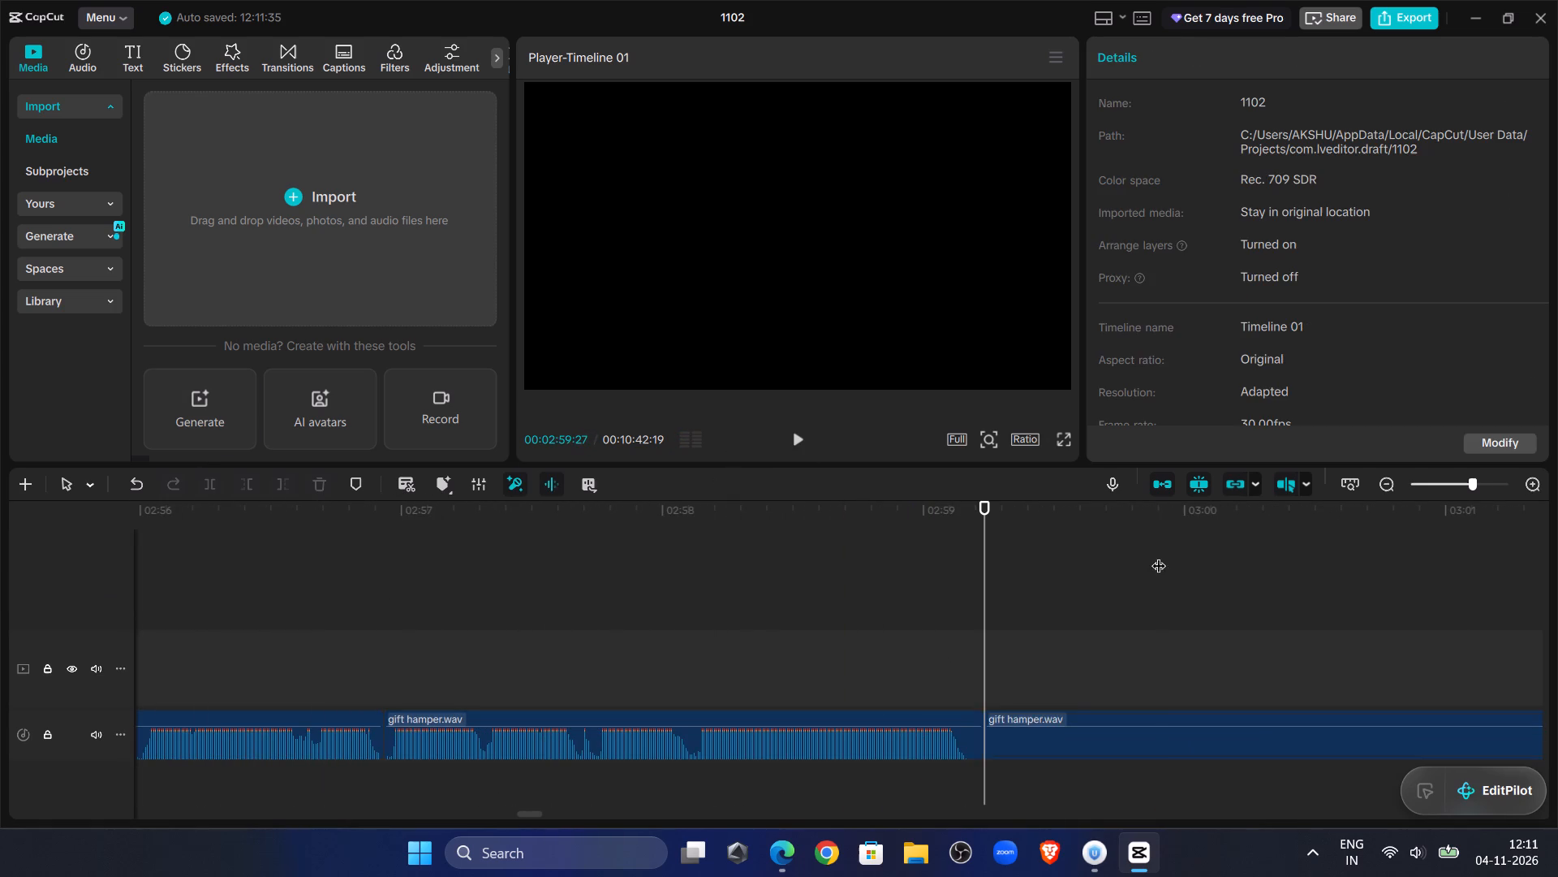
drag(1159, 555, 1047, 629)
click(1040, 737)
click(245, 482)
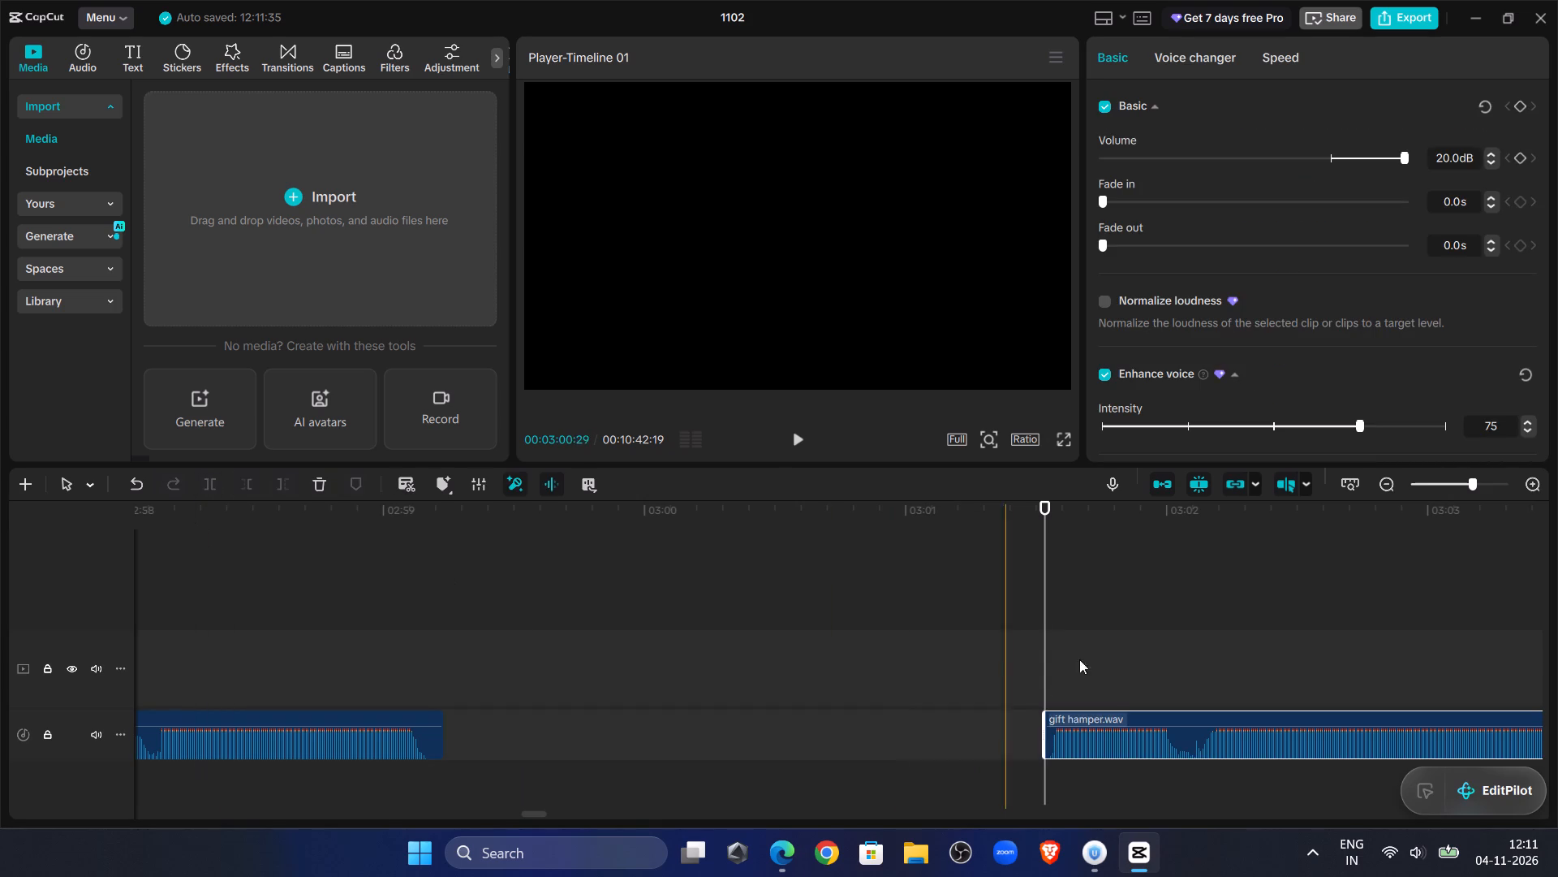
drag(1157, 715, 549, 719)
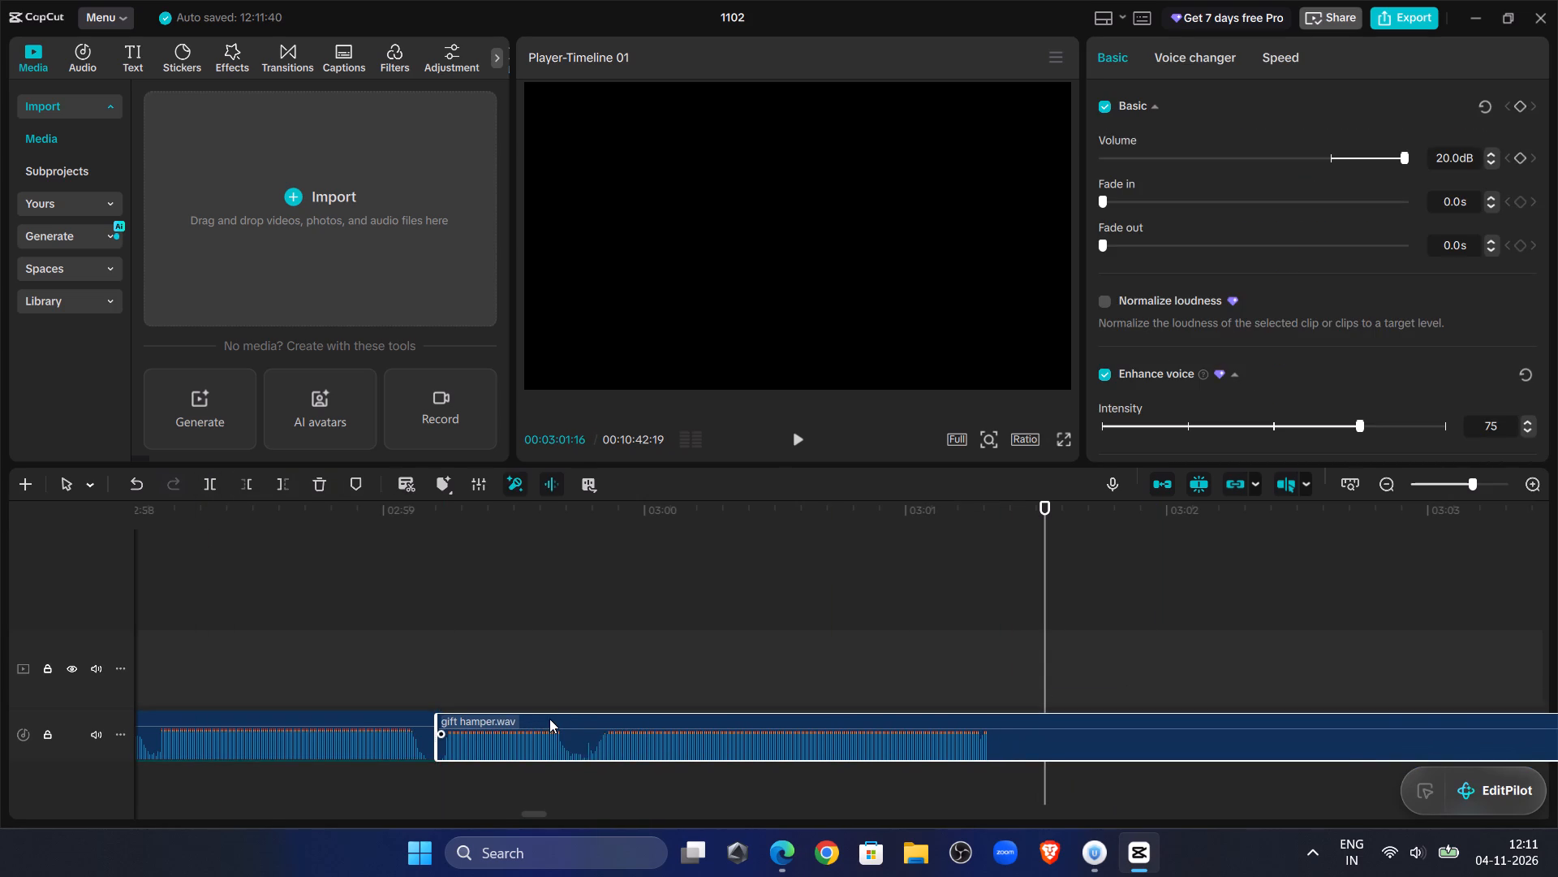
drag(549, 719, 555, 722)
Play from 02:58:09 across the join, trim the earlier clip's end to 02:59:06, and close the small gap.
click(197, 539)
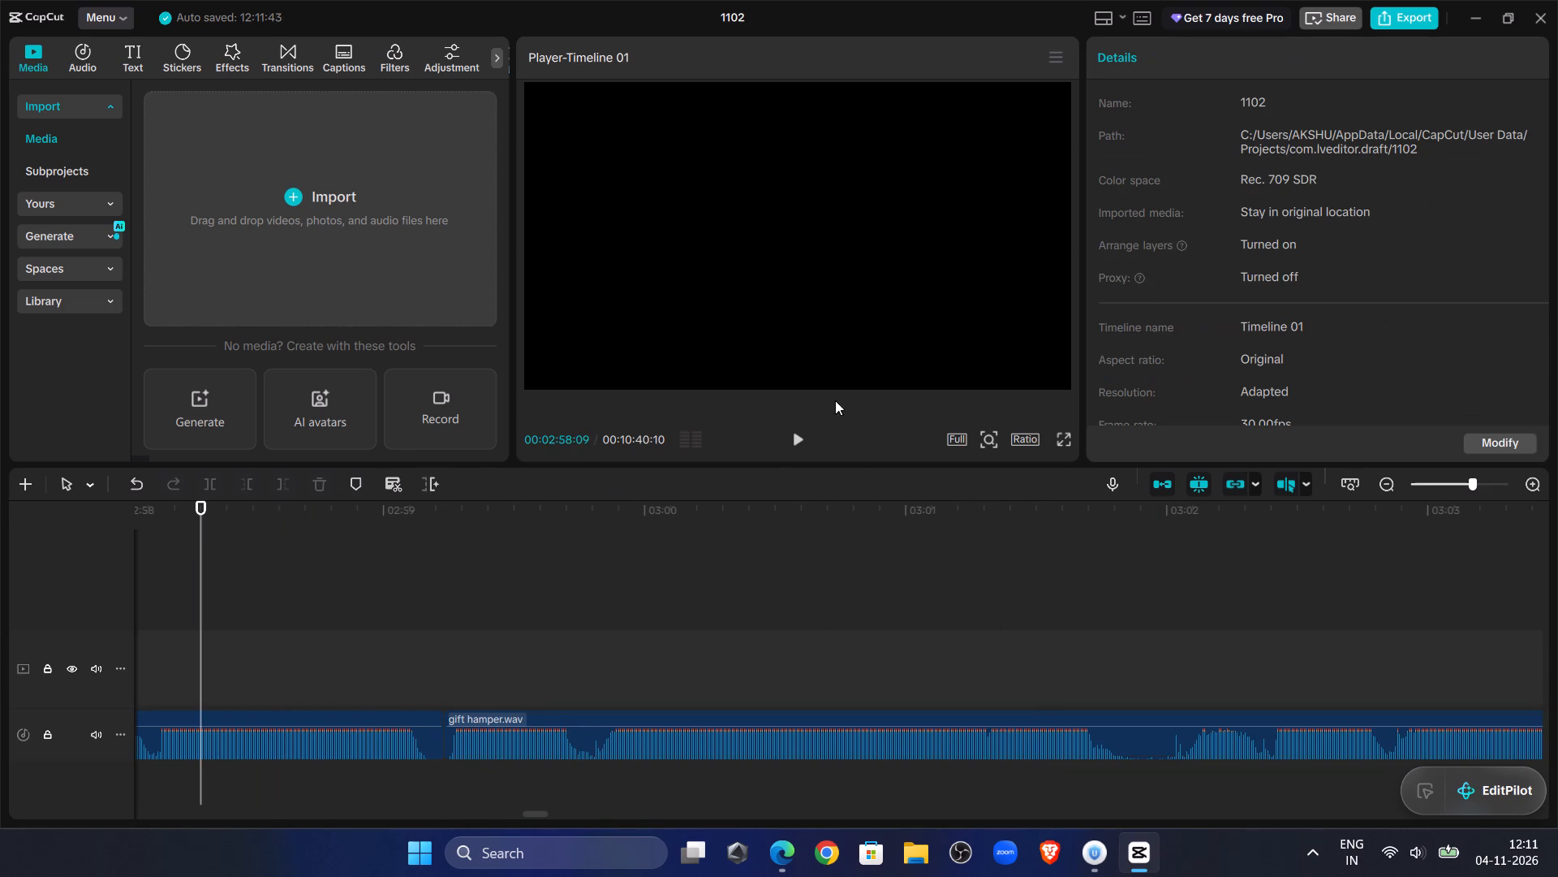
click(803, 439)
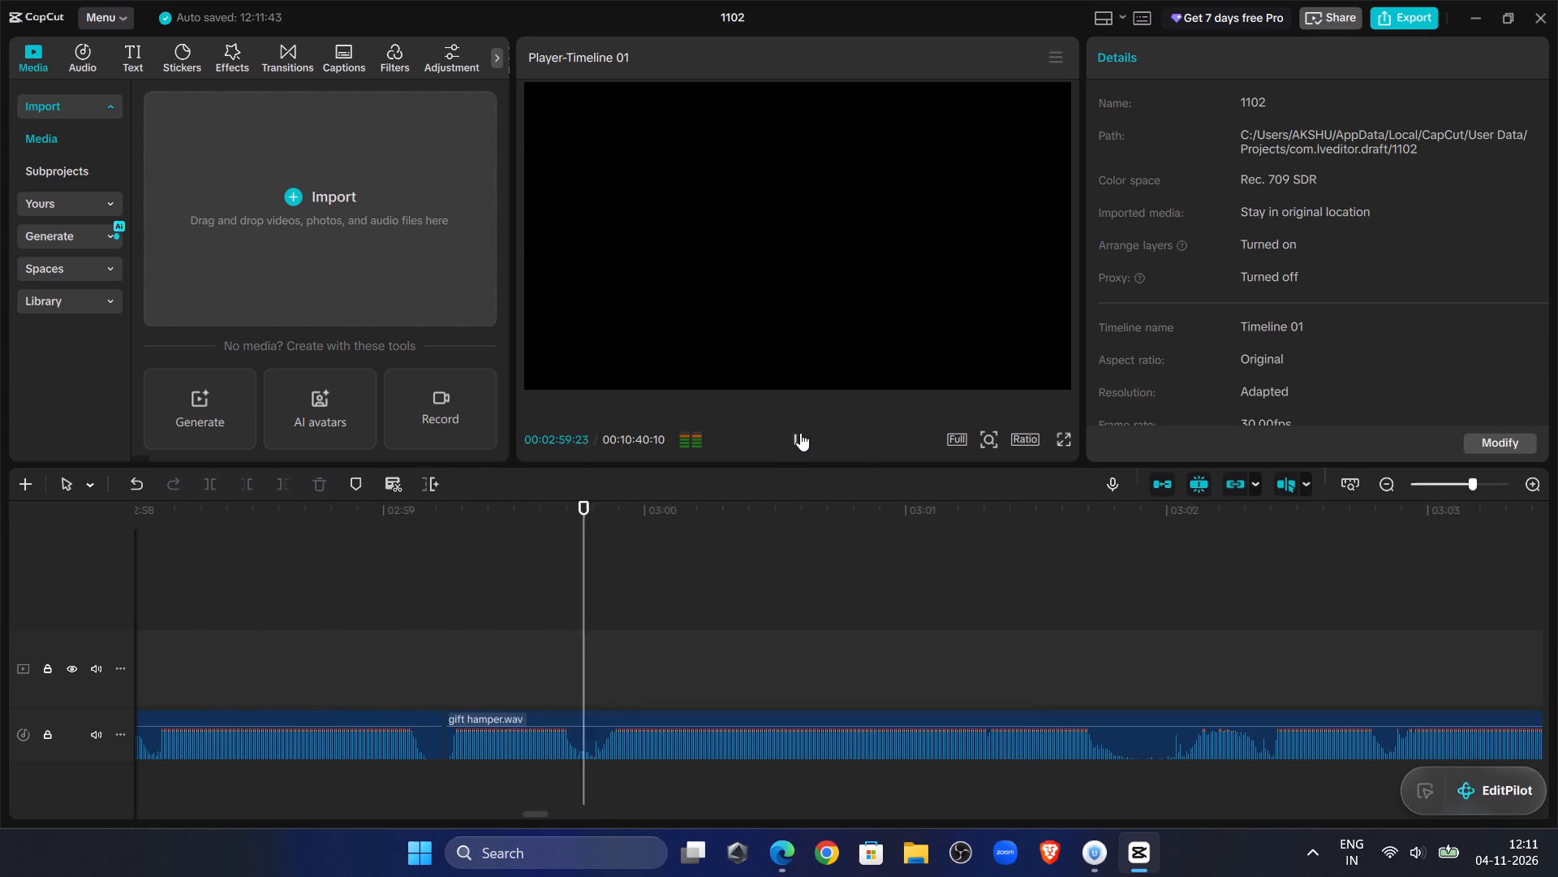
click(421, 613)
drag(424, 613, 437, 628)
click(370, 736)
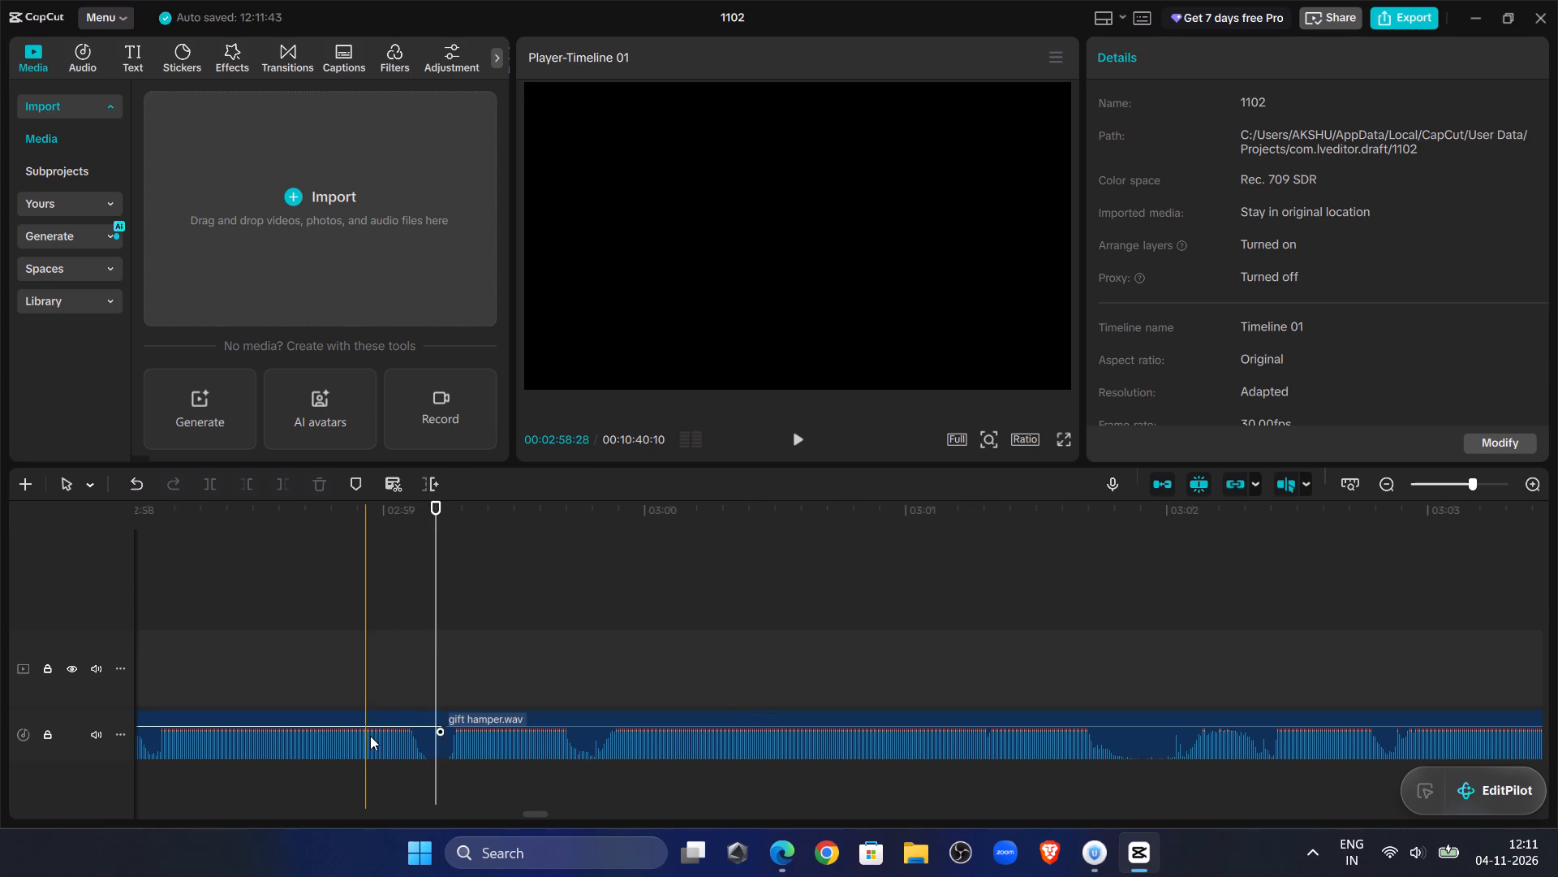
click(280, 491)
click(503, 719)
drag(501, 720, 488, 729)
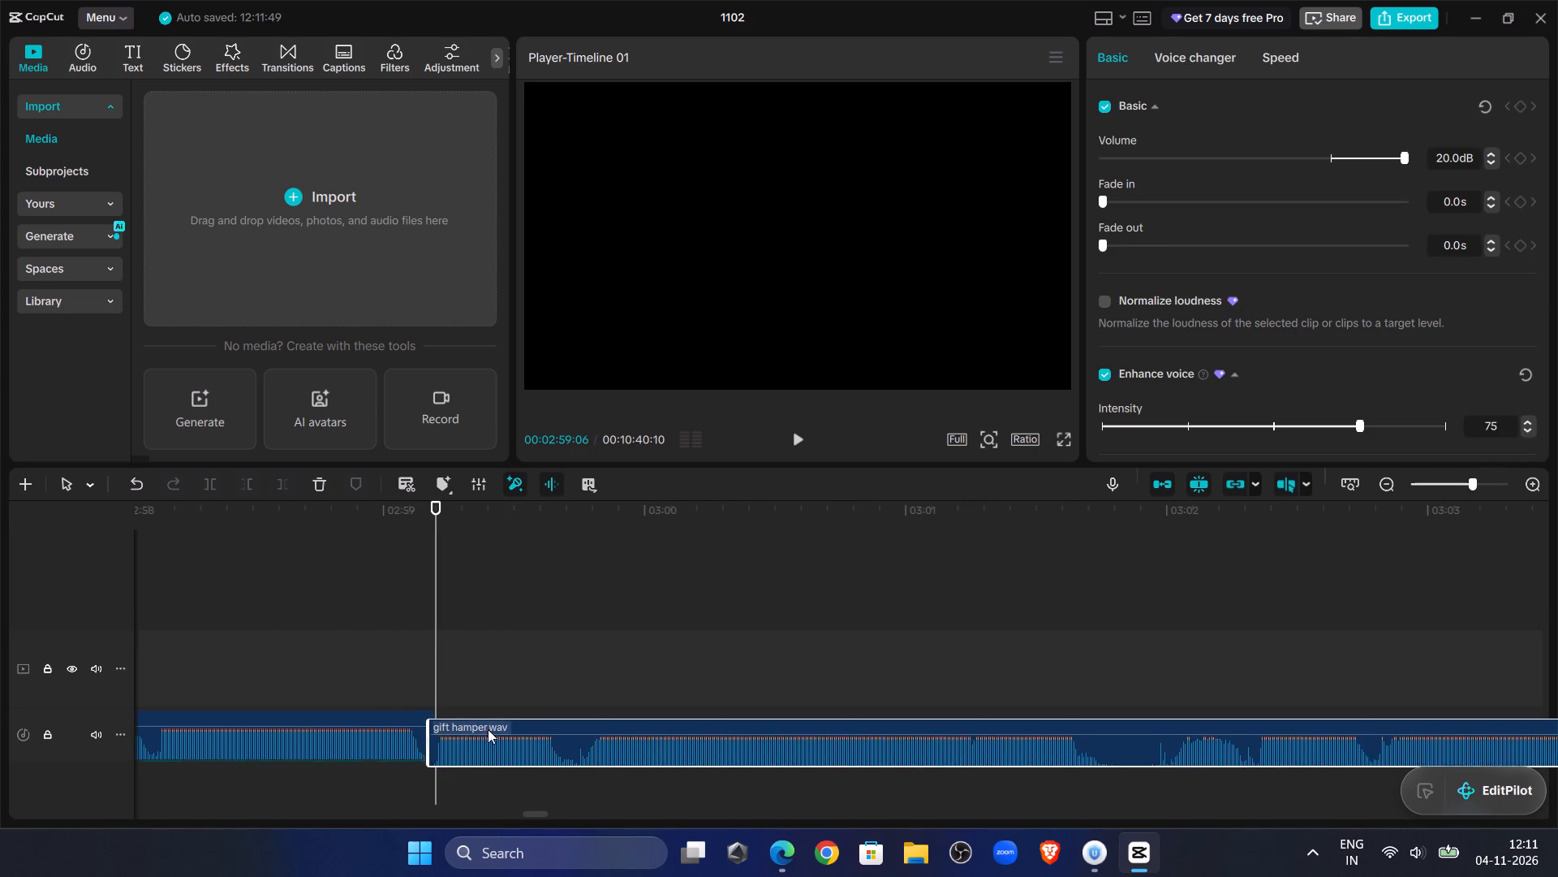
drag(488, 729, 492, 729)
Listen across the join near 02:59 and onward, and trim the last gift hamper.wav clip's start to 03:02:11.
click(368, 607)
click(796, 440)
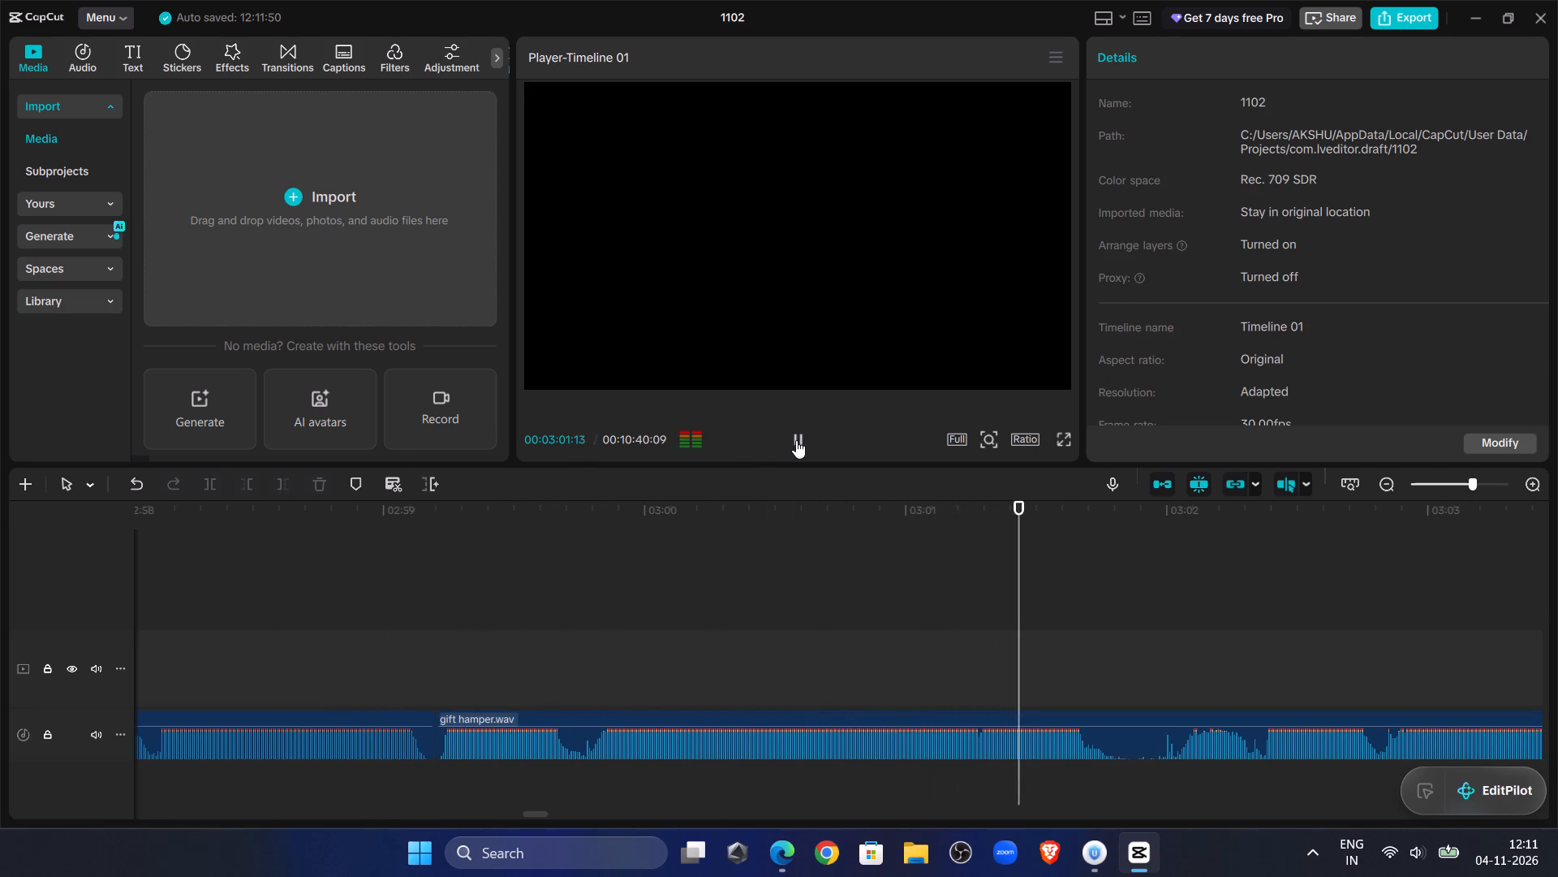
click(1203, 626)
drag(1203, 626, 1265, 660)
click(1260, 731)
click(248, 488)
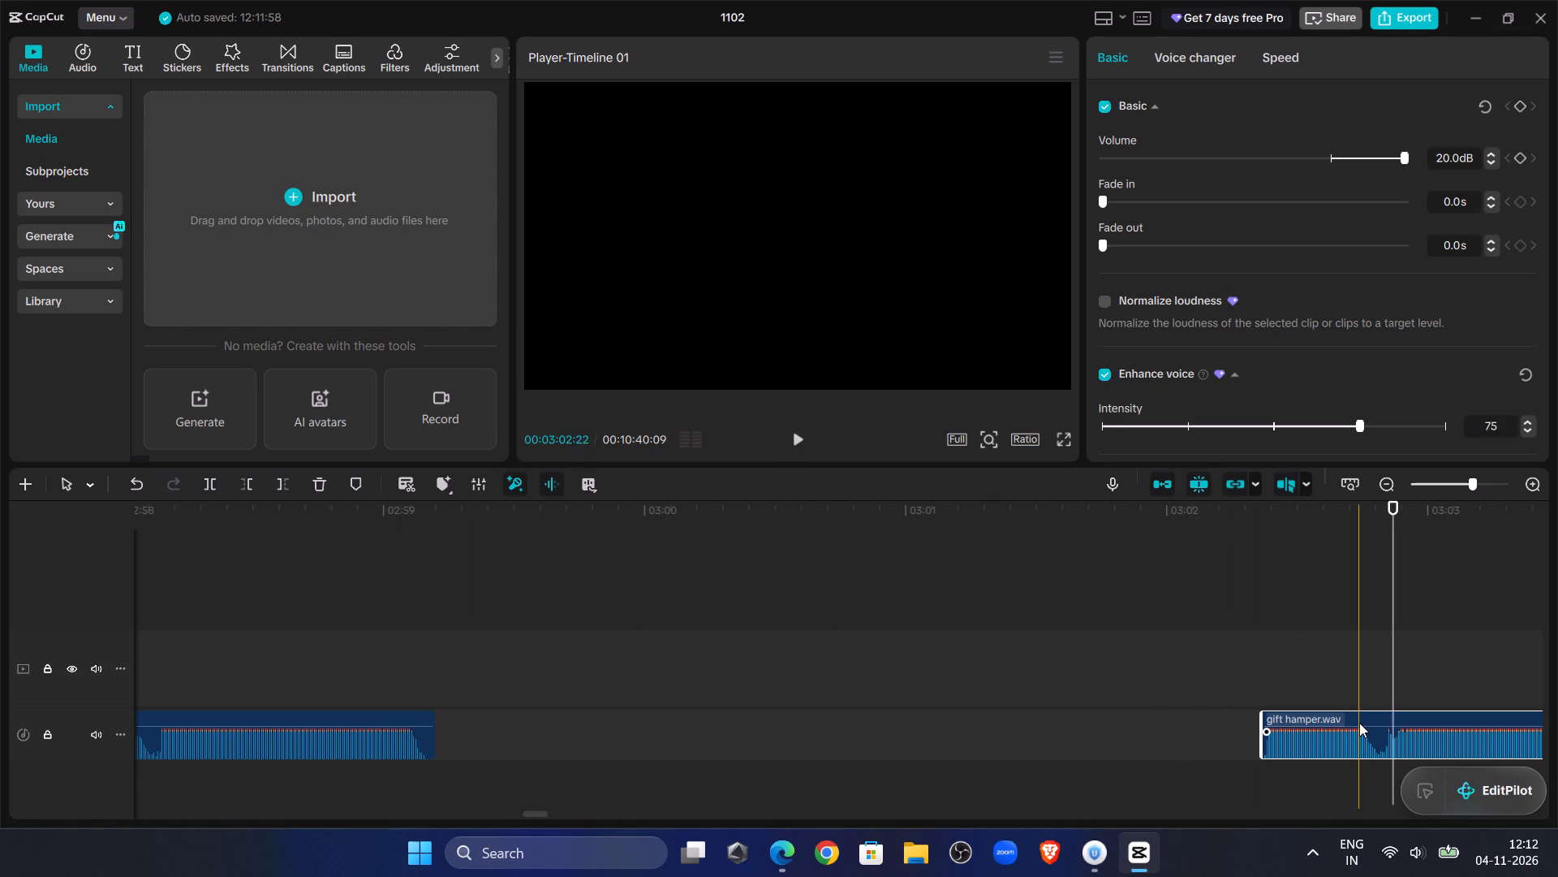
drag(1358, 723, 525, 735)
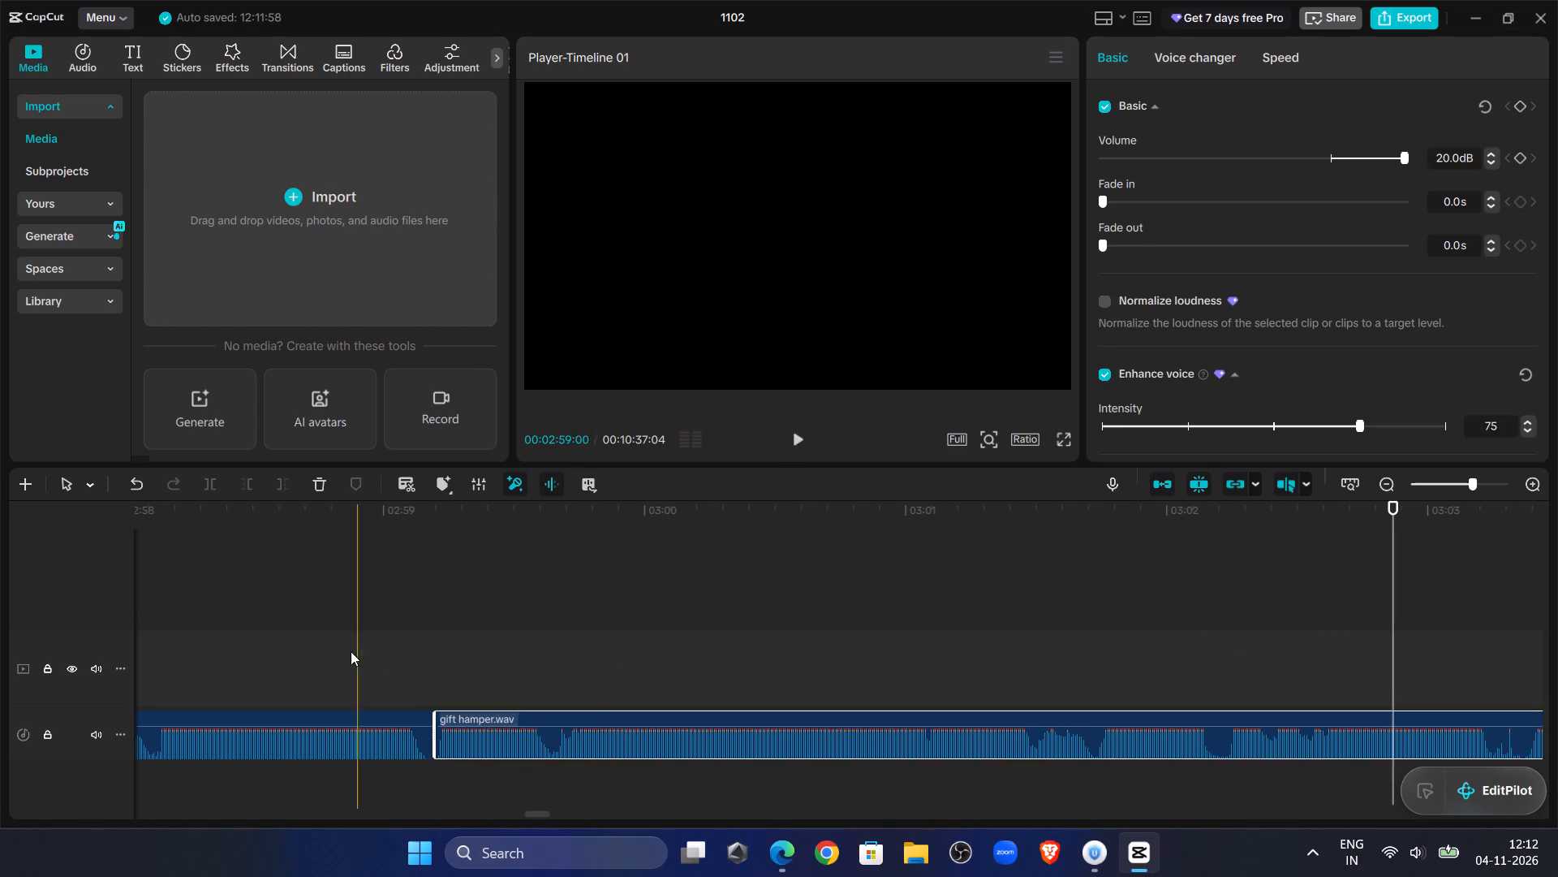
Listen across the join near 02:59, continue past 03:01, and split the last gift hamper.wav clip at about 03:01:15.
click(306, 626)
drag(306, 626, 436, 618)
click(788, 438)
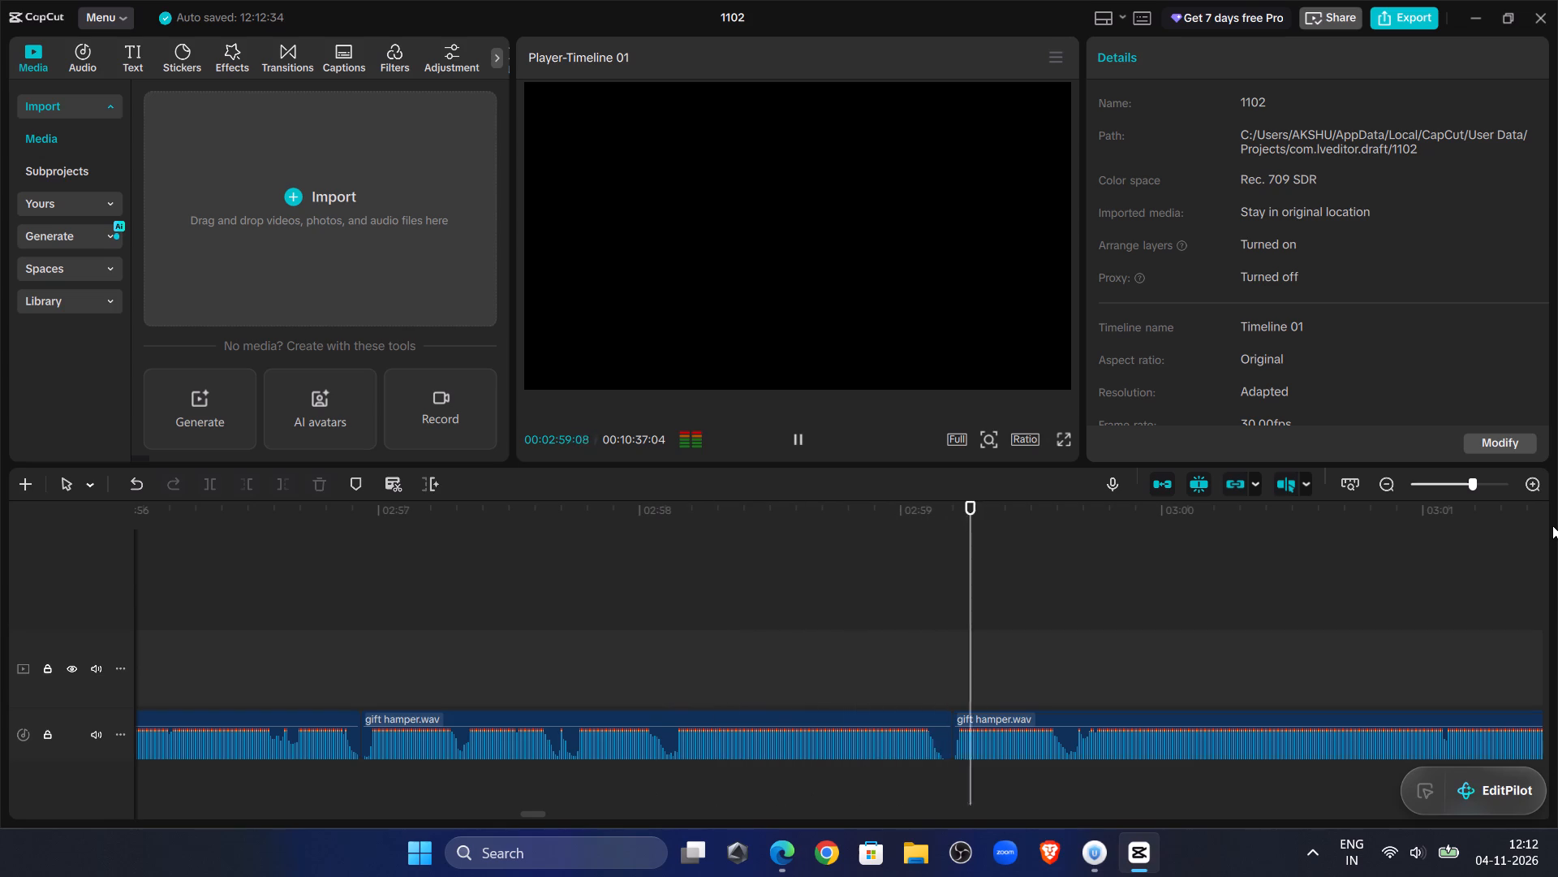
click(801, 433)
click(285, 672)
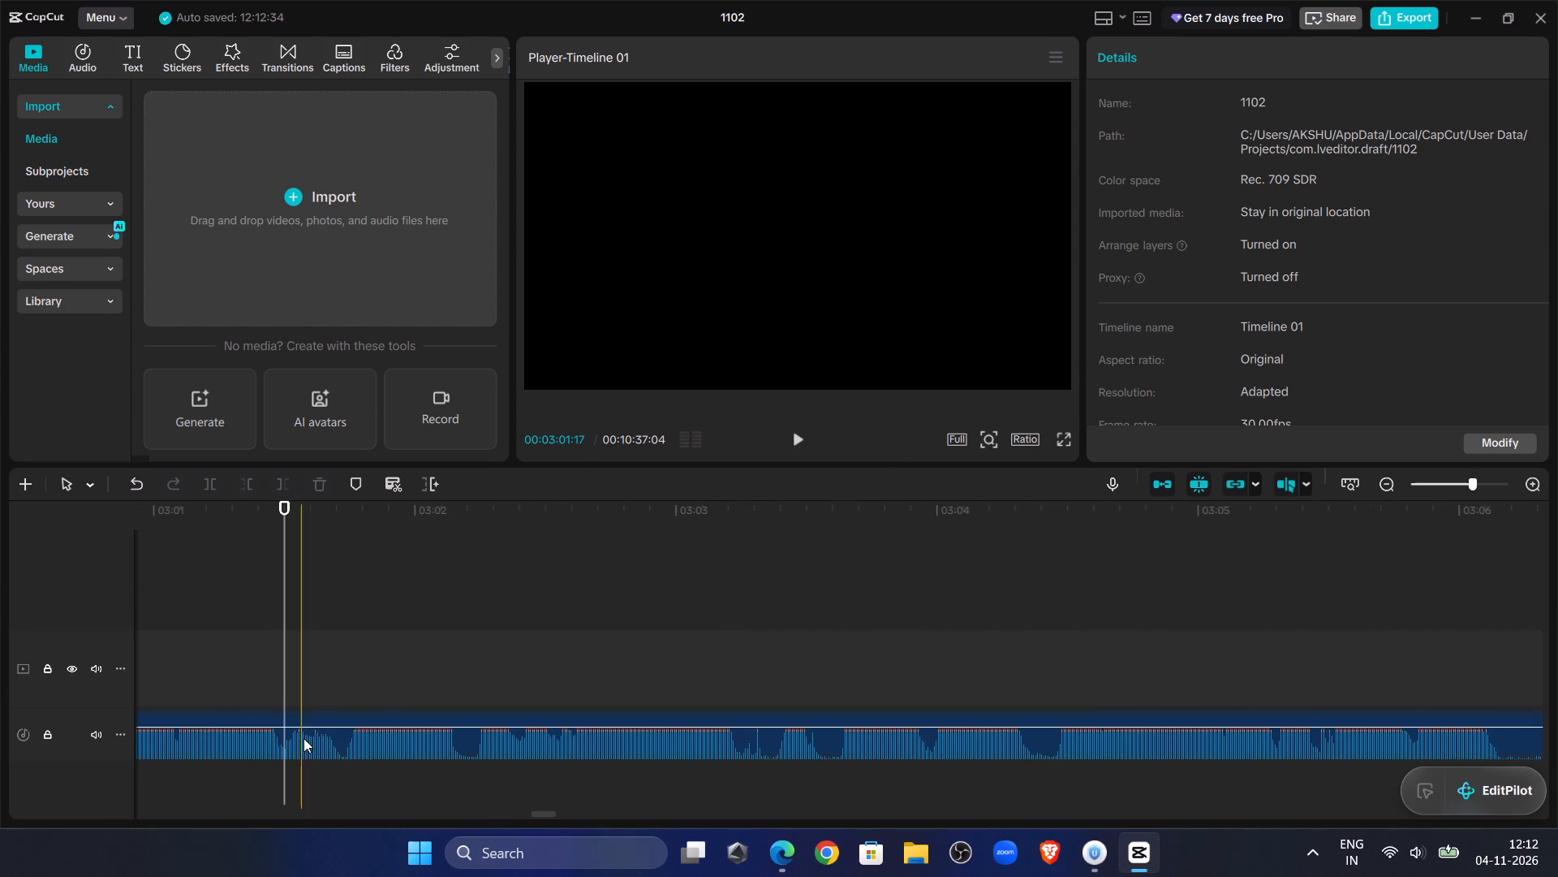
click(303, 738)
click(210, 479)
Listen briefly ahead, trim the last gift hamper.wav clip's start to about 03:01:22, and close the gap before it.
double_click(803, 440)
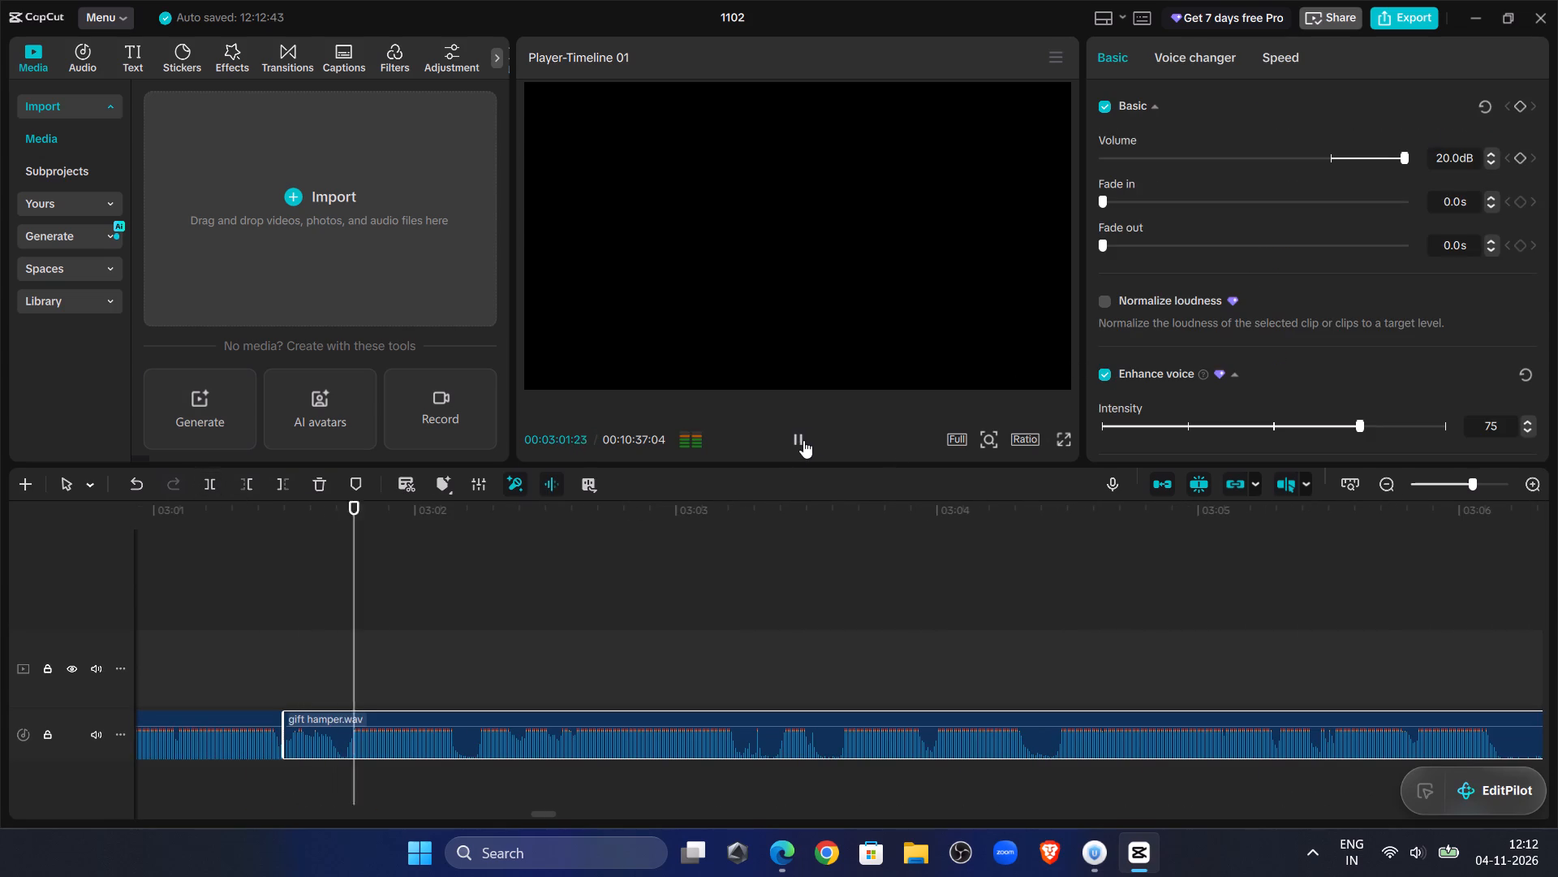
drag(360, 613, 345, 616)
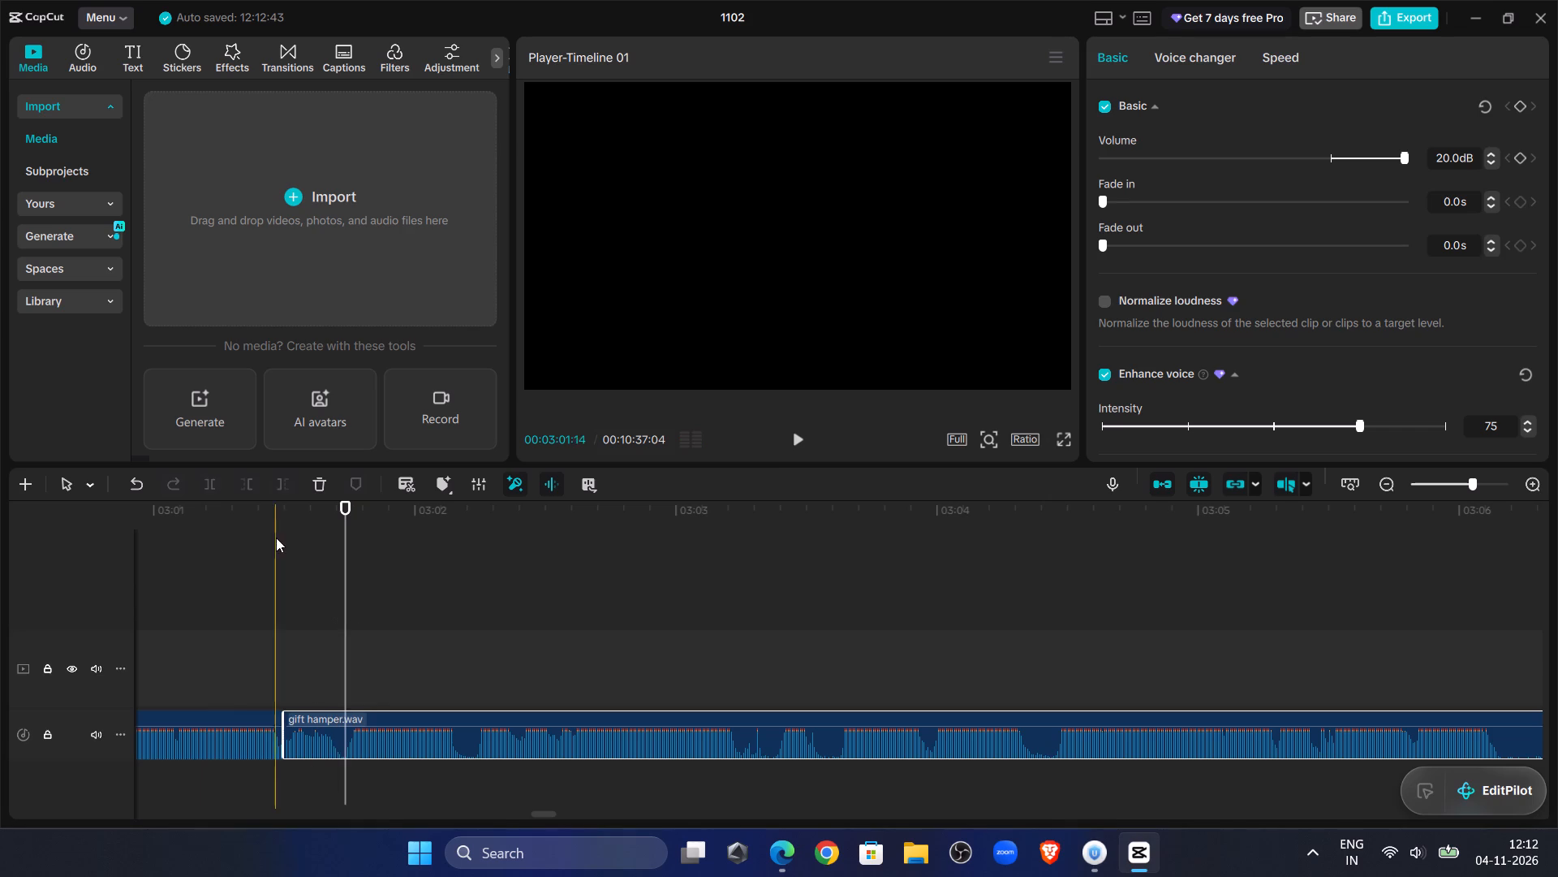
click(251, 482)
drag(376, 716, 316, 717)
Play from about 03:01:03 across the join and split the last gift hamper.wav clip at 03:03:01.
click(180, 609)
click(798, 435)
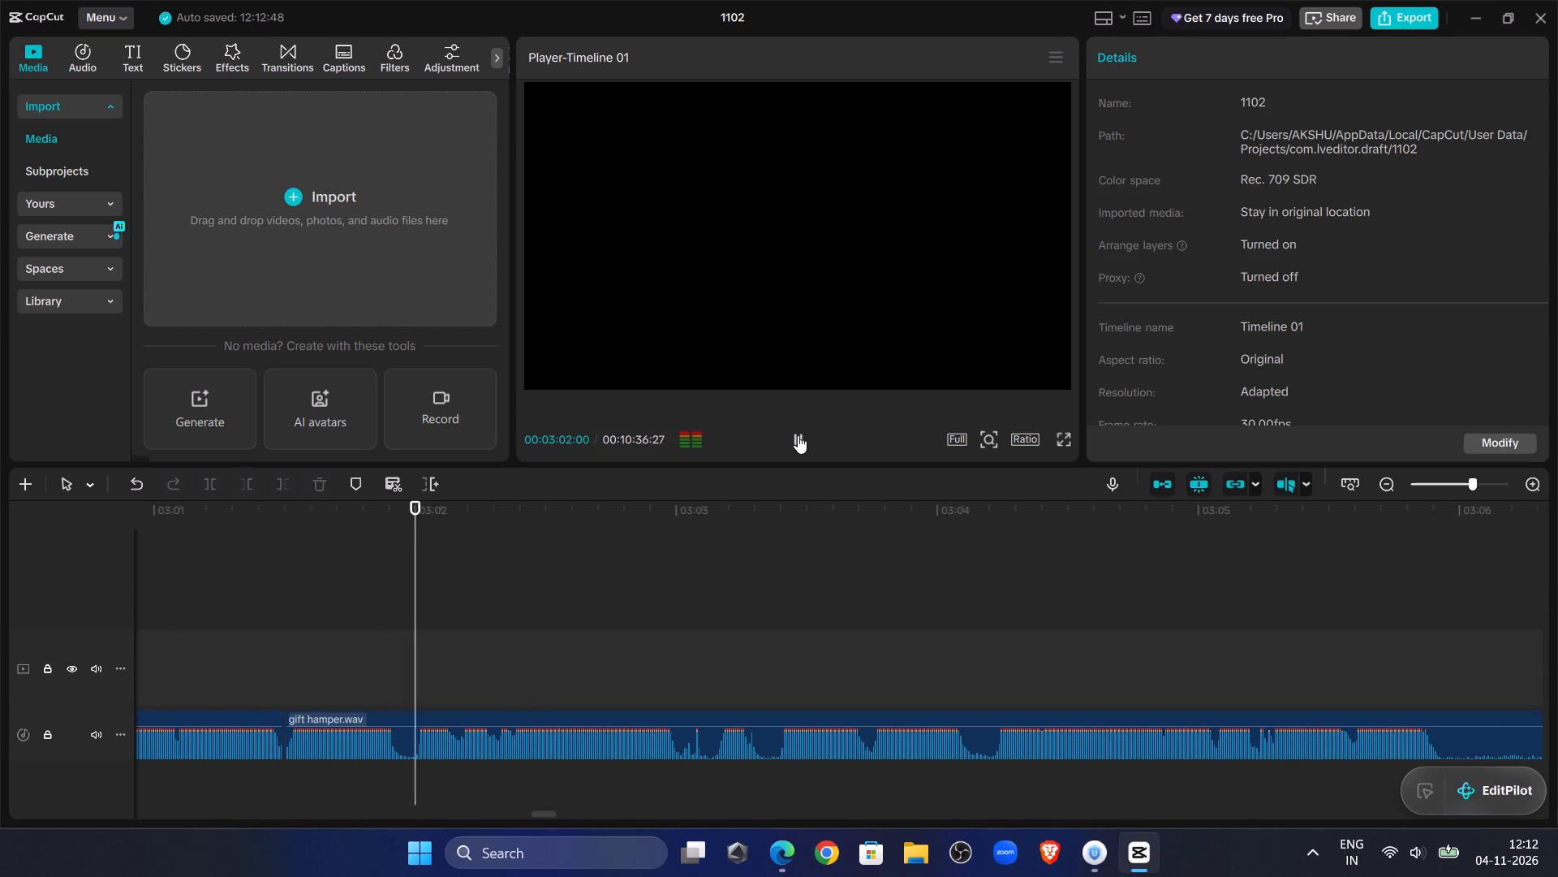
click(673, 664)
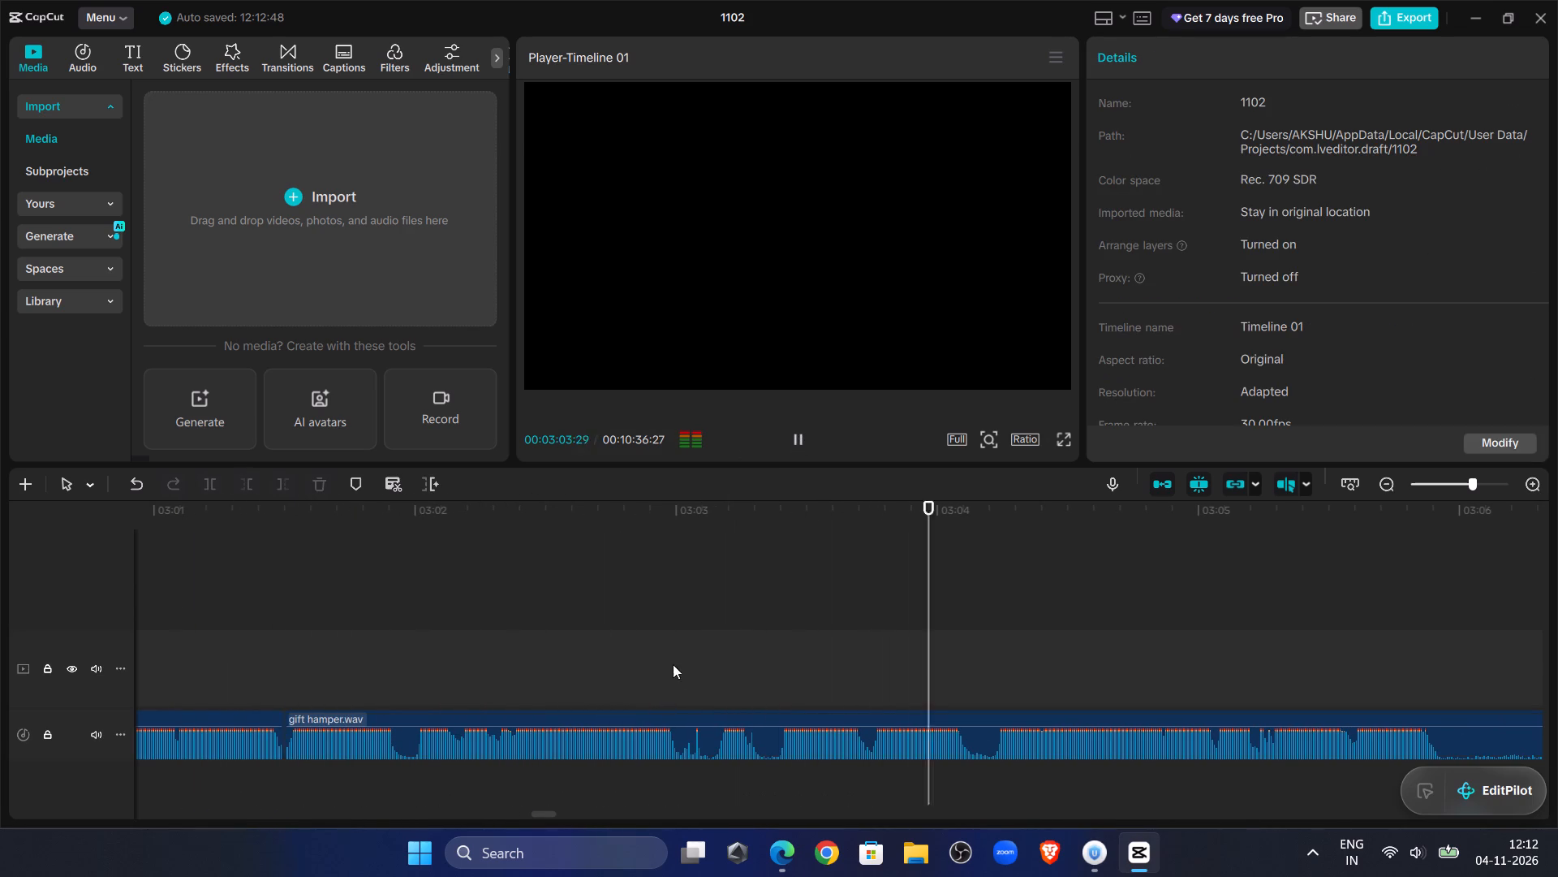
drag(675, 664, 685, 667)
click(689, 719)
click(207, 482)
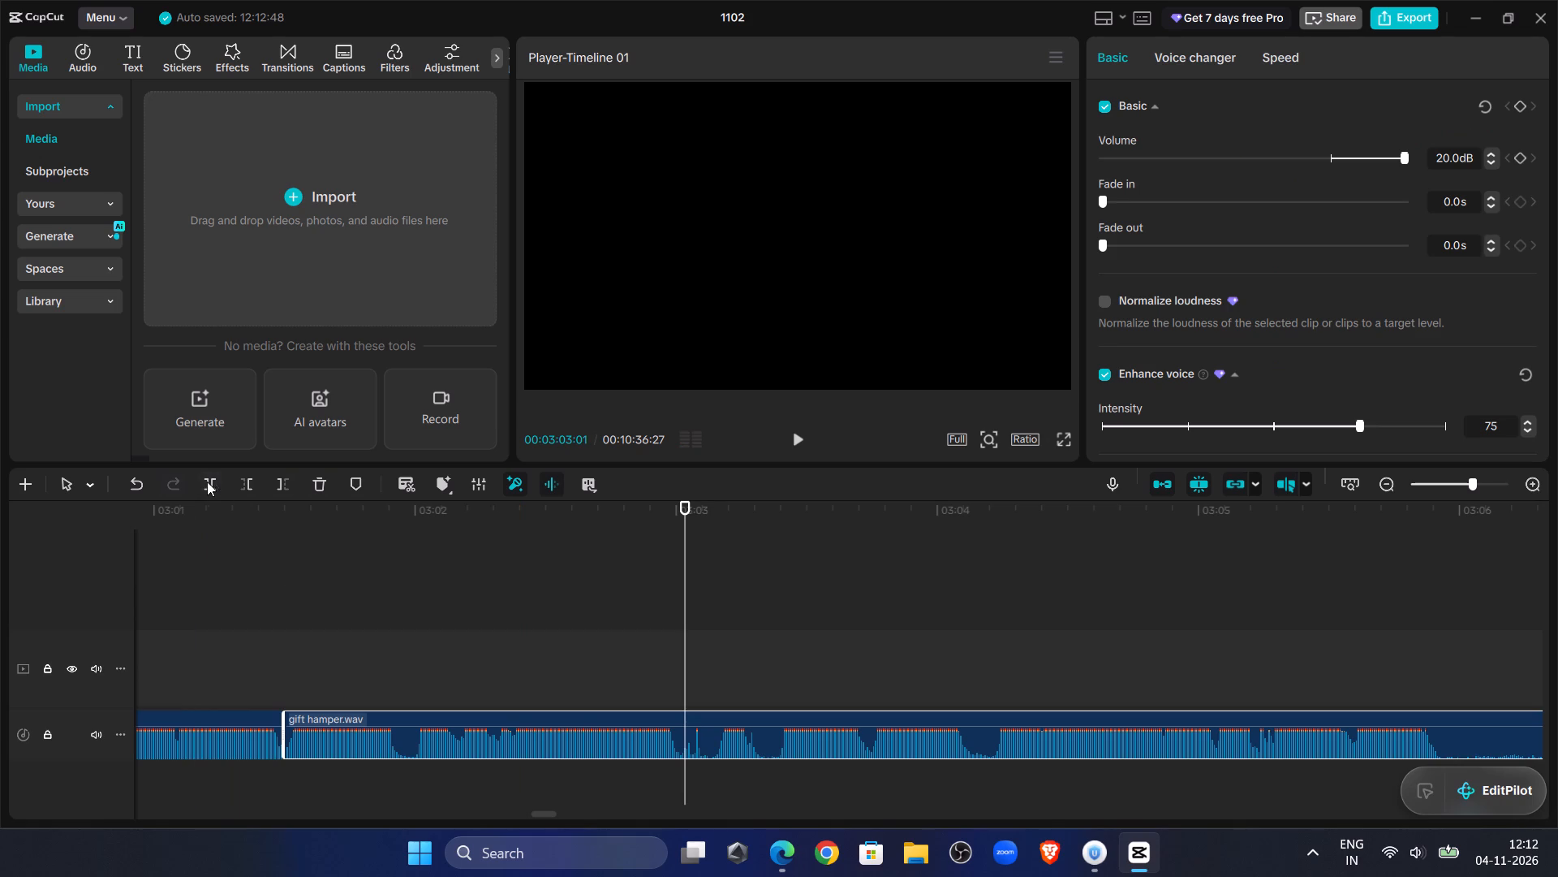
Listen briefly ahead, trim the last gift hamper.wav clip's start to about 03:03:04, and close the gap before it.
double_click(795, 436)
drag(726, 626, 723, 629)
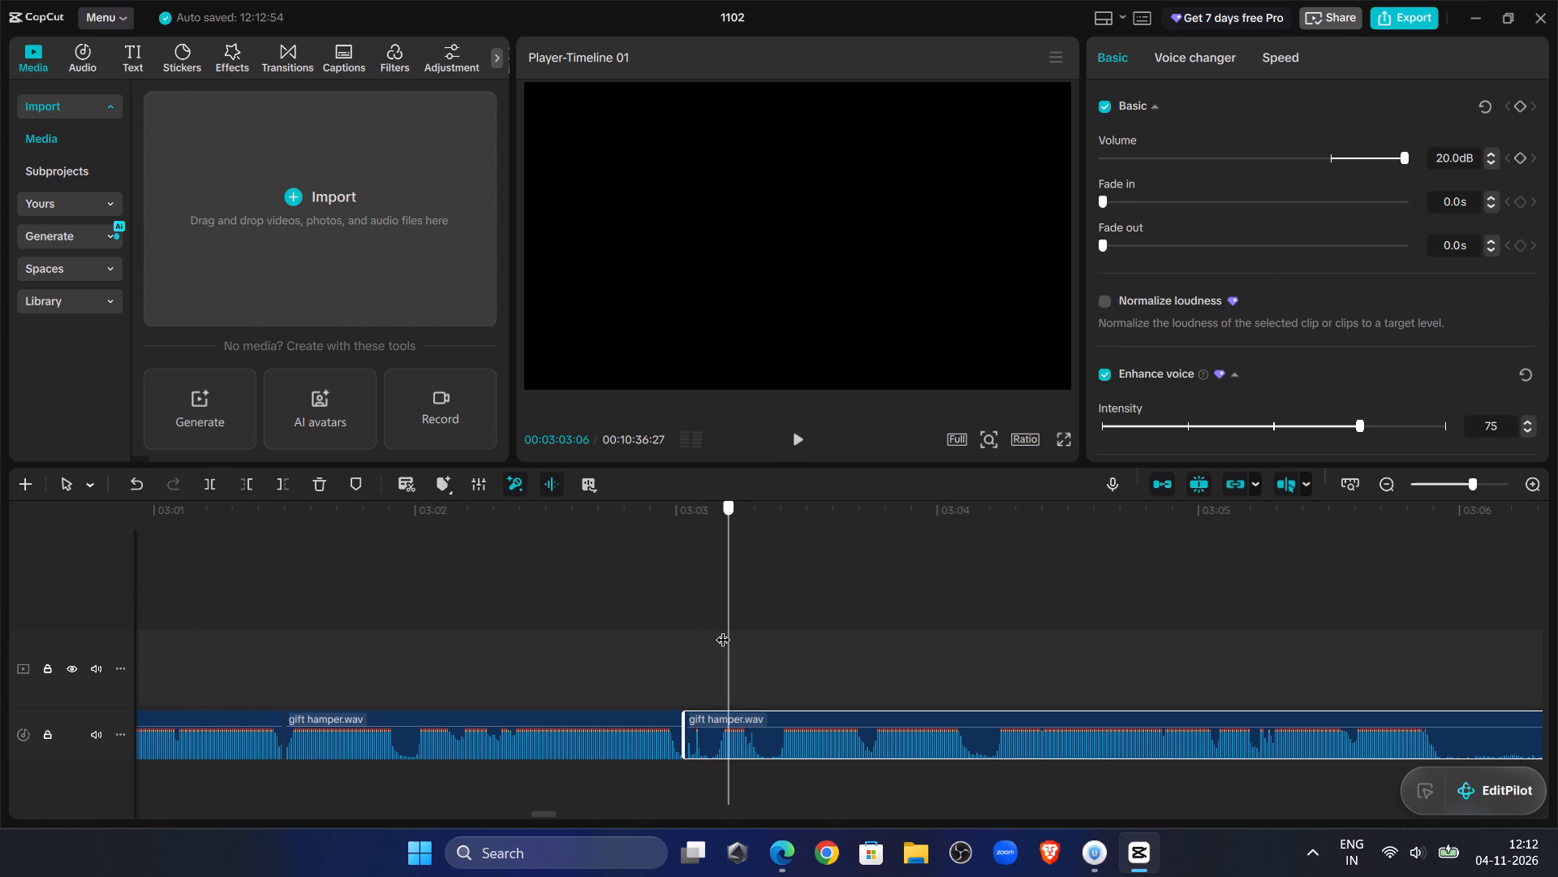
drag(723, 629, 711, 630)
click(245, 483)
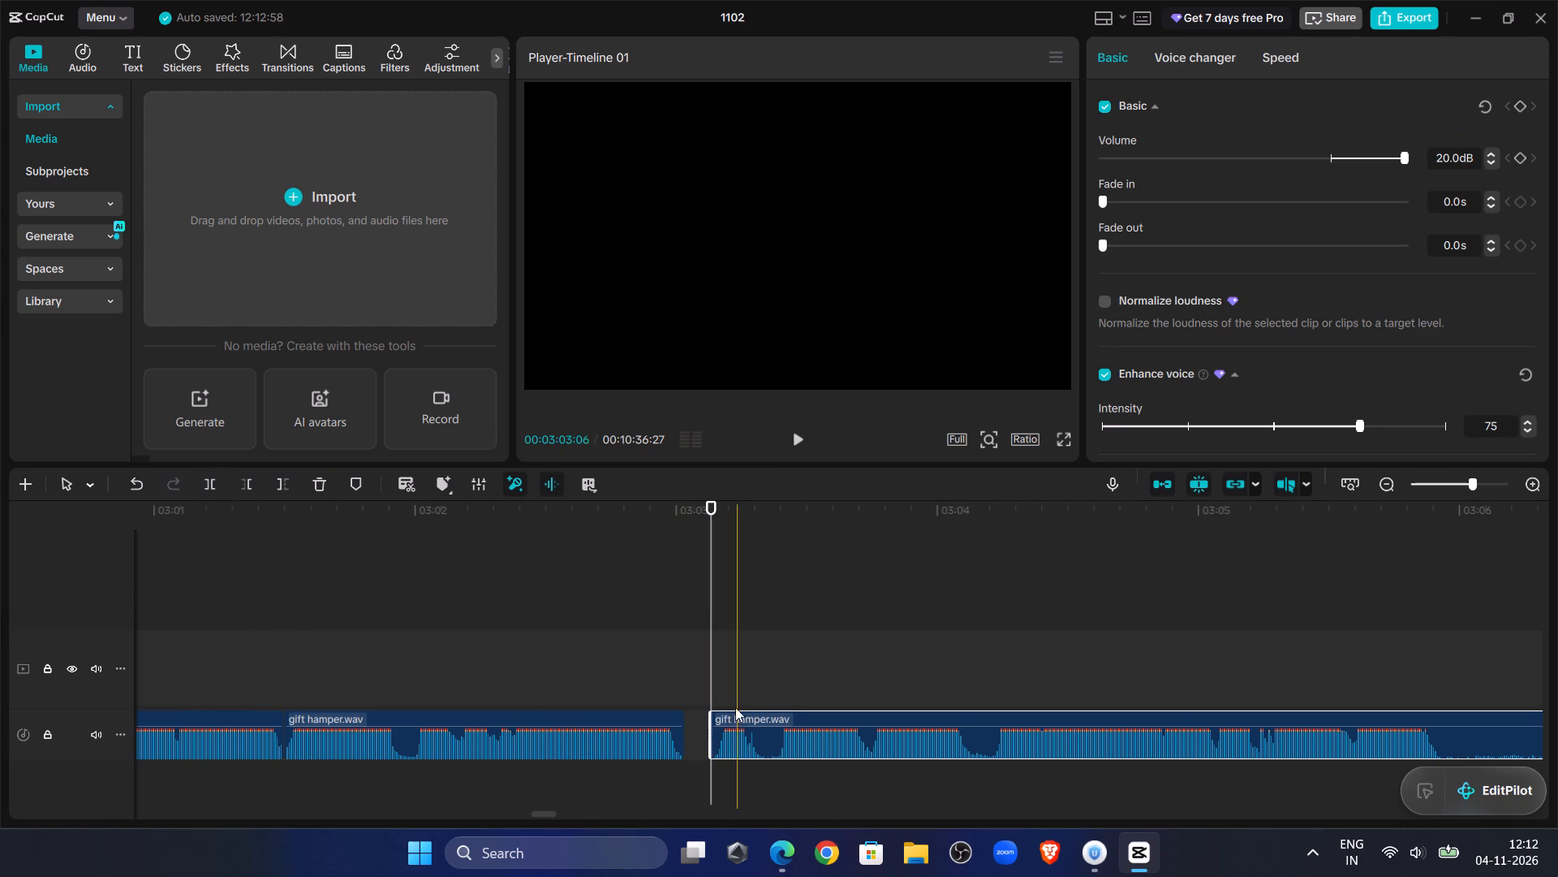
drag(740, 714, 712, 715)
Play across the join near 03:03 and split the last gift hamper.wav clip at about 03:05:25.
click(571, 579)
click(788, 451)
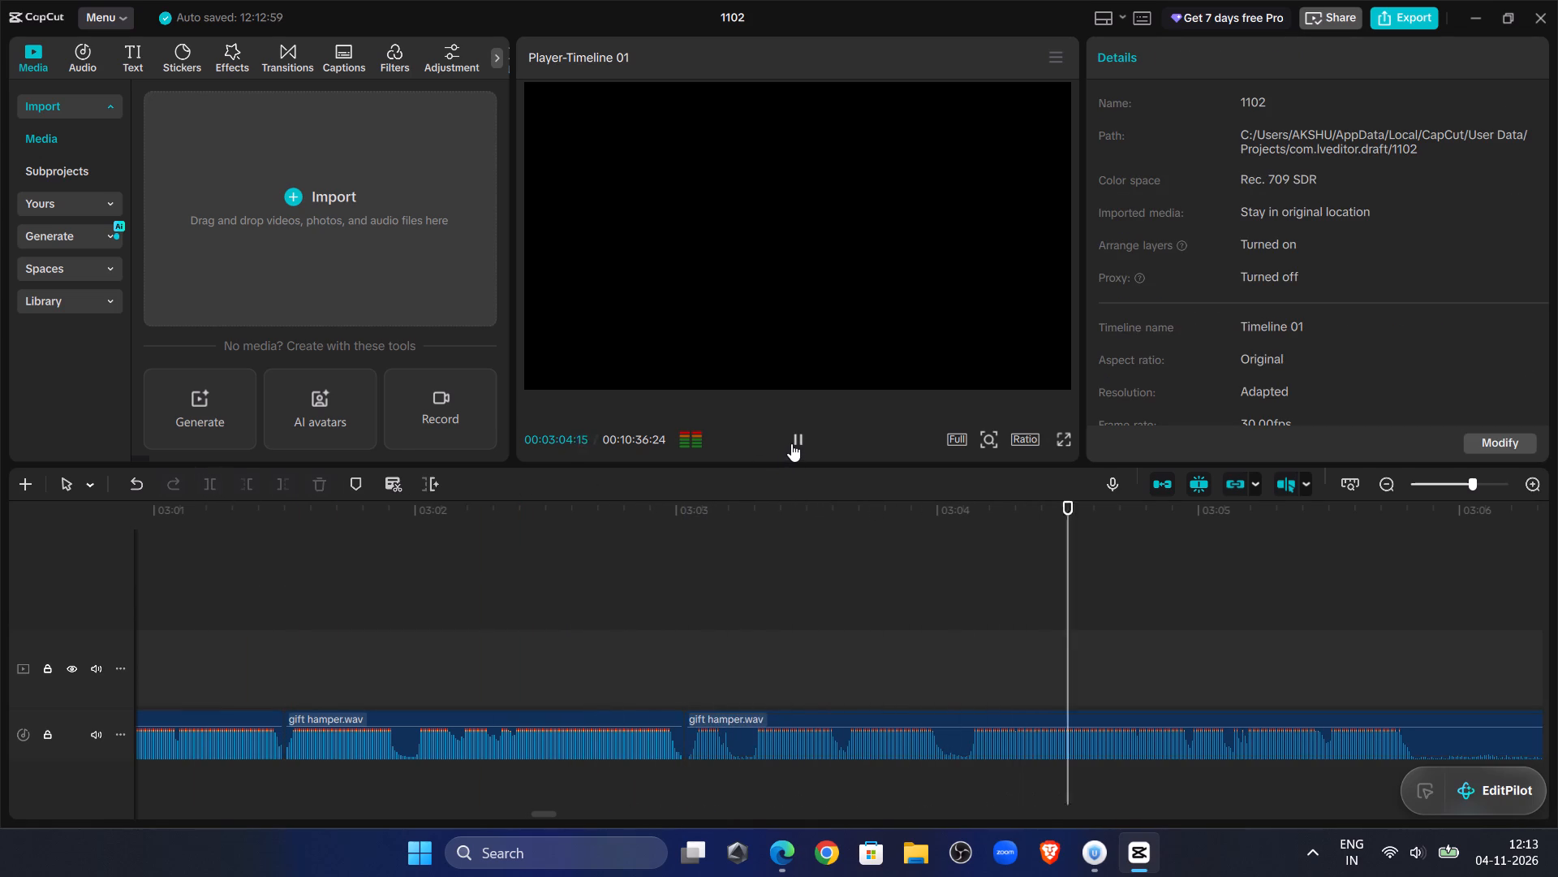
click(791, 443)
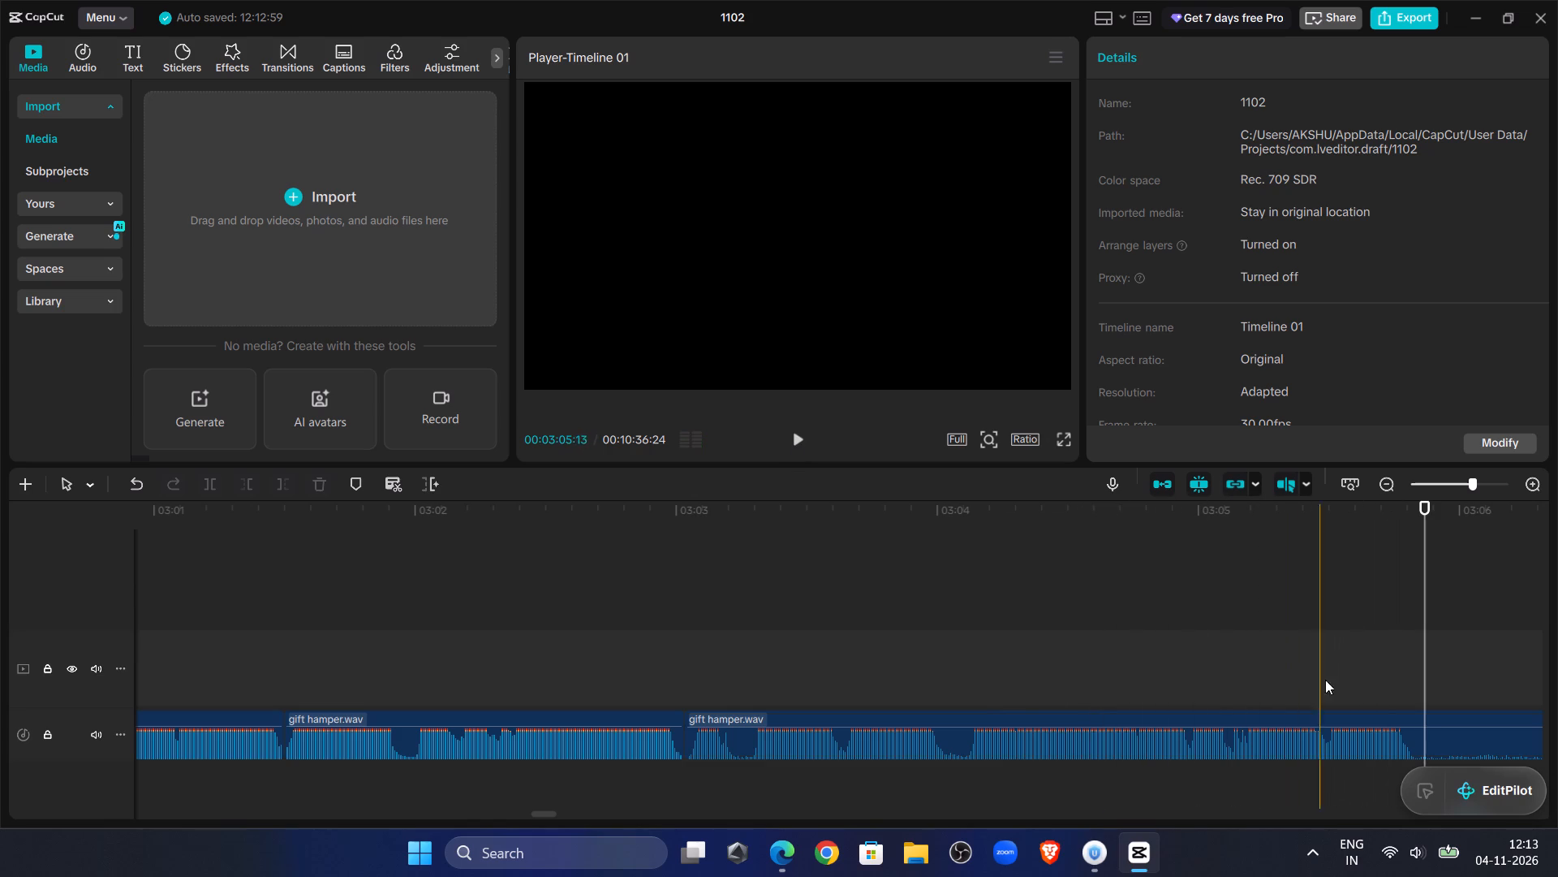
drag(1422, 596, 1414, 598)
click(1310, 737)
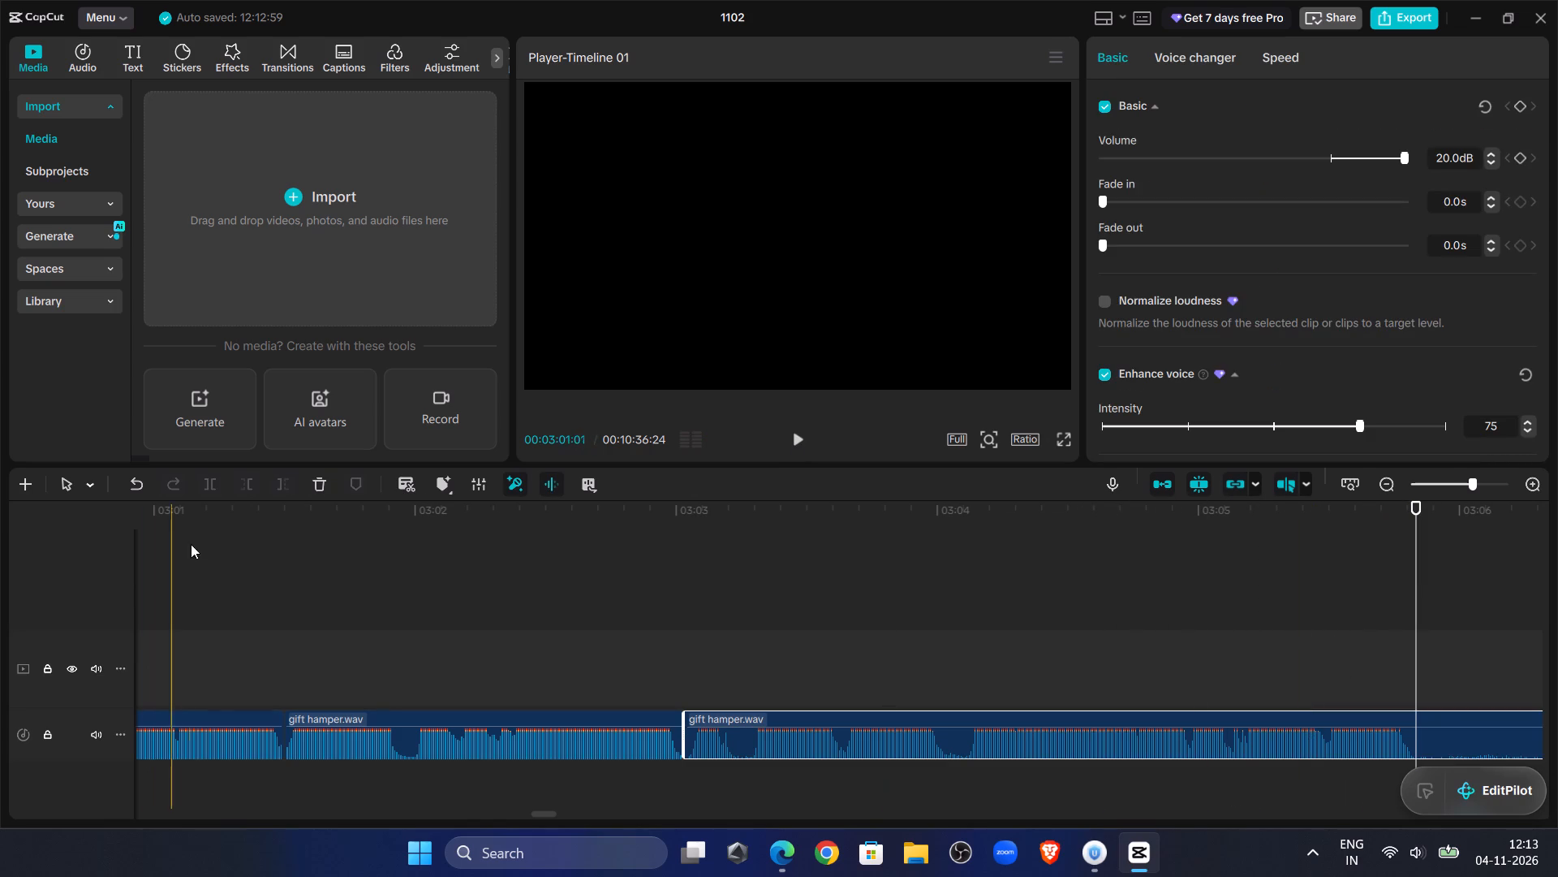
click(220, 479)
Listen ahead past 03:14, trim the last gift hamper.wav clip's start to 03:14:13, and close the gap before it.
click(807, 428)
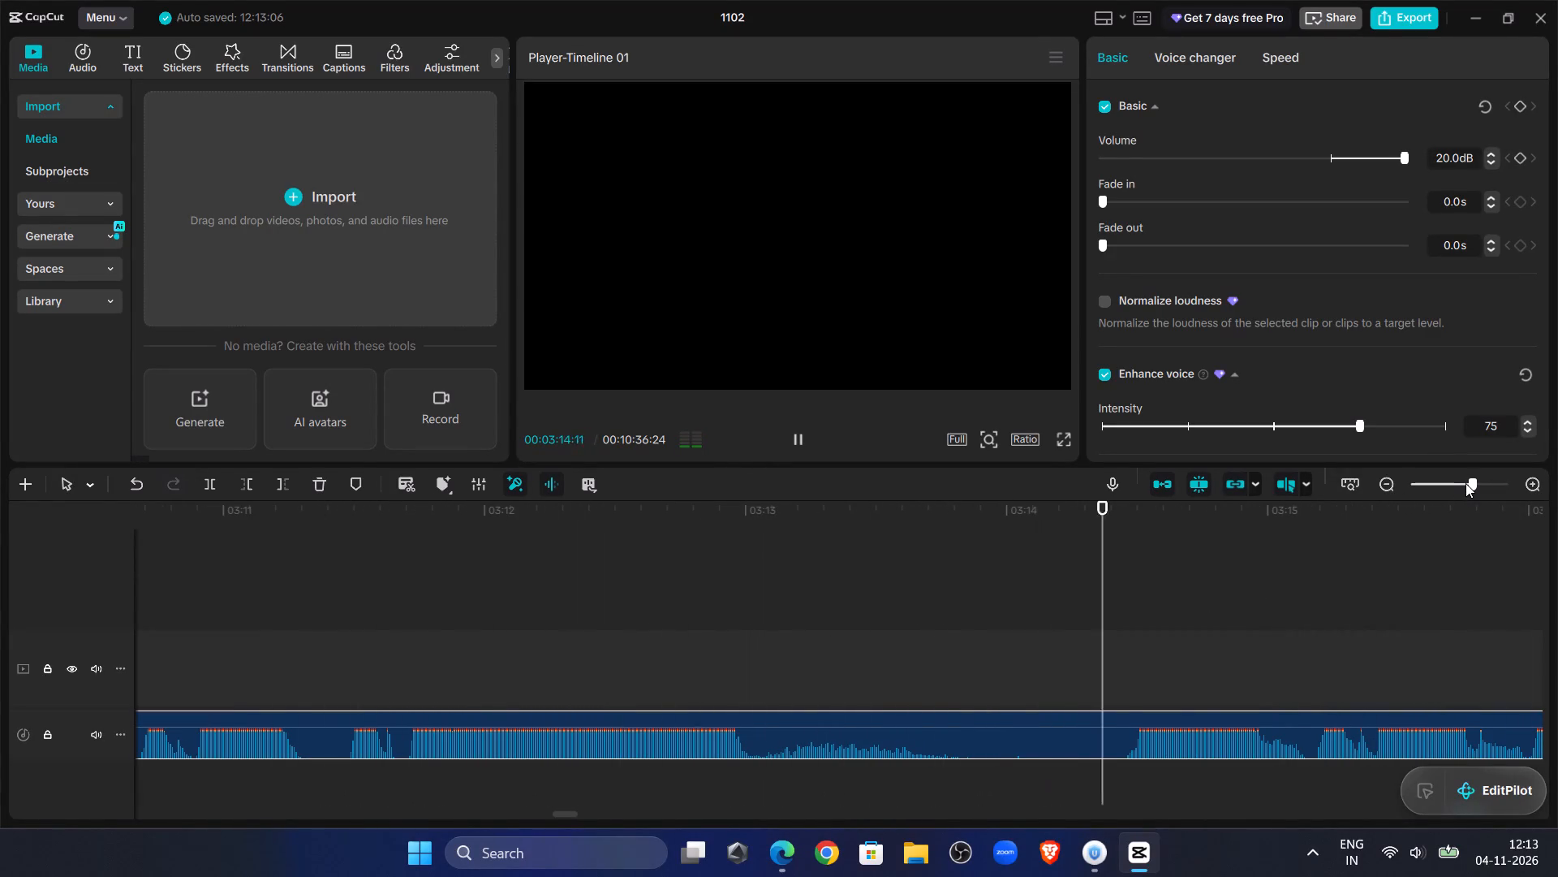
double_click(1125, 606)
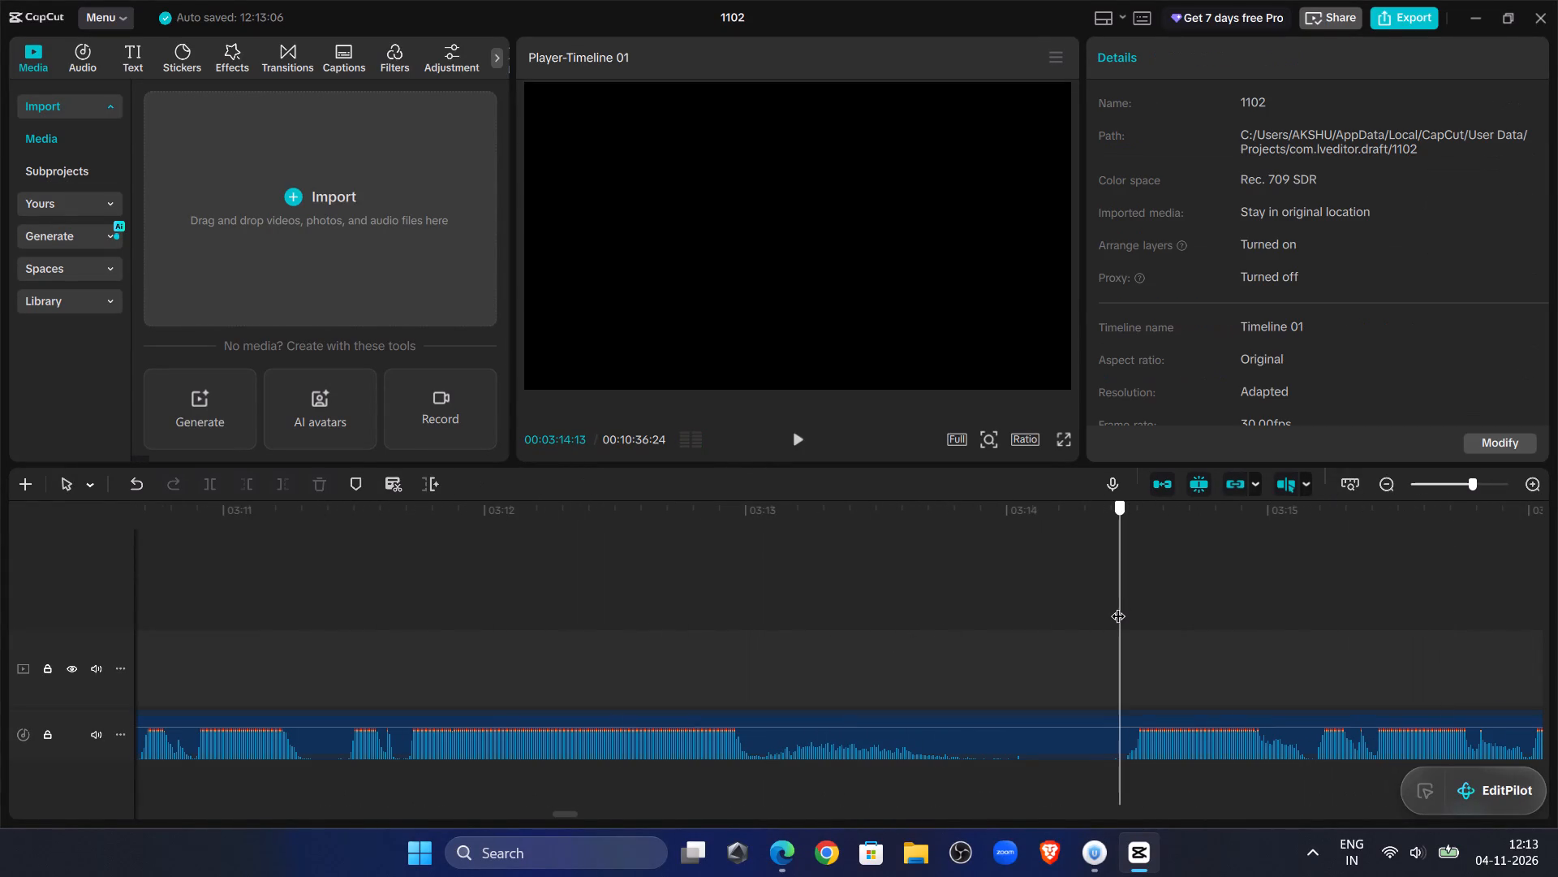
click(1119, 728)
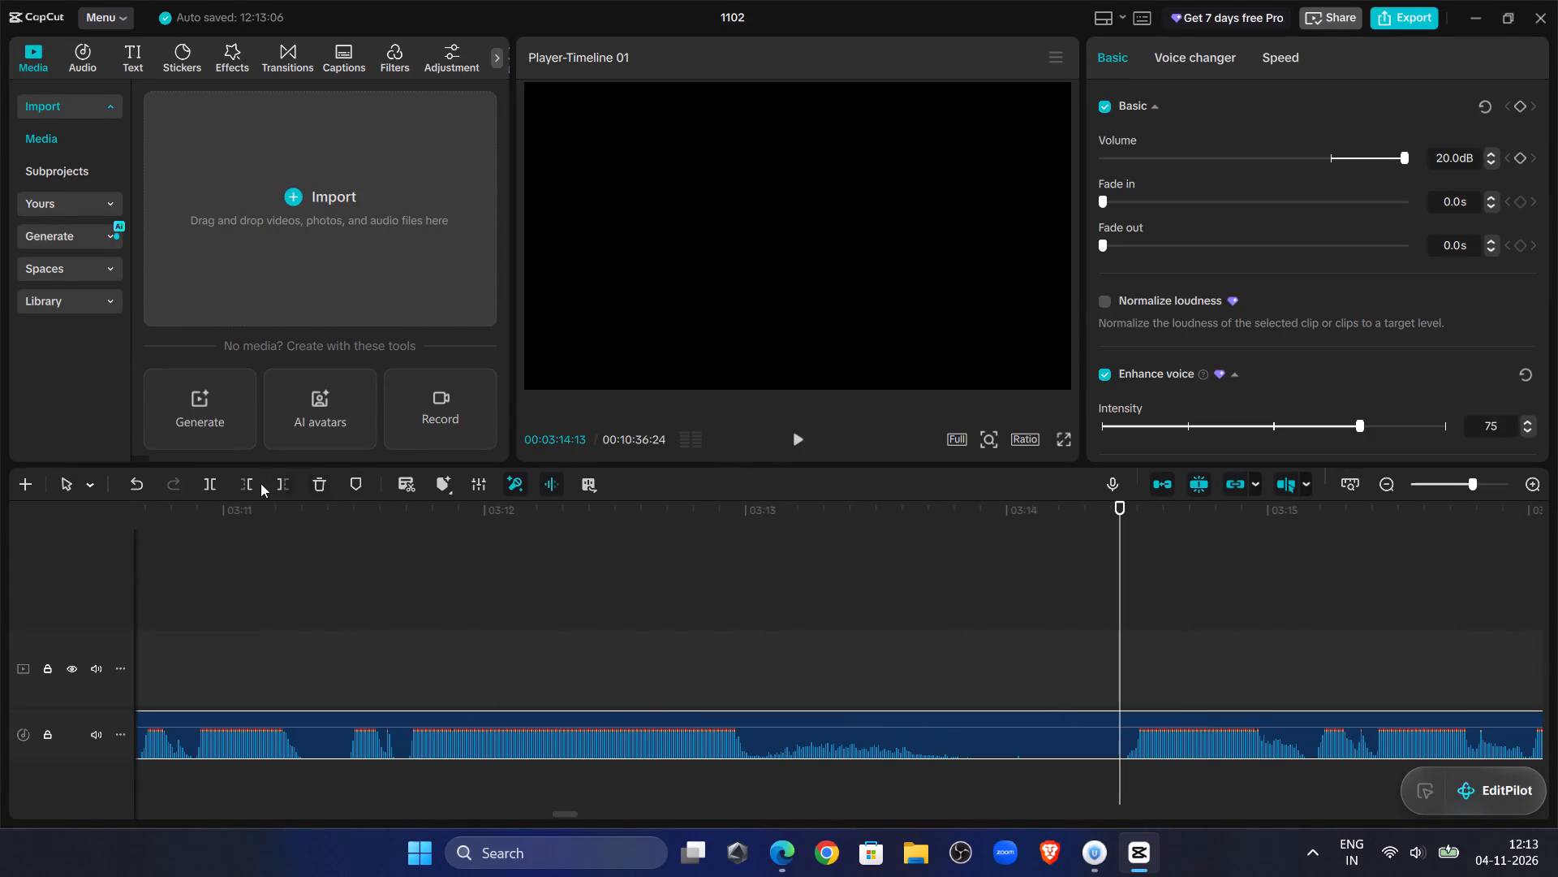
click(252, 481)
drag(1232, 715, 0, 876)
click(0, 876)
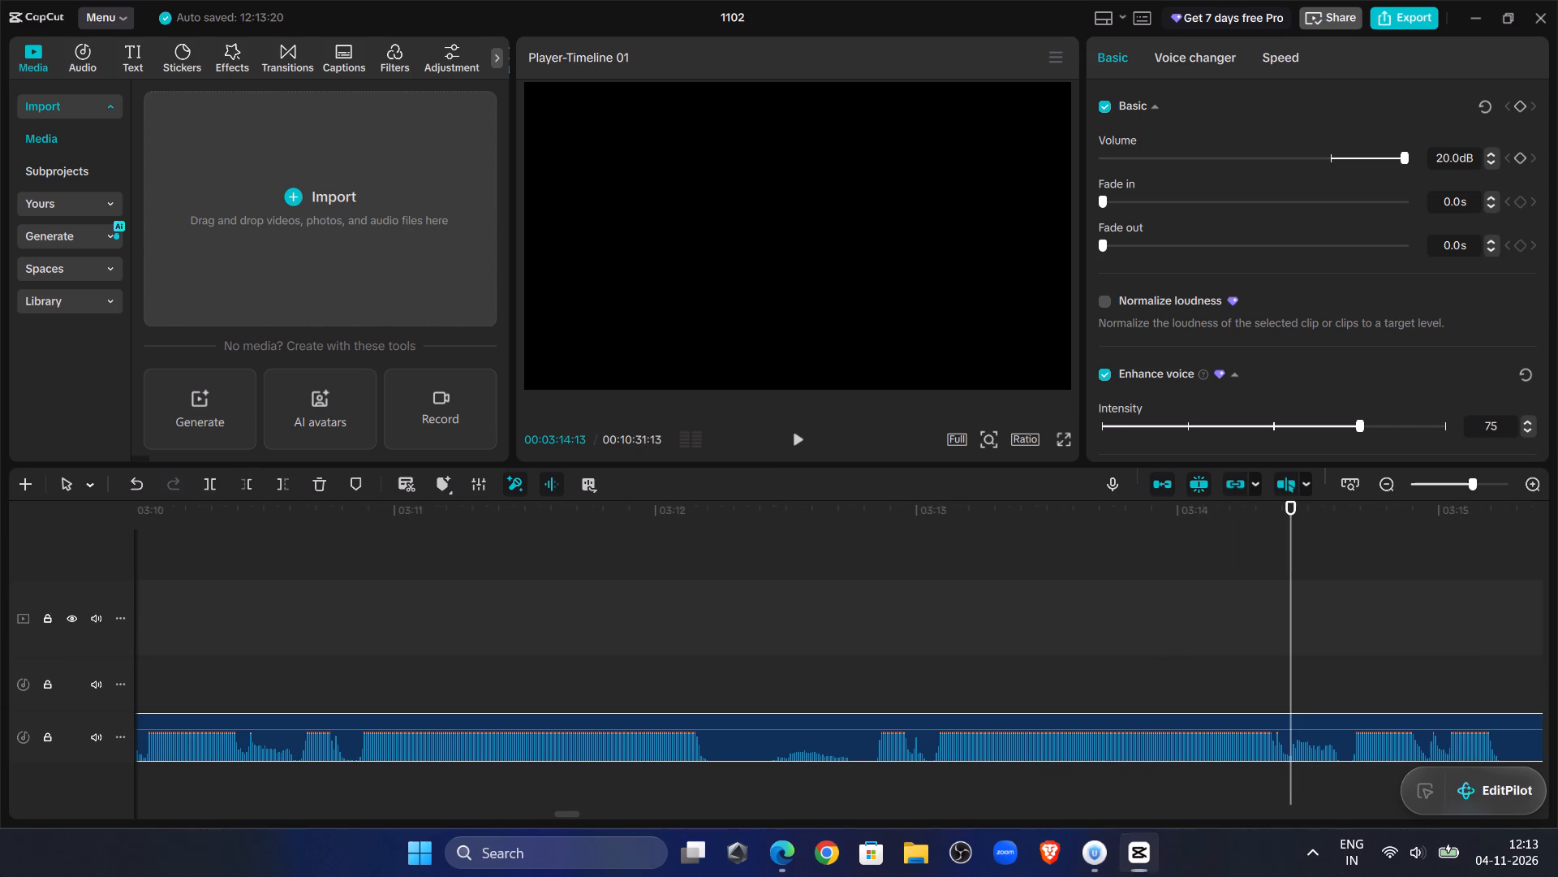
click(830, 540)
drag(830, 540, 641, 633)
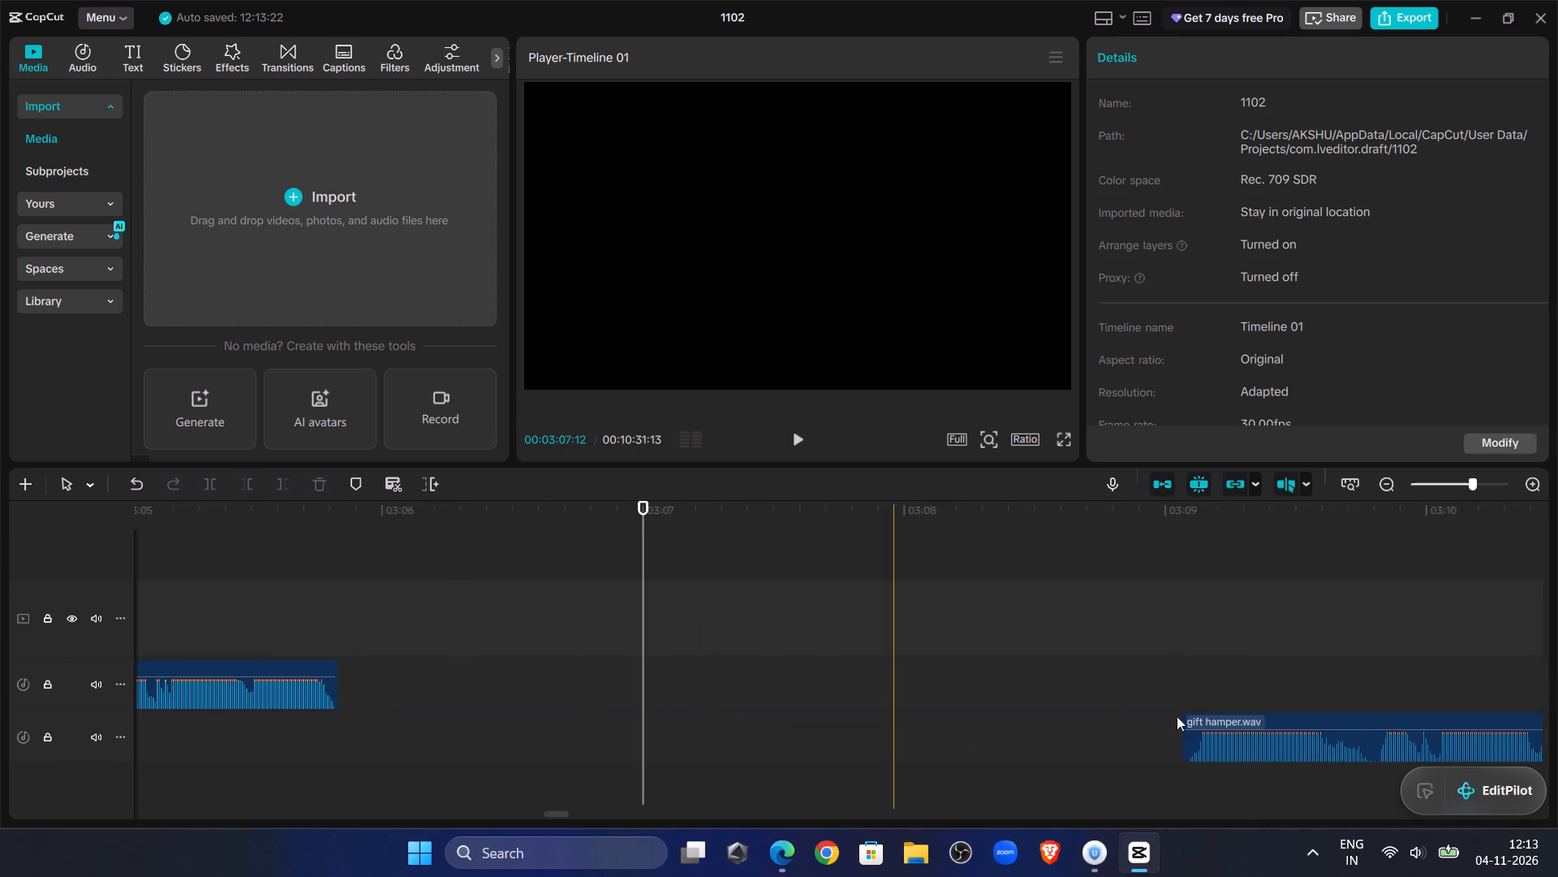
click(1261, 714)
drag(1263, 714, 418, 689)
Play from about 03:05:13 across the join and split the last gift hamper.wav clip at about 03:06:12.
click(237, 559)
click(815, 448)
click(806, 446)
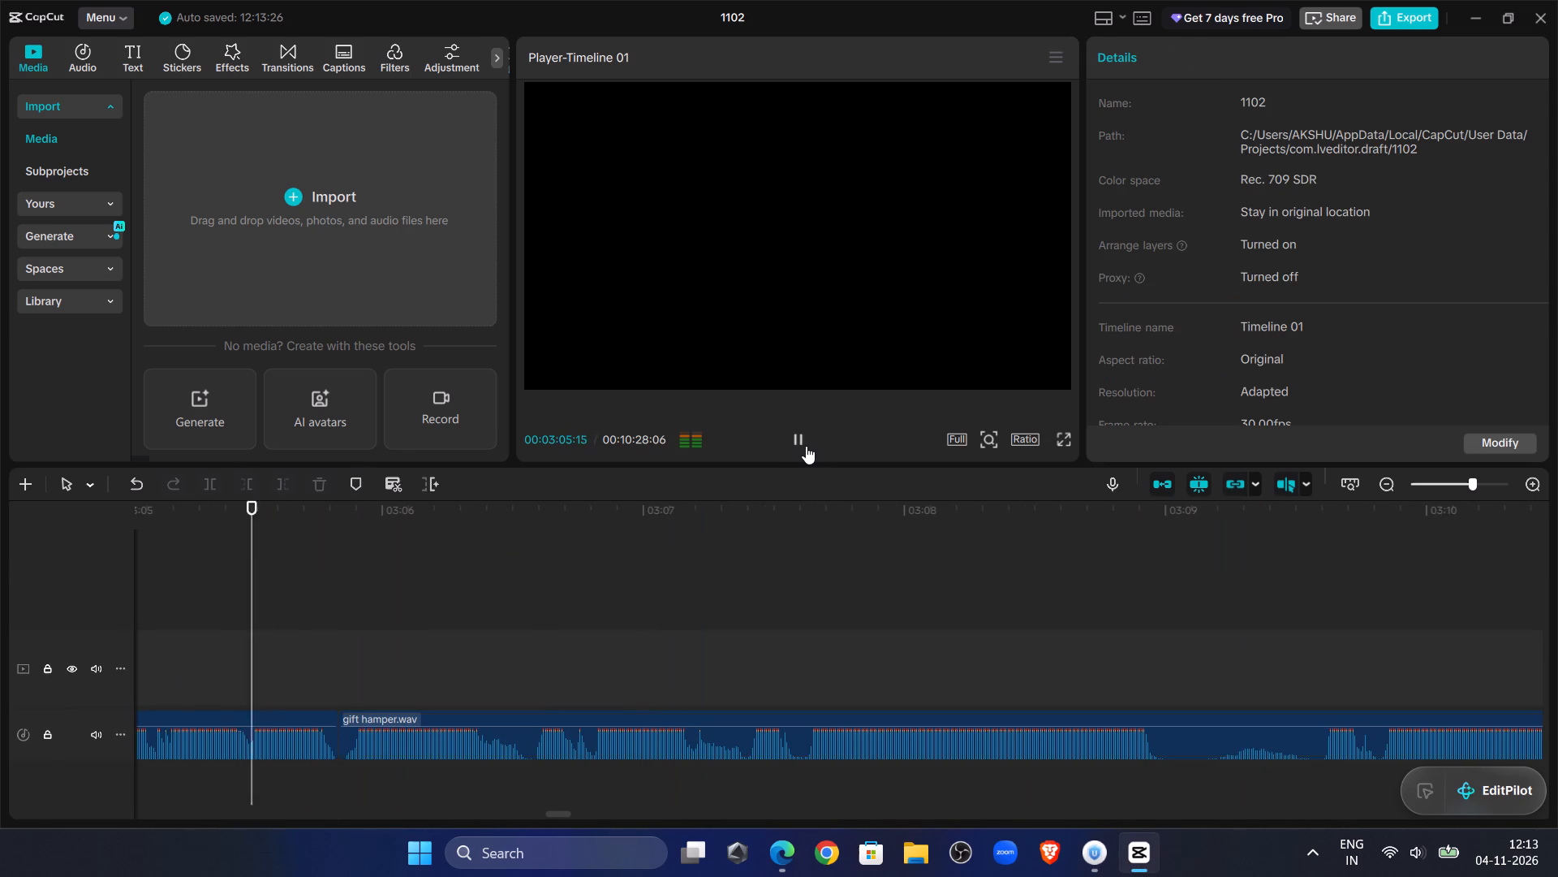
click(343, 603)
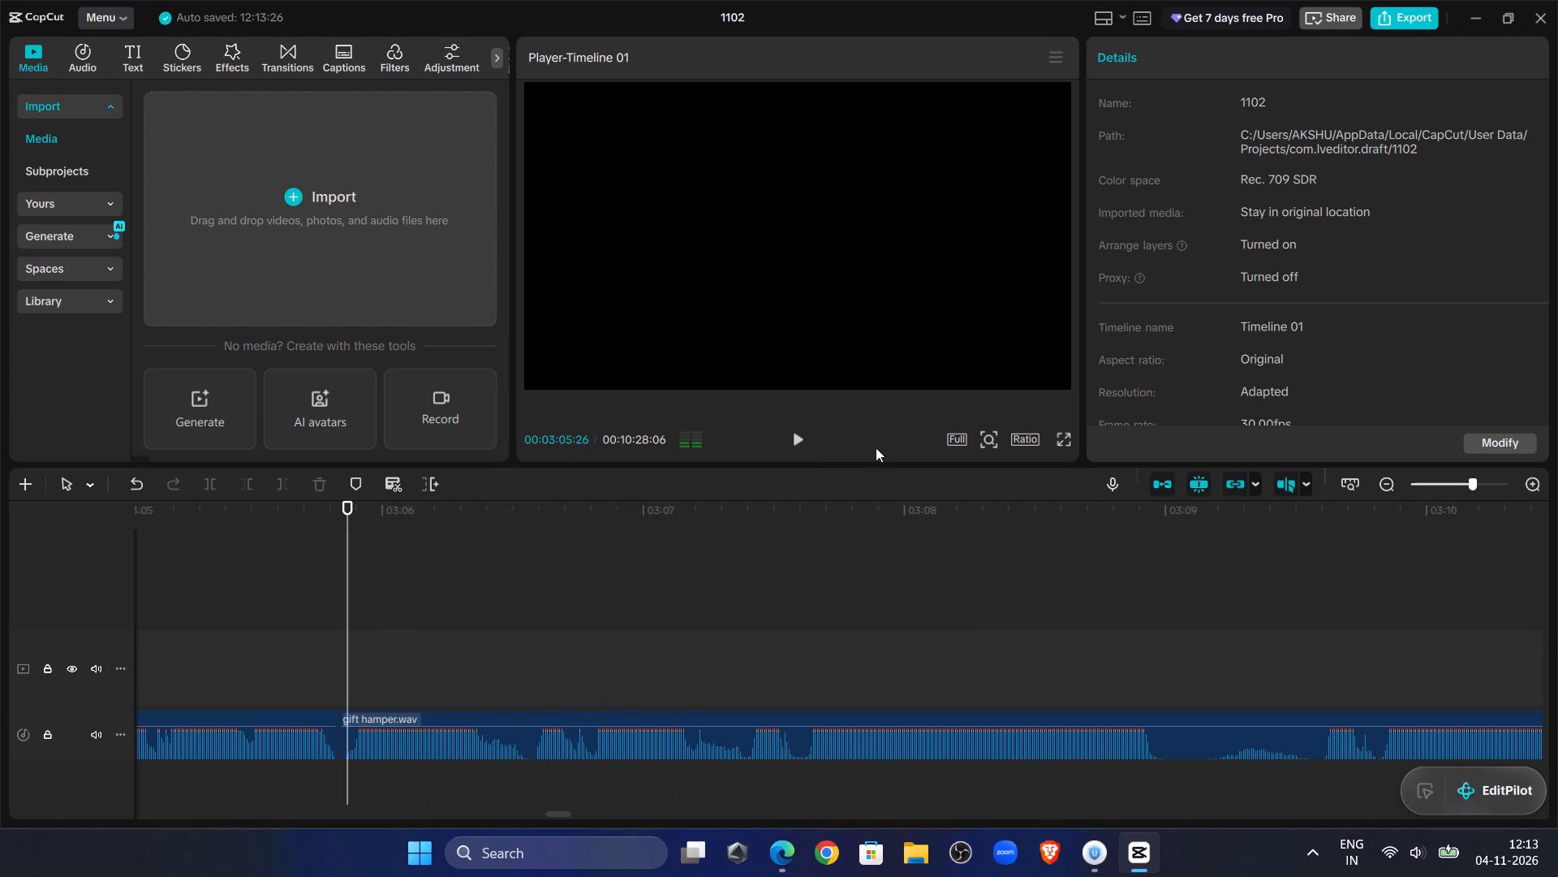
click(795, 437)
click(795, 437)
click(519, 732)
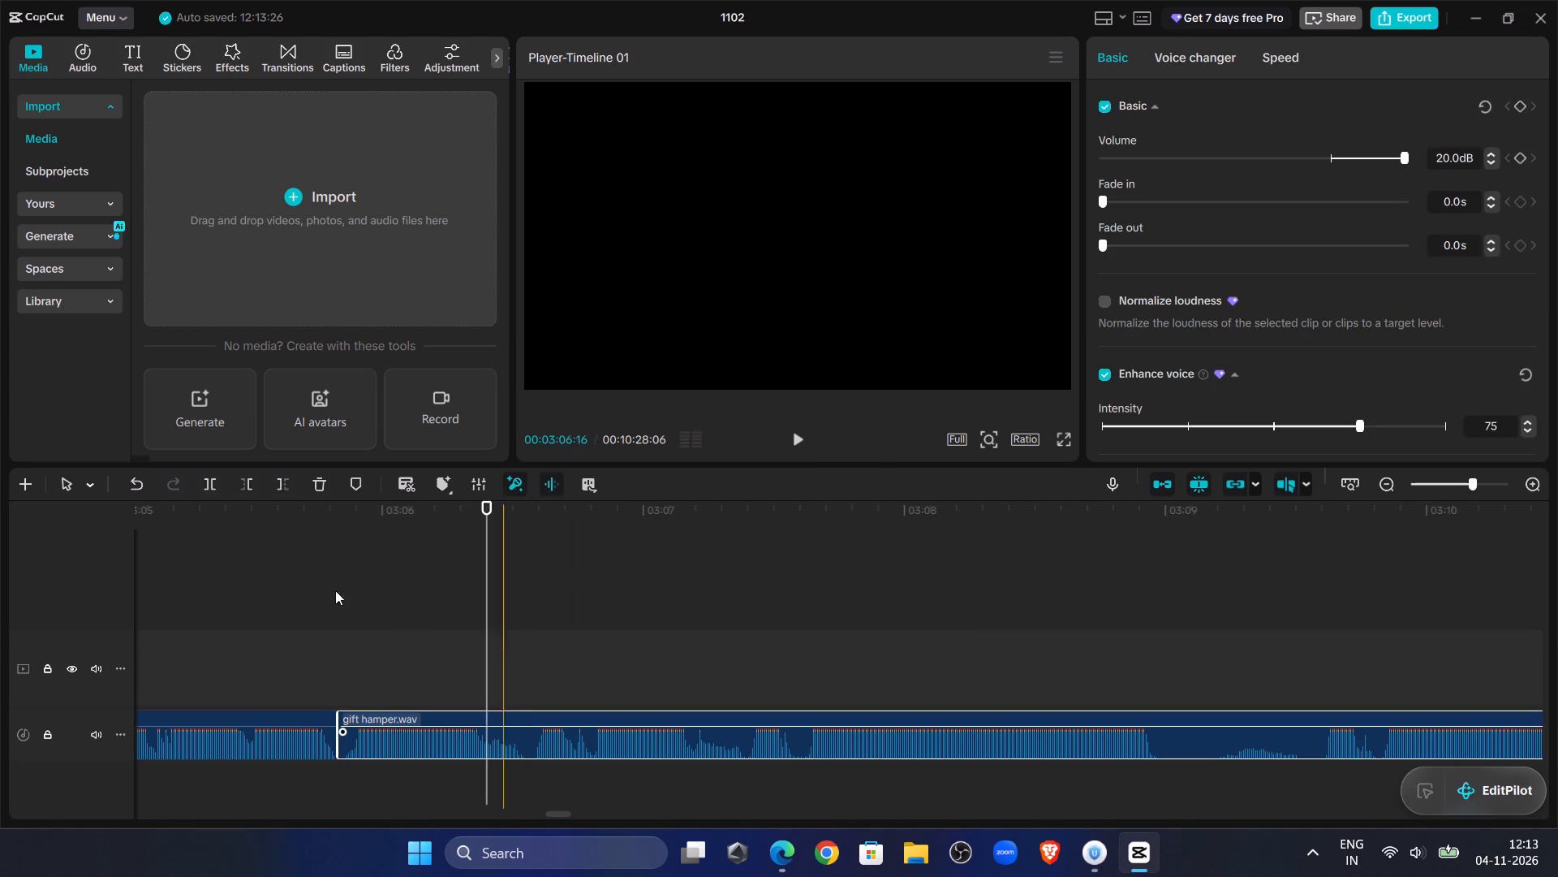
click(214, 481)
Listen briefly ahead, trim the last gift hamper.wav clip's start to about 03:06:17, and close the gap before it.
double_click(796, 441)
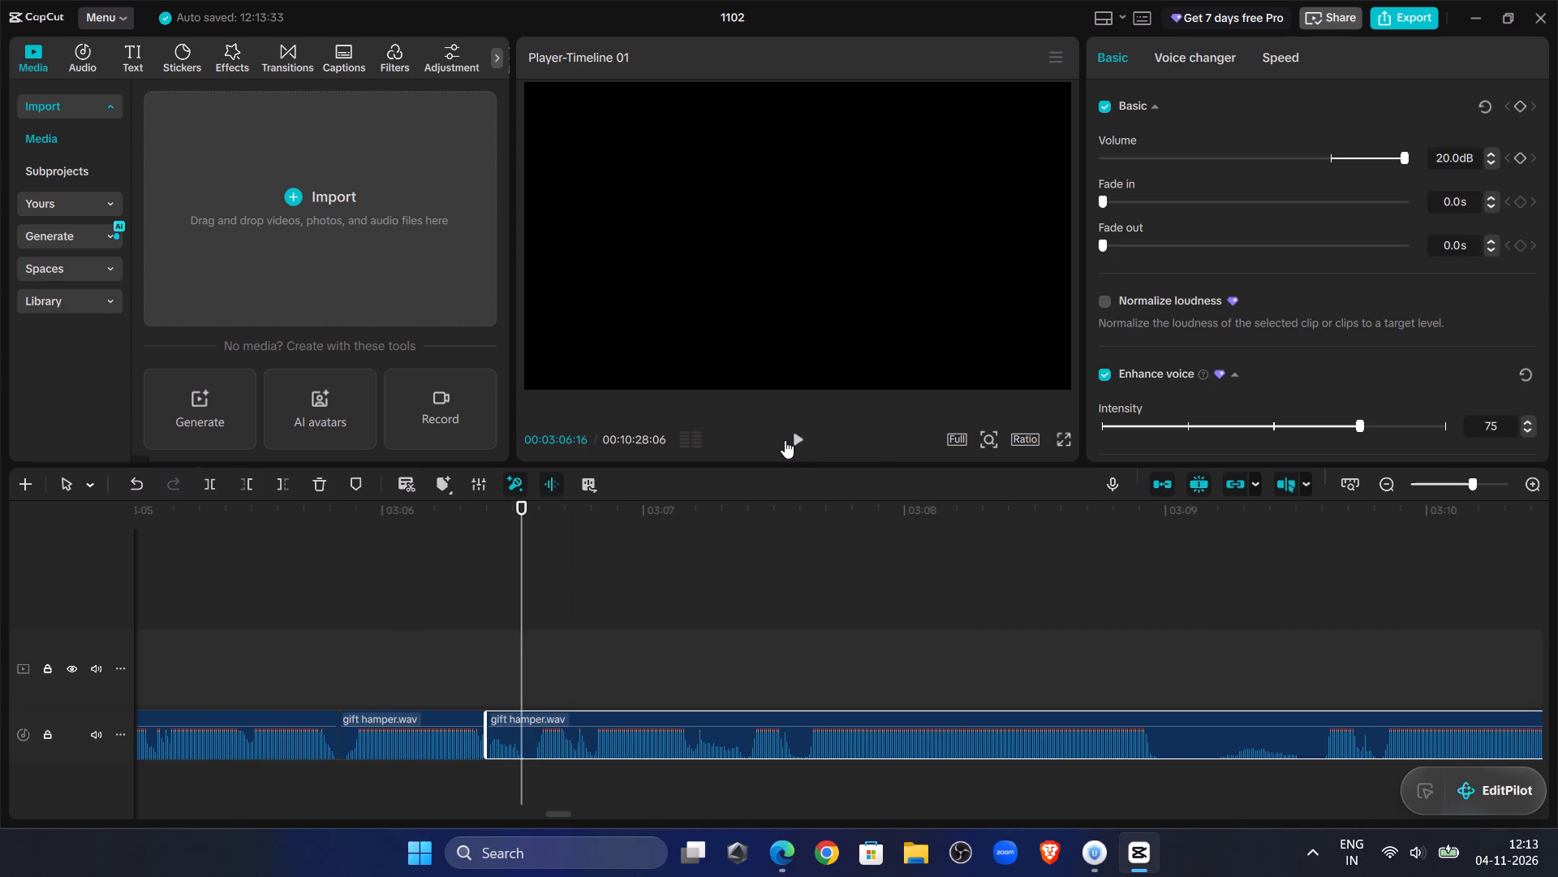
double_click(792, 443)
drag(577, 581, 545, 587)
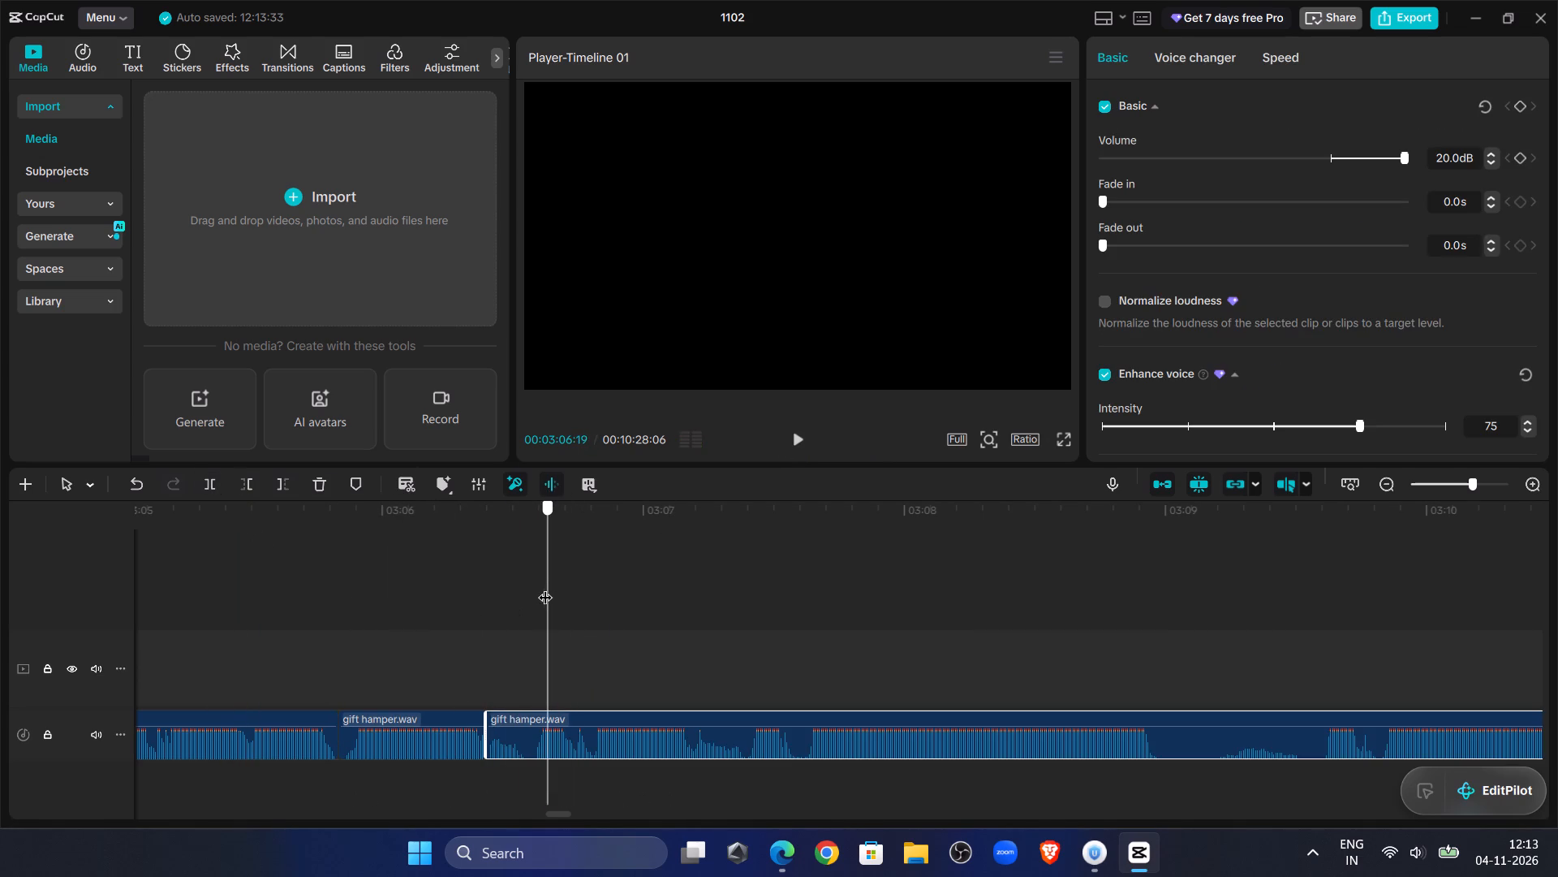
drag(545, 587, 533, 602)
click(249, 473)
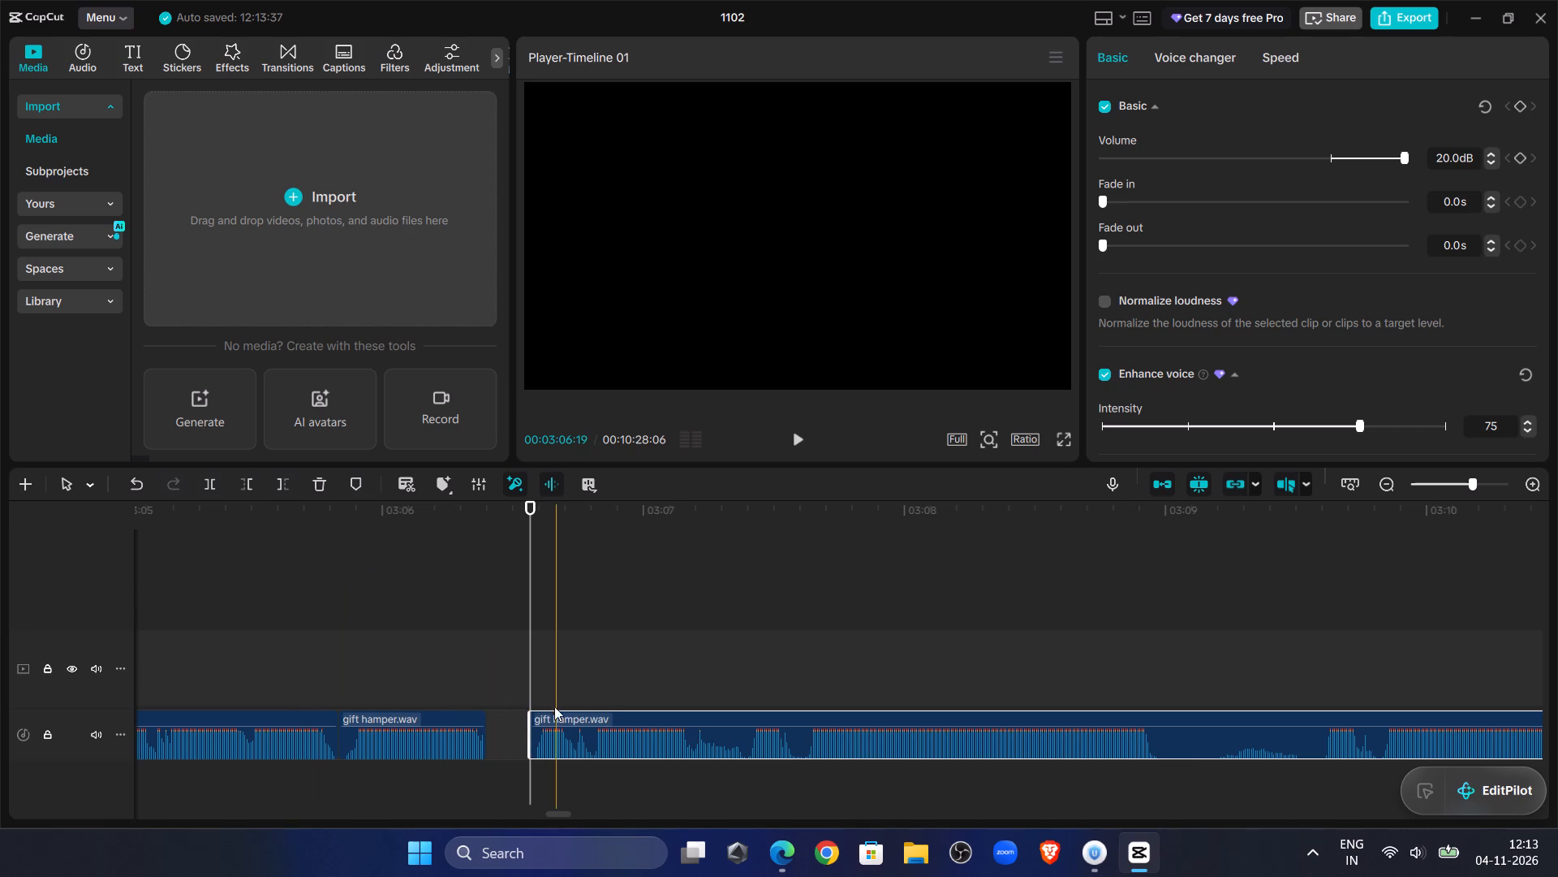
drag(551, 719, 506, 728)
Play from 03:06:04 across the join and split the last gift hamper.wav clip at 03:07:01.
click(413, 611)
click(795, 430)
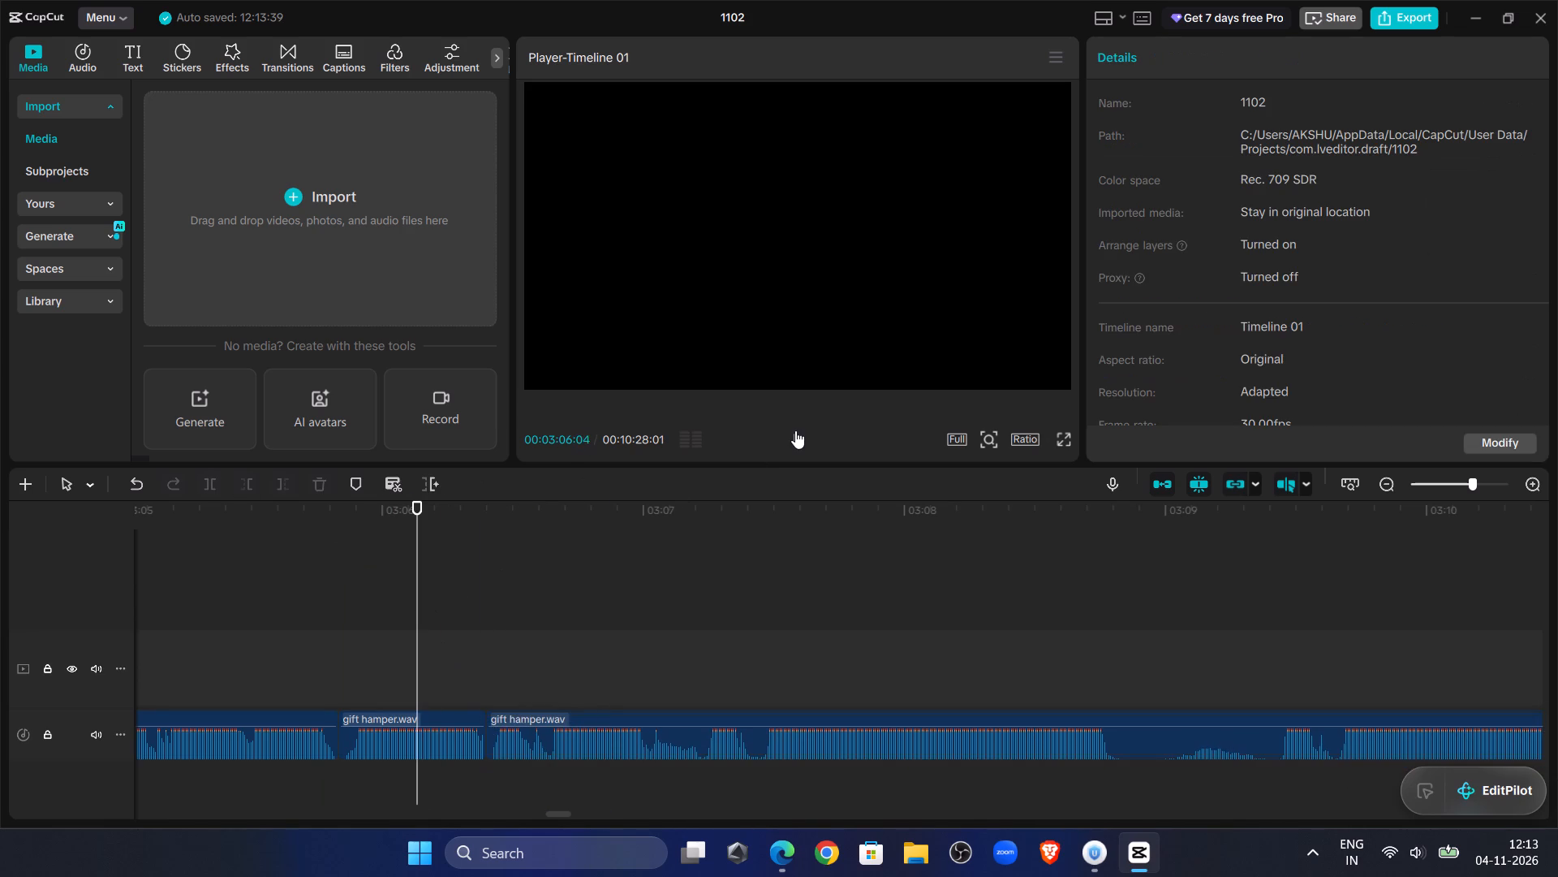
click(618, 648)
drag(625, 648, 628, 648)
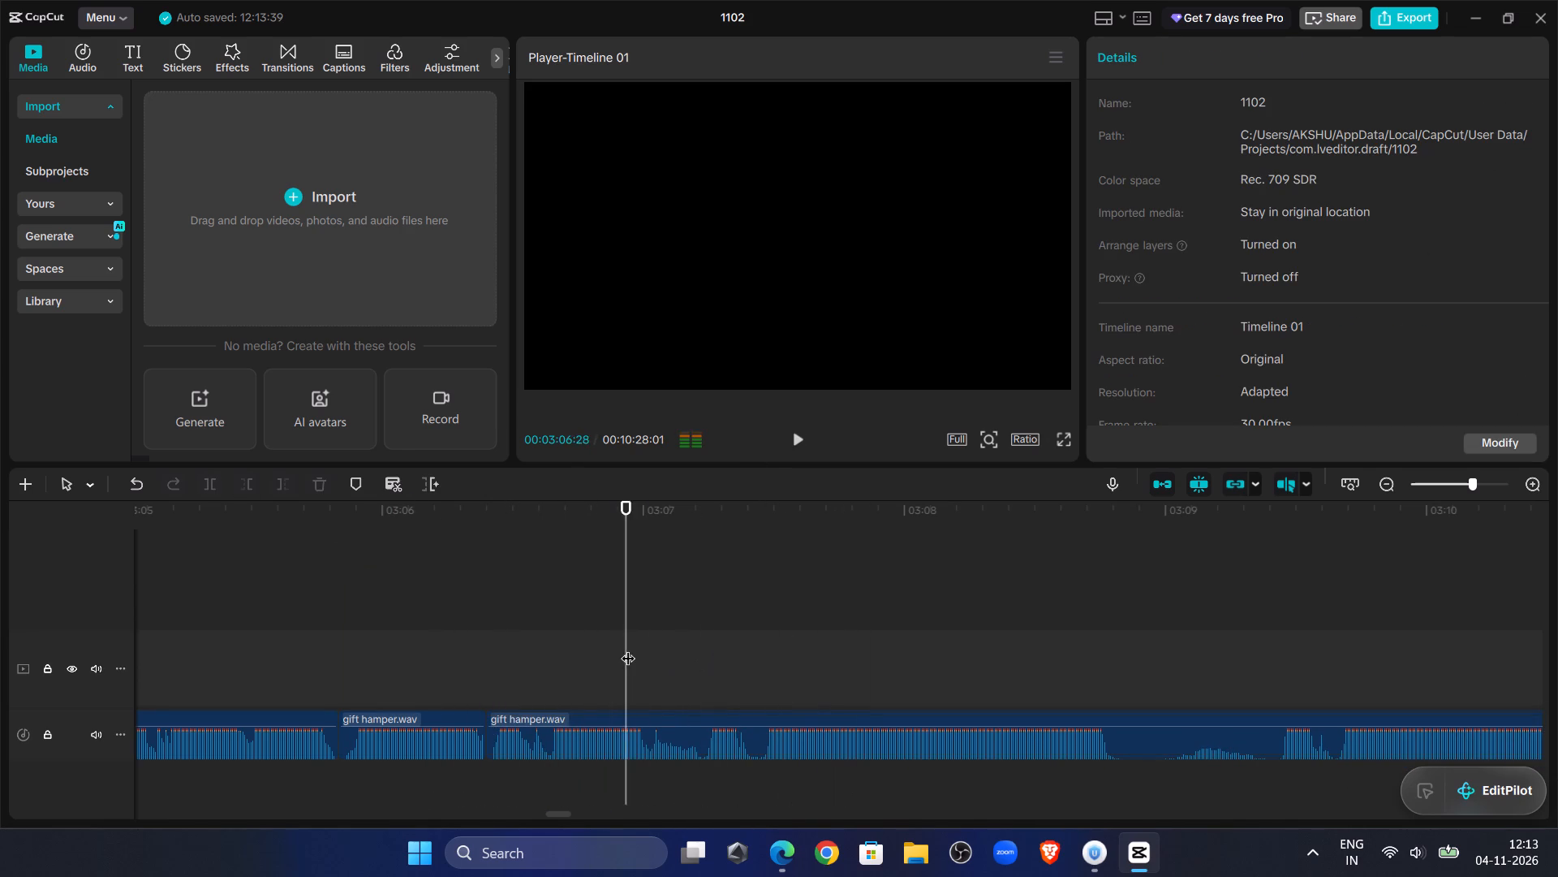
drag(628, 648, 651, 671)
click(677, 749)
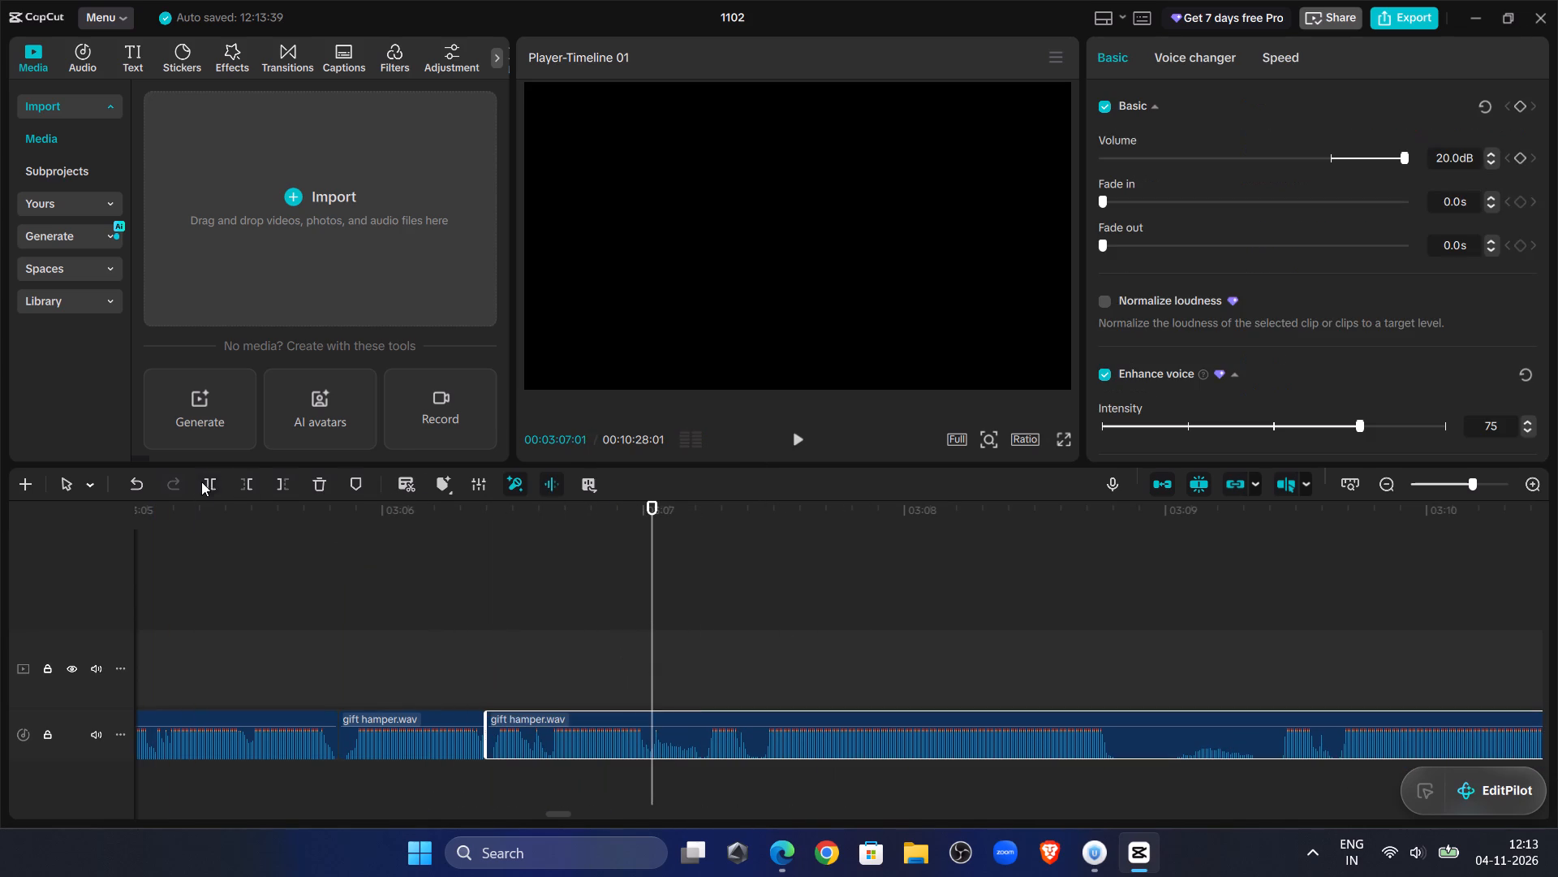
click(203, 482)
Trim the last gift hamper.wav clip's start to about 03:07:06 and close the gap, keeping it on the same audio track.
double_click(796, 442)
drag(721, 574, 703, 578)
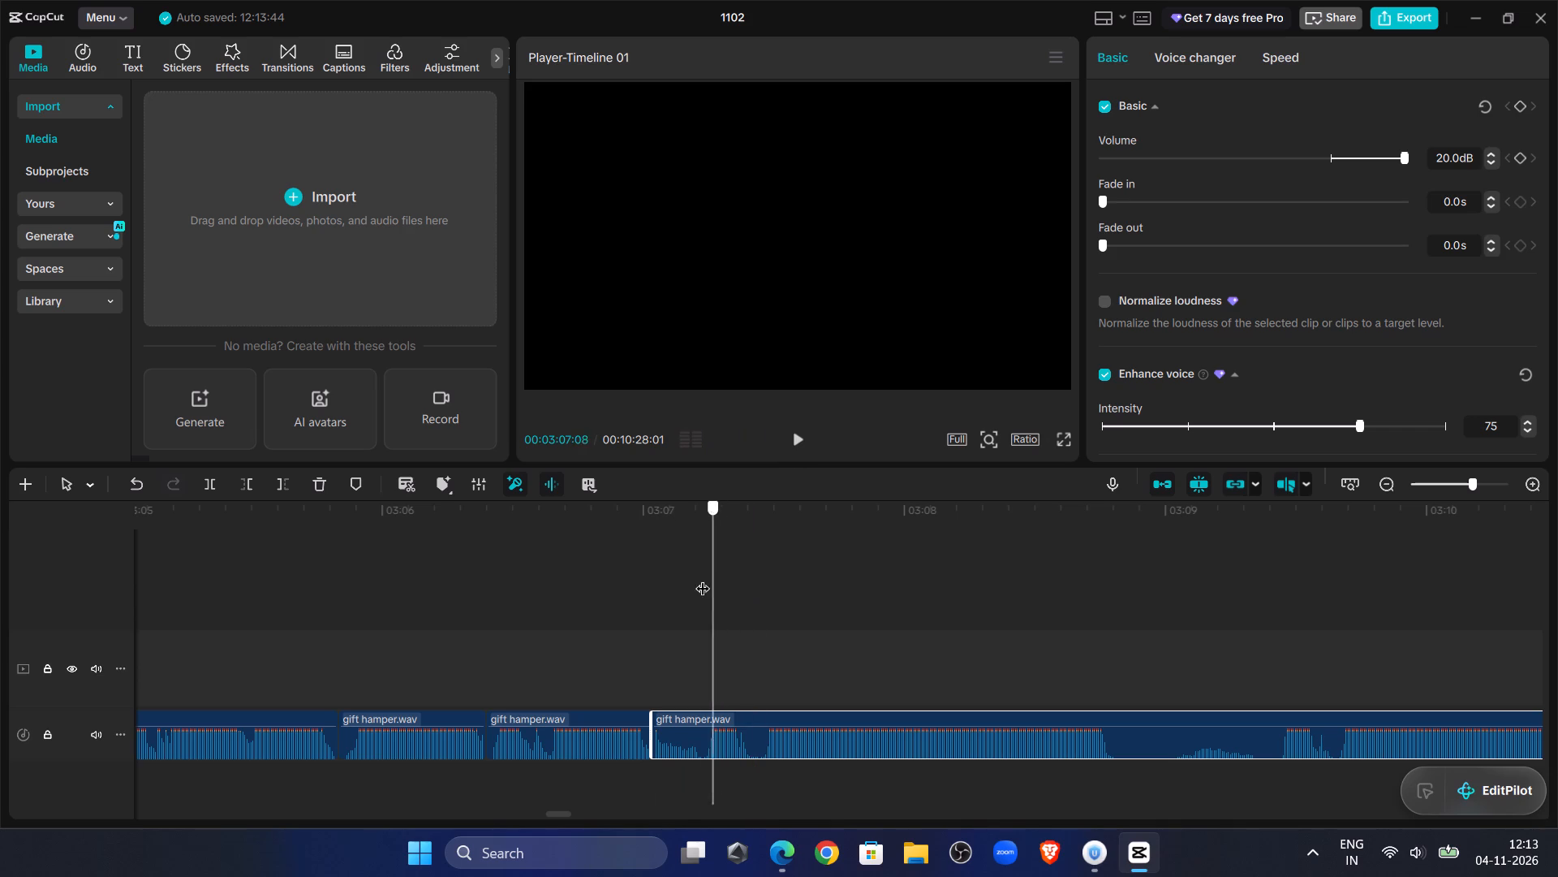
drag(703, 578, 699, 581)
click(241, 479)
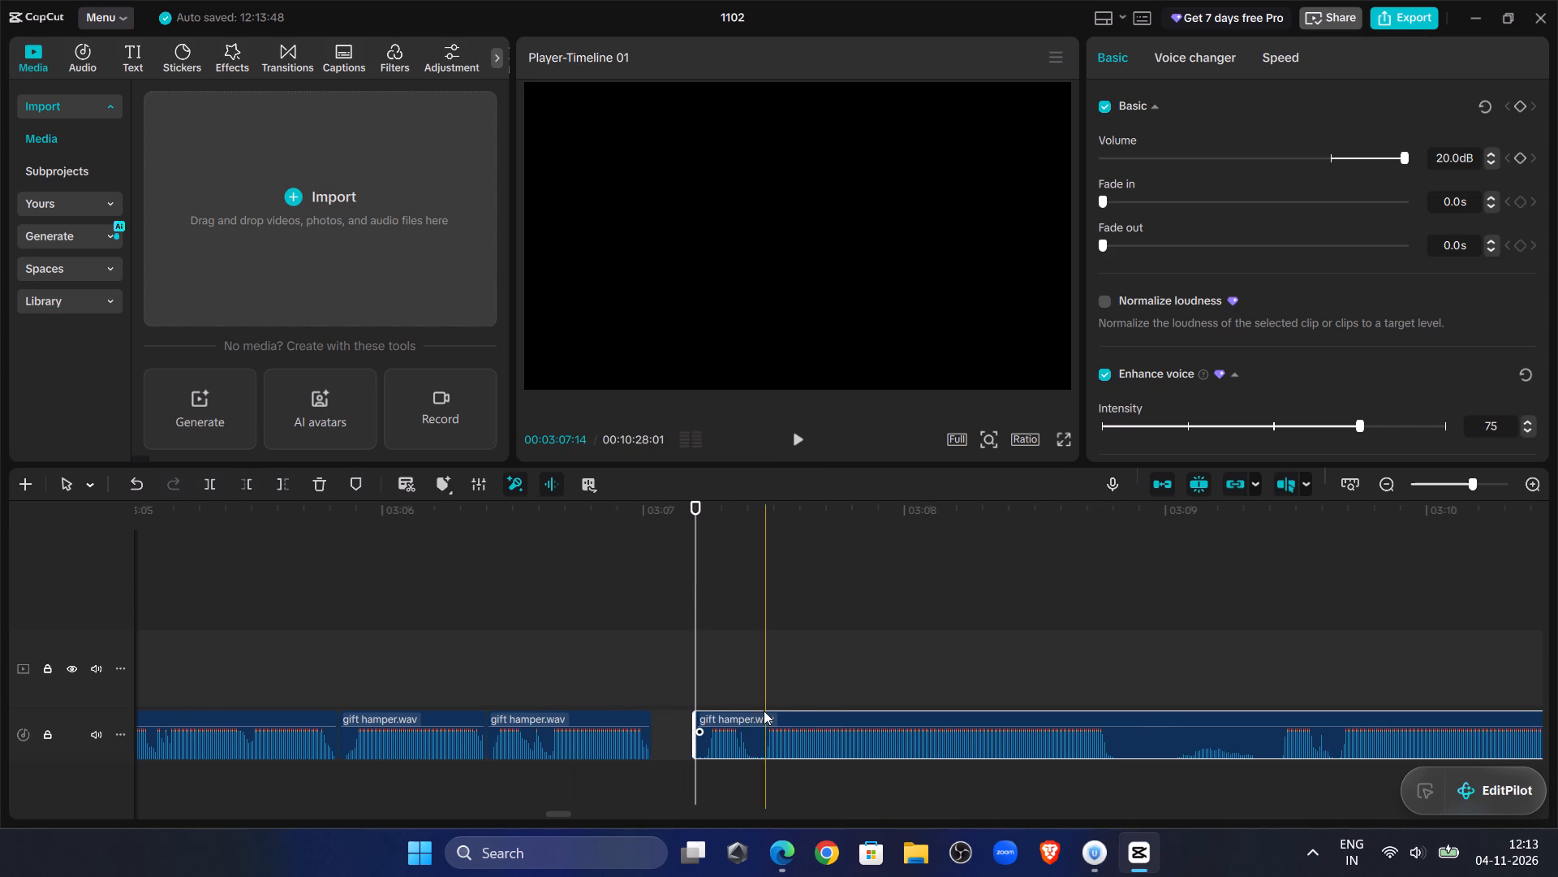
drag(752, 715, 698, 712)
click(203, 571)
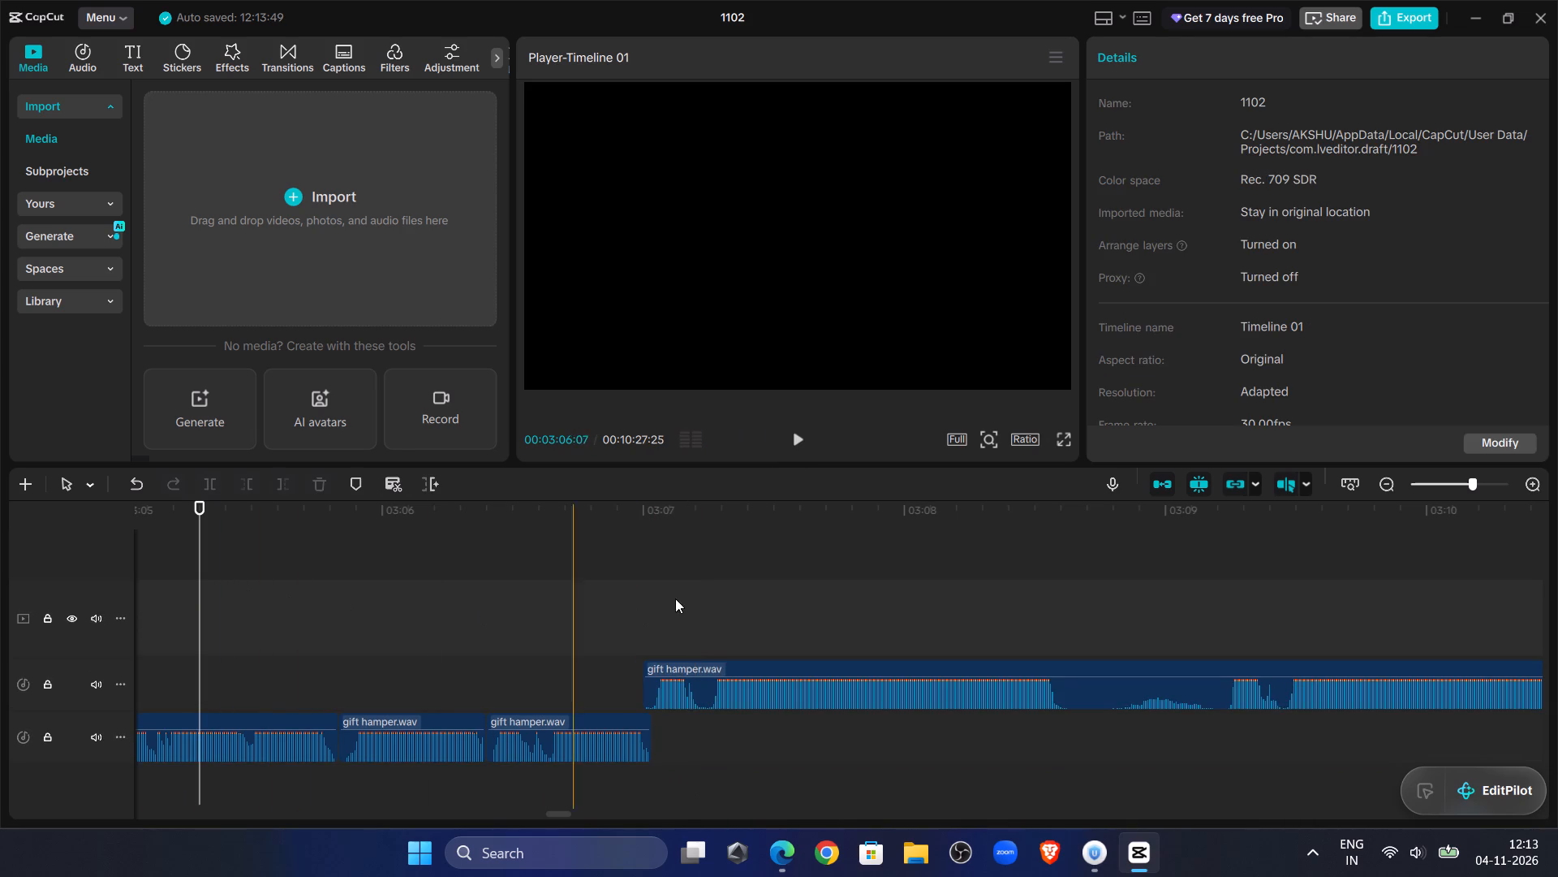
click(674, 676)
drag(670, 669, 680, 732)
click(680, 732)
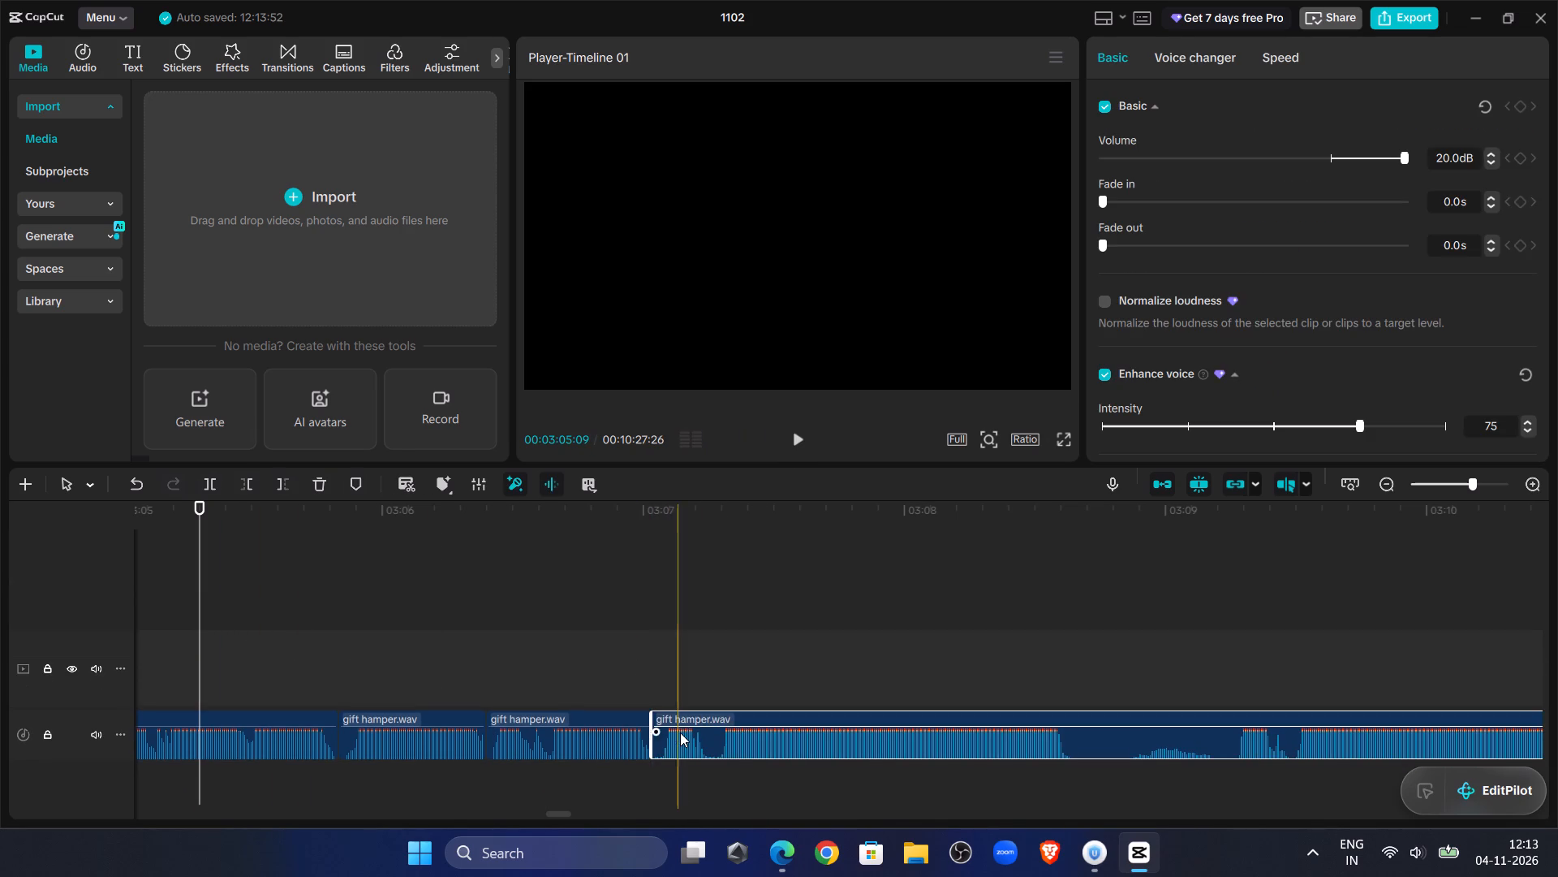
Listen across the recent joins up to 03:08, replay the last one, and split the last gift hamper.wav clip at about 03:08:20.
click(803, 443)
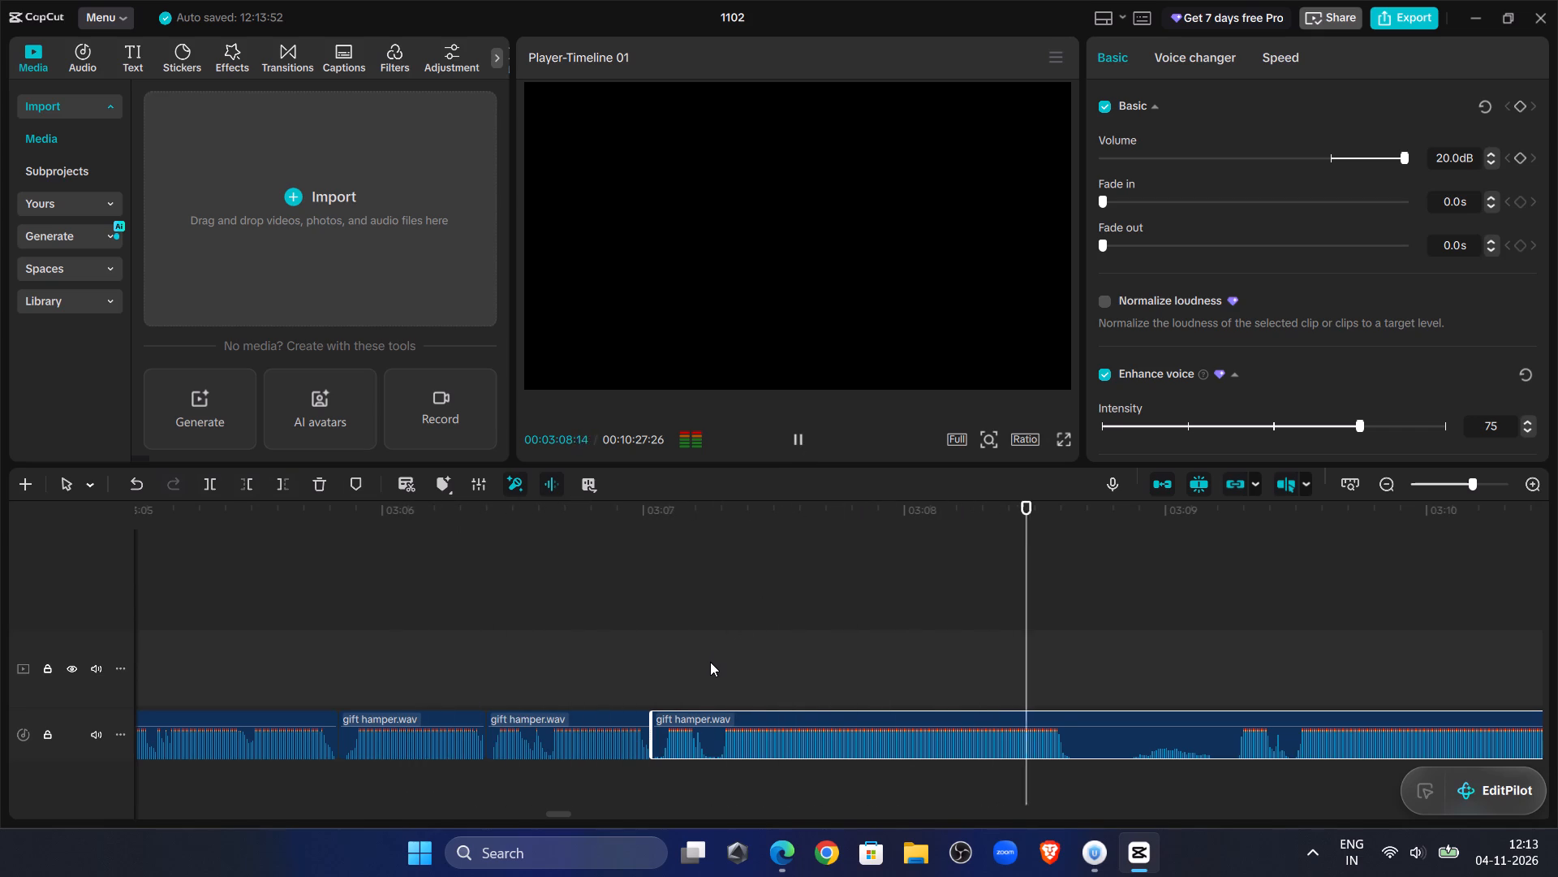
click(971, 650)
click(591, 572)
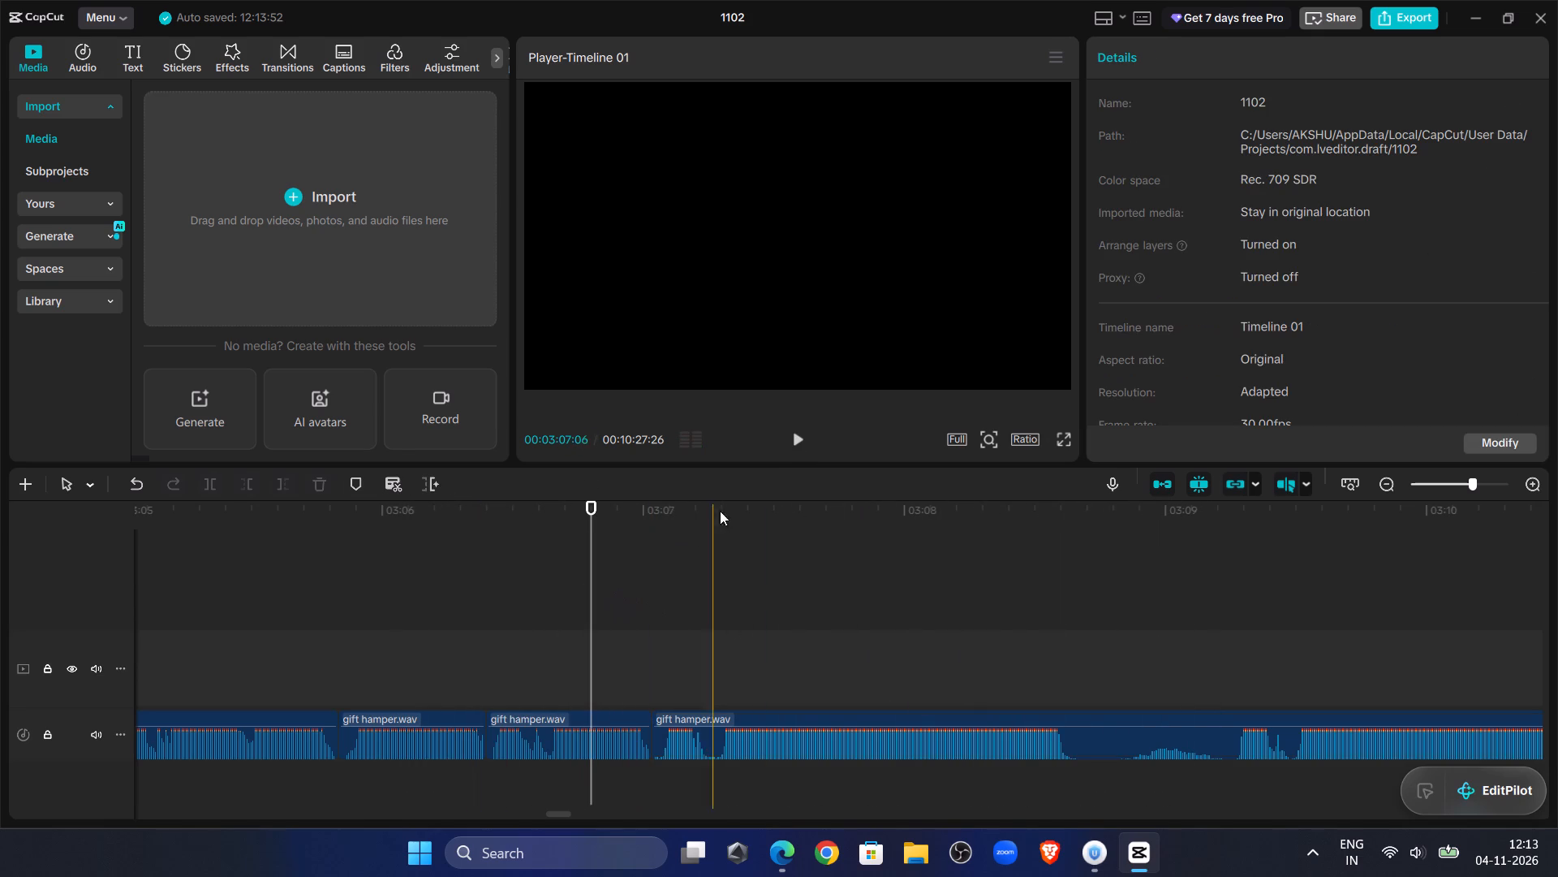
click(776, 443)
click(783, 443)
click(792, 443)
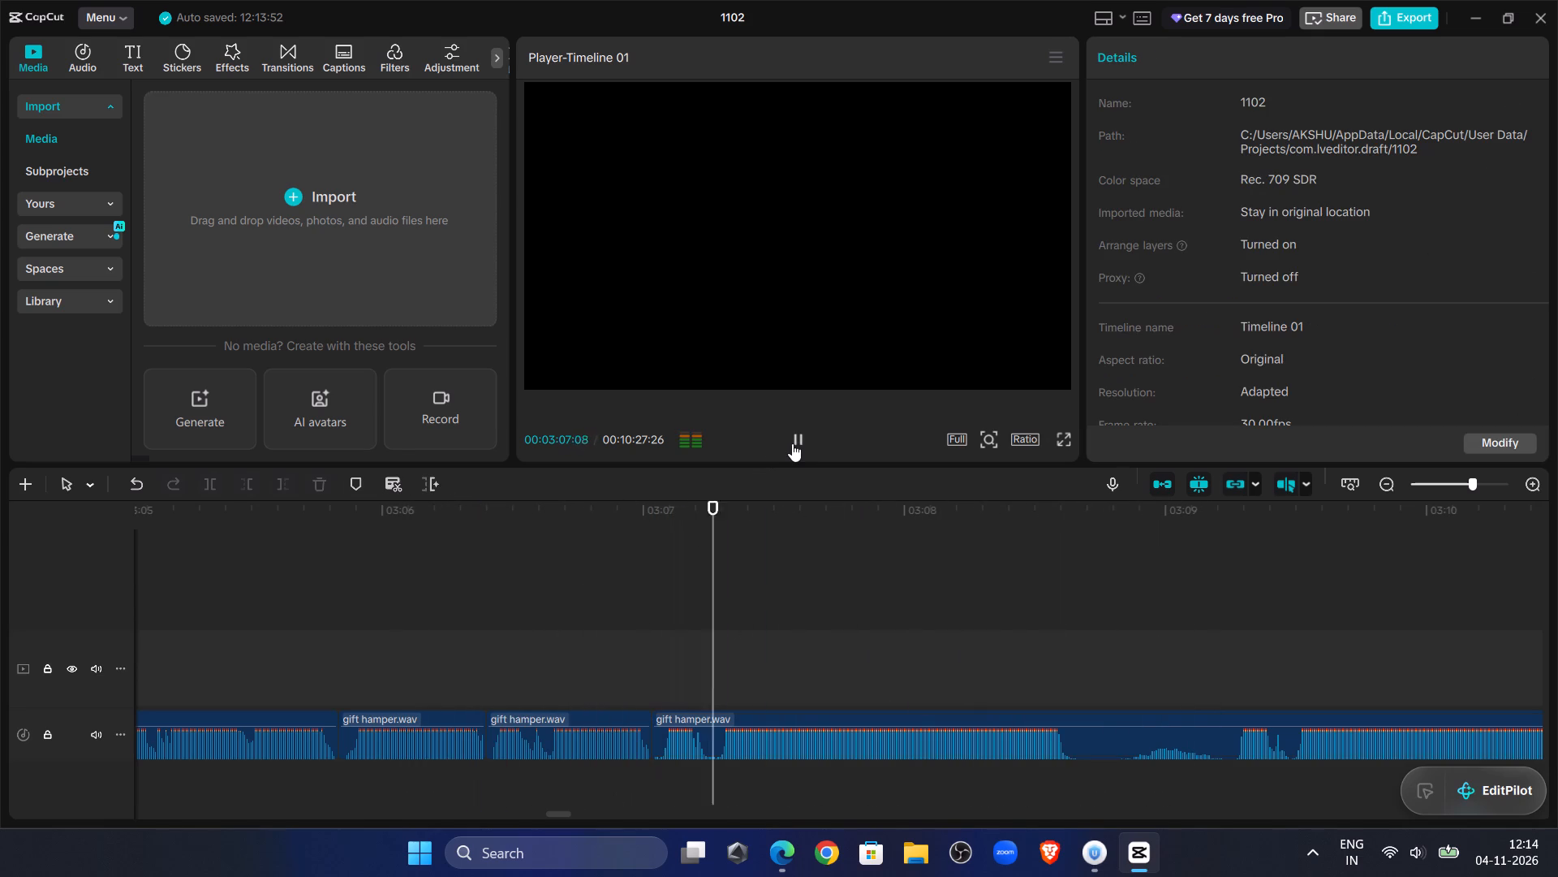
click(792, 443)
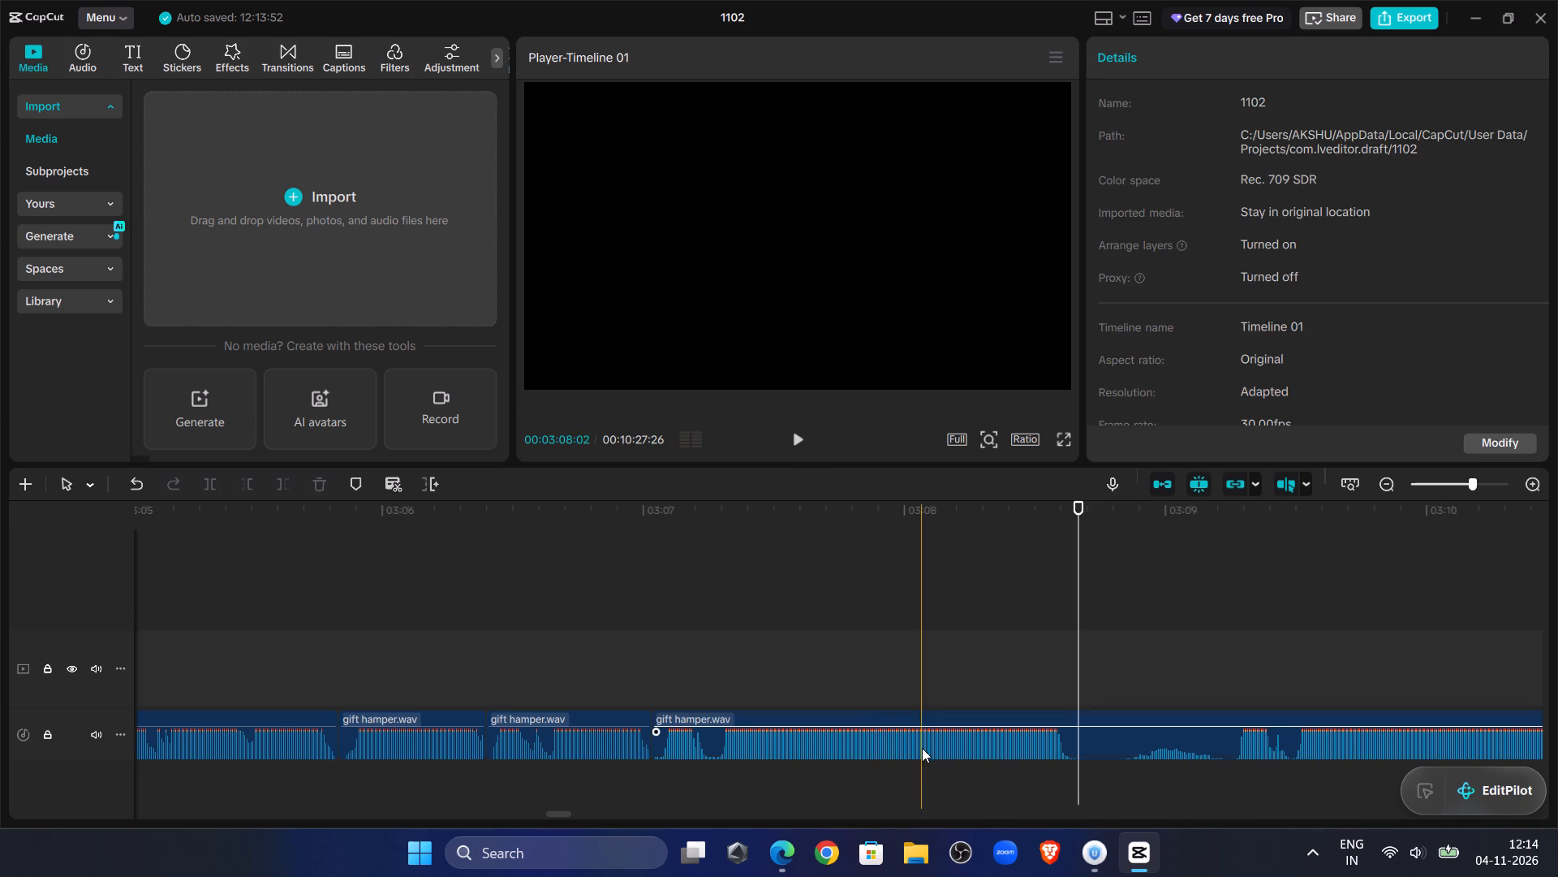
click(922, 748)
click(213, 489)
Listen ahead past 03:21, trim the last gift hamper.wav clip's start to 03:20:28, and close the gap back to about 03:08:20.
click(791, 428)
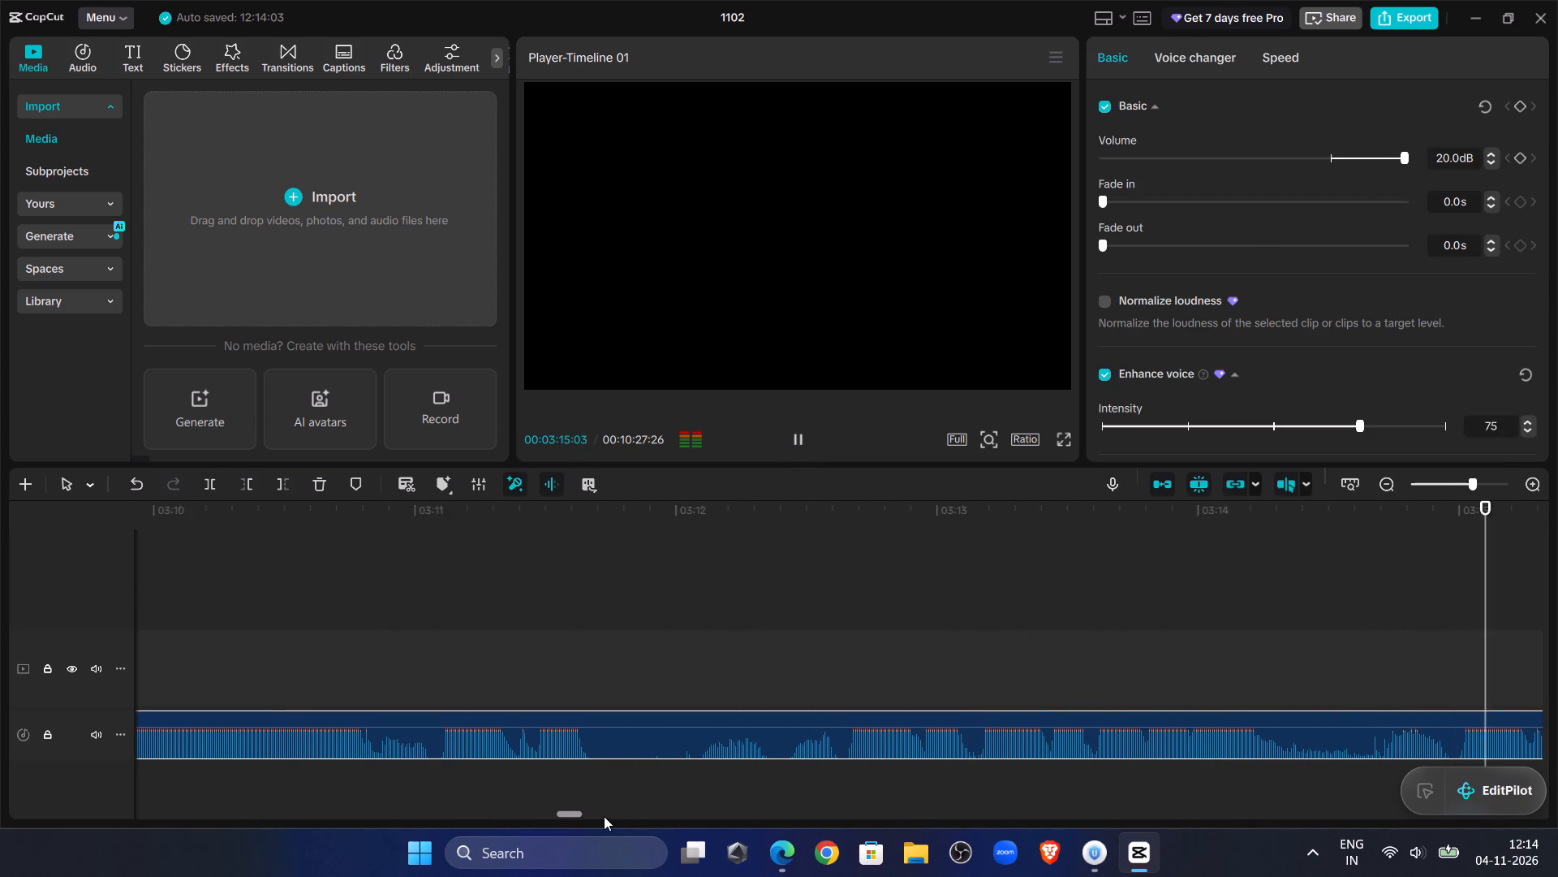
drag(571, 813, 587, 815)
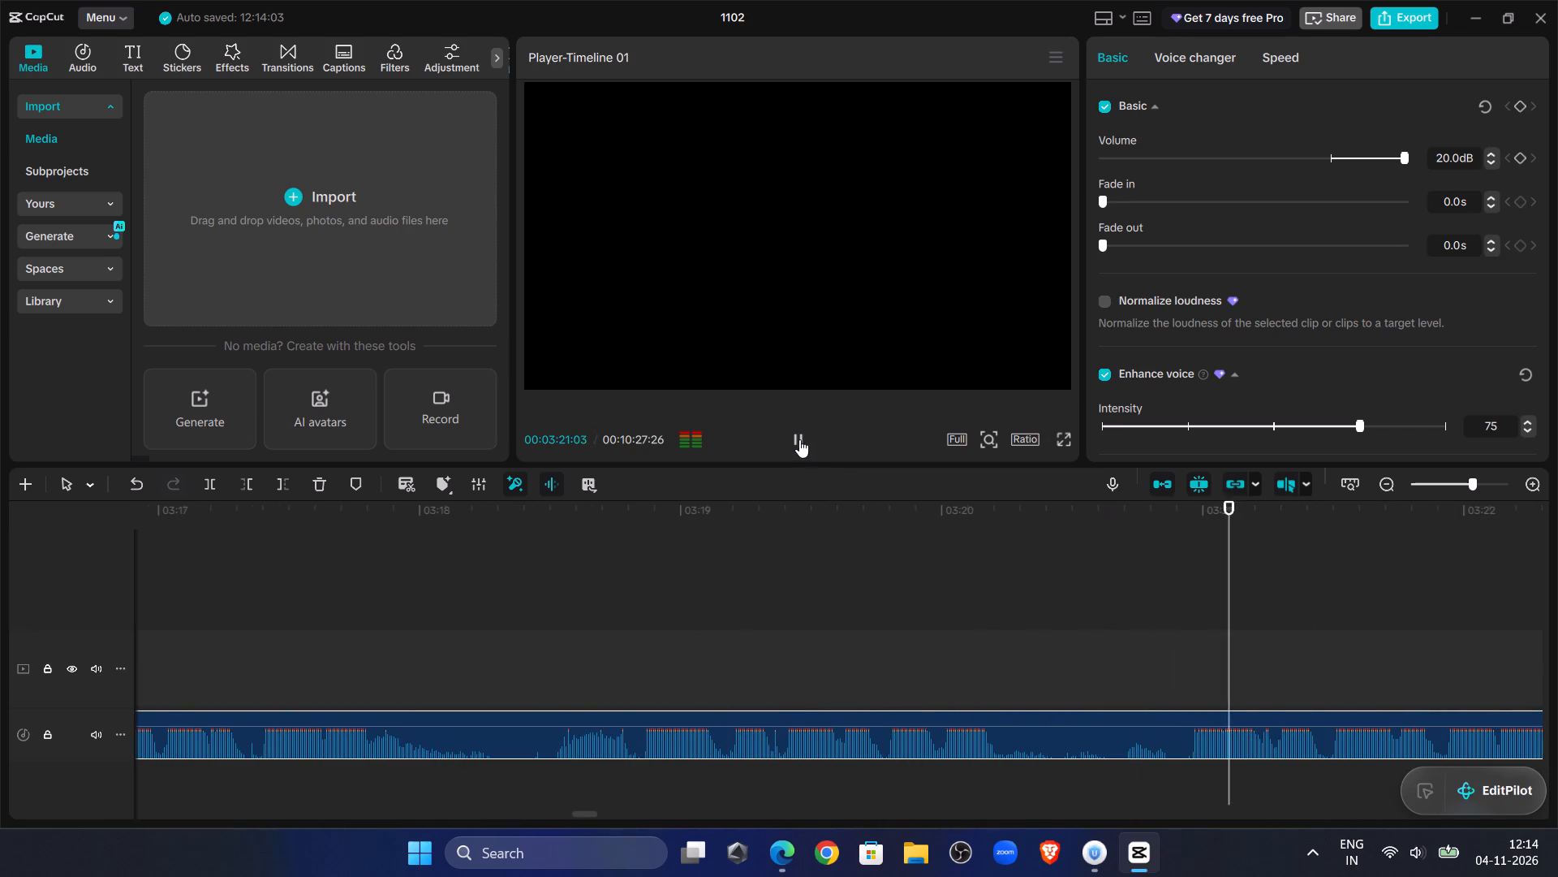
click(798, 438)
click(1183, 601)
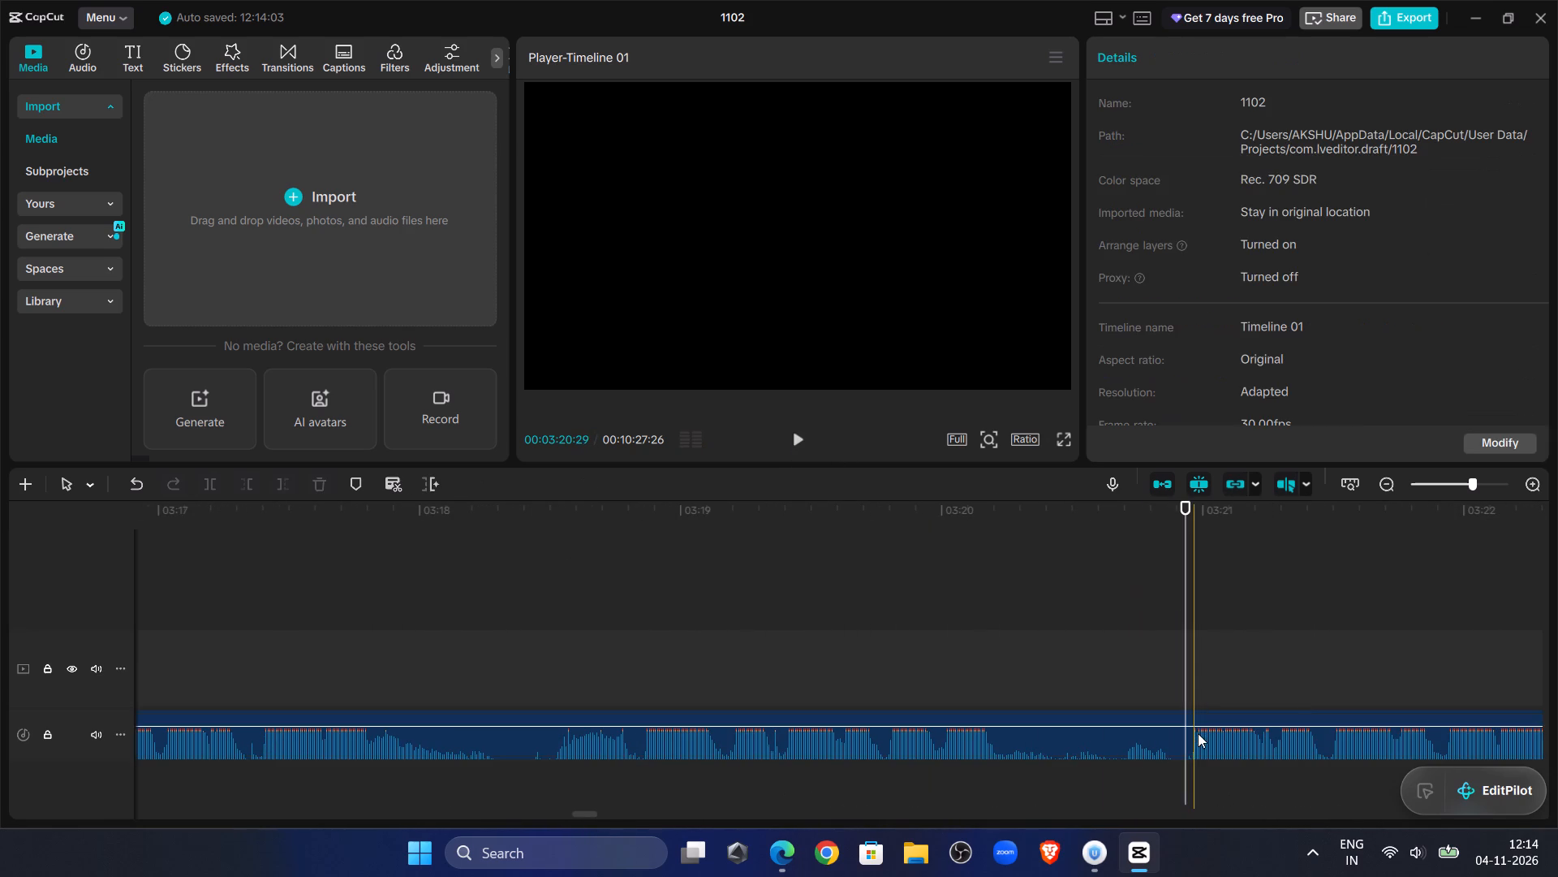
click(1198, 733)
click(250, 489)
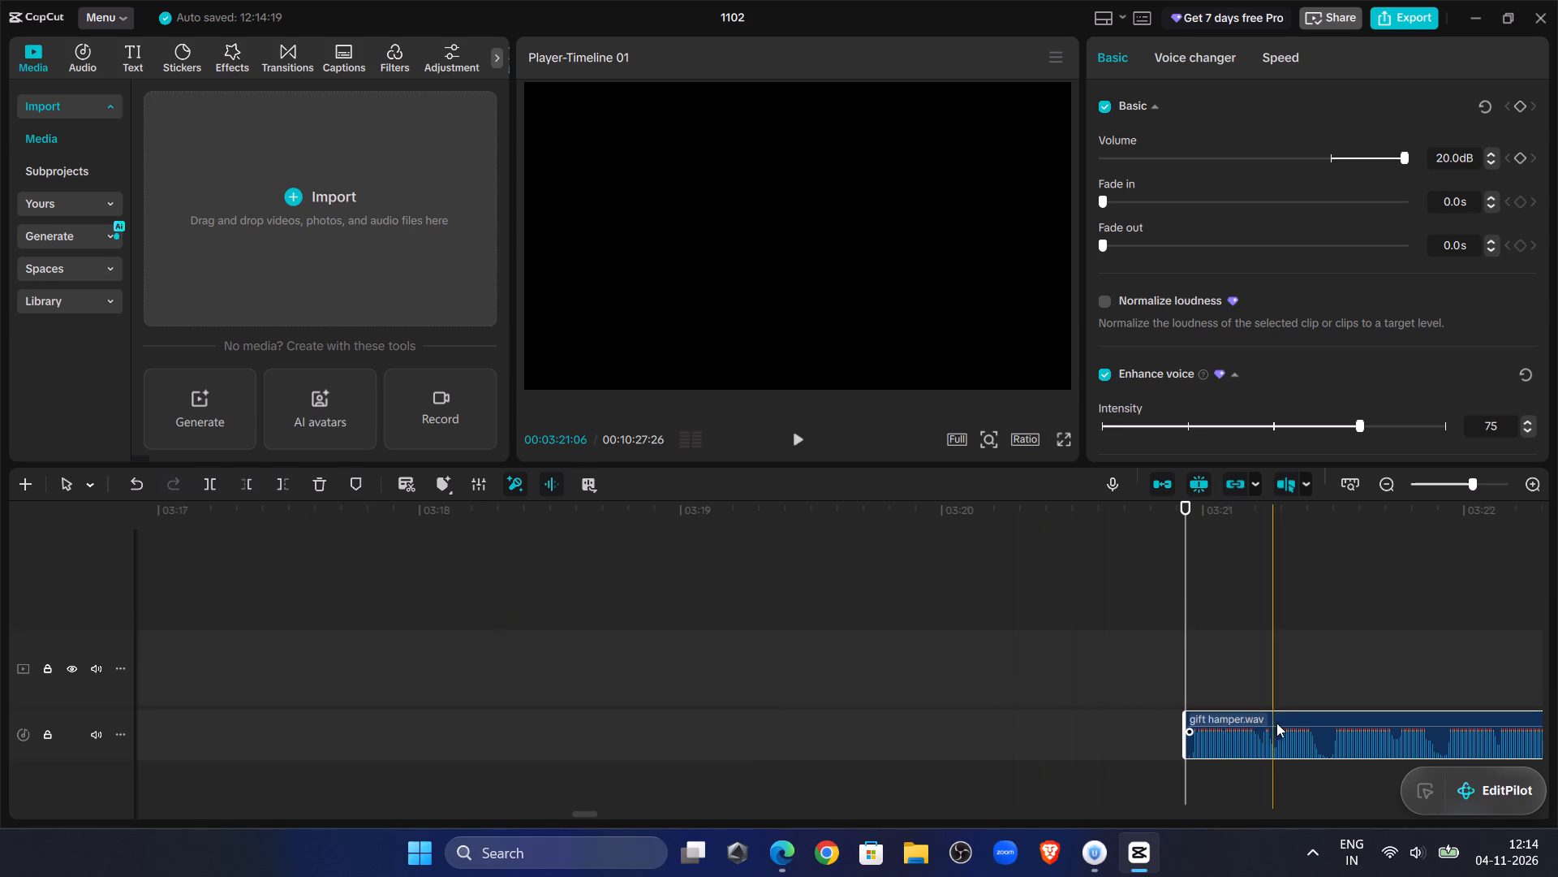
drag(1290, 720, 0, 876)
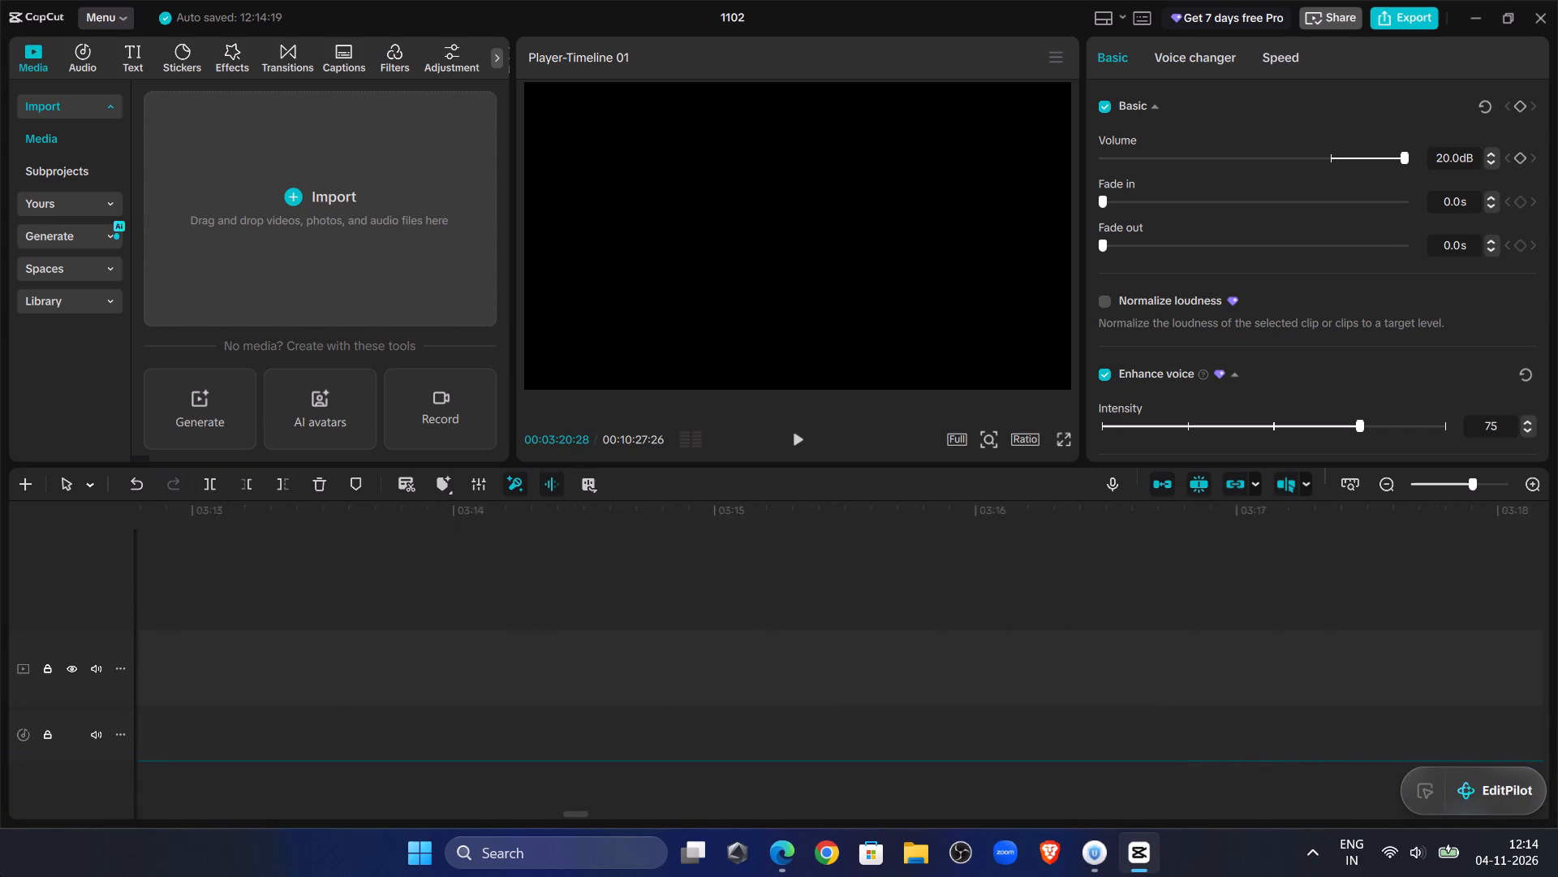
drag(0, 876, 916, 738)
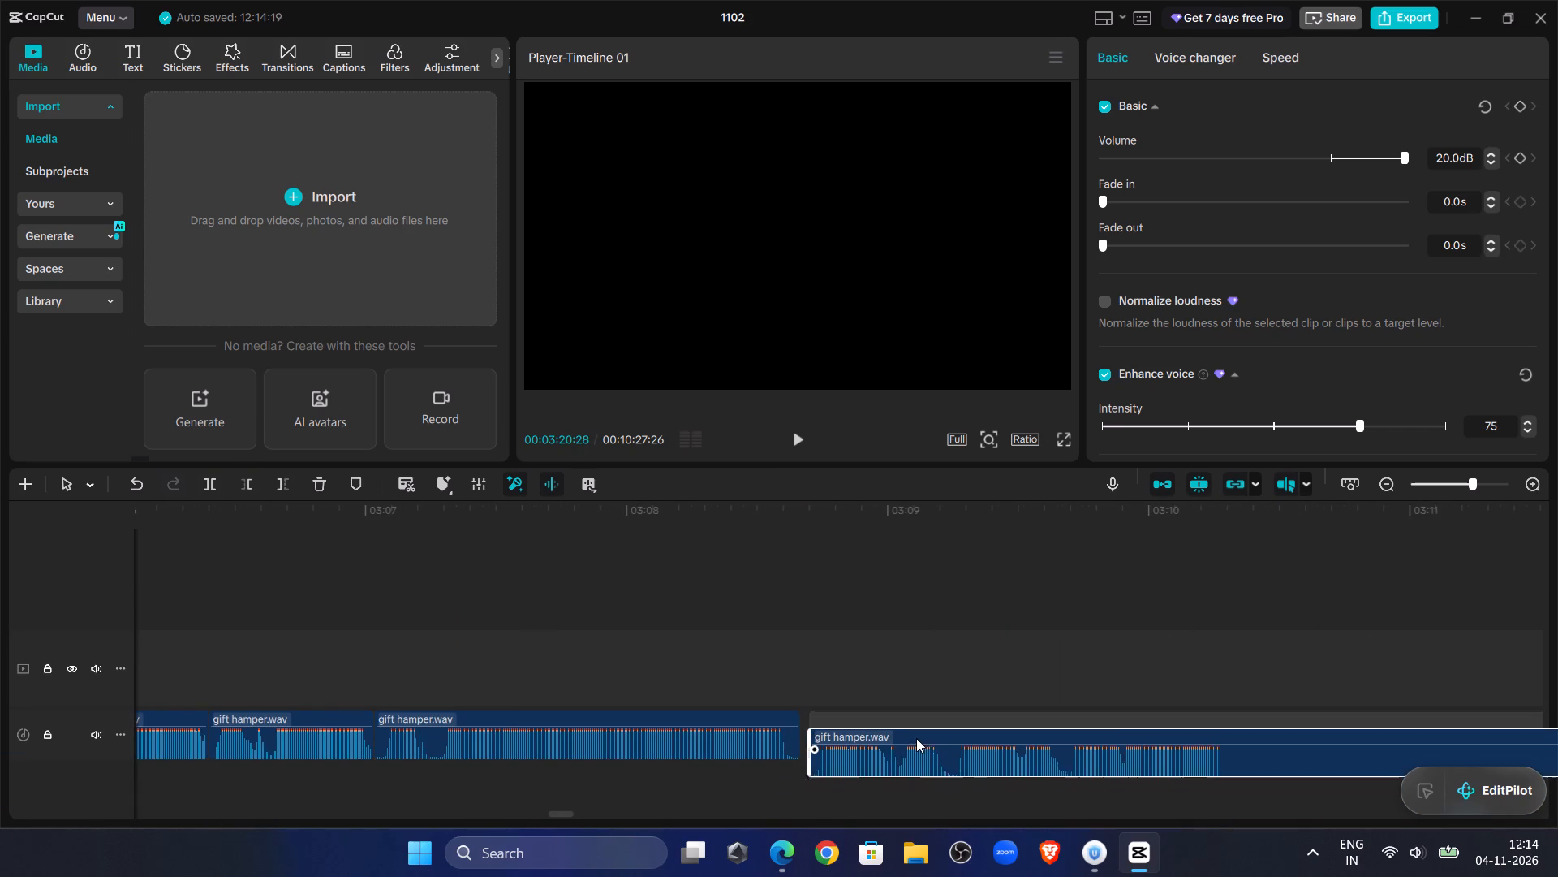
drag(916, 738, 905, 734)
Play across the join near 03:08:20, replay the part around 03:11, and split the last gift hamper.wav clip at 03:11:21.
click(757, 636)
click(799, 430)
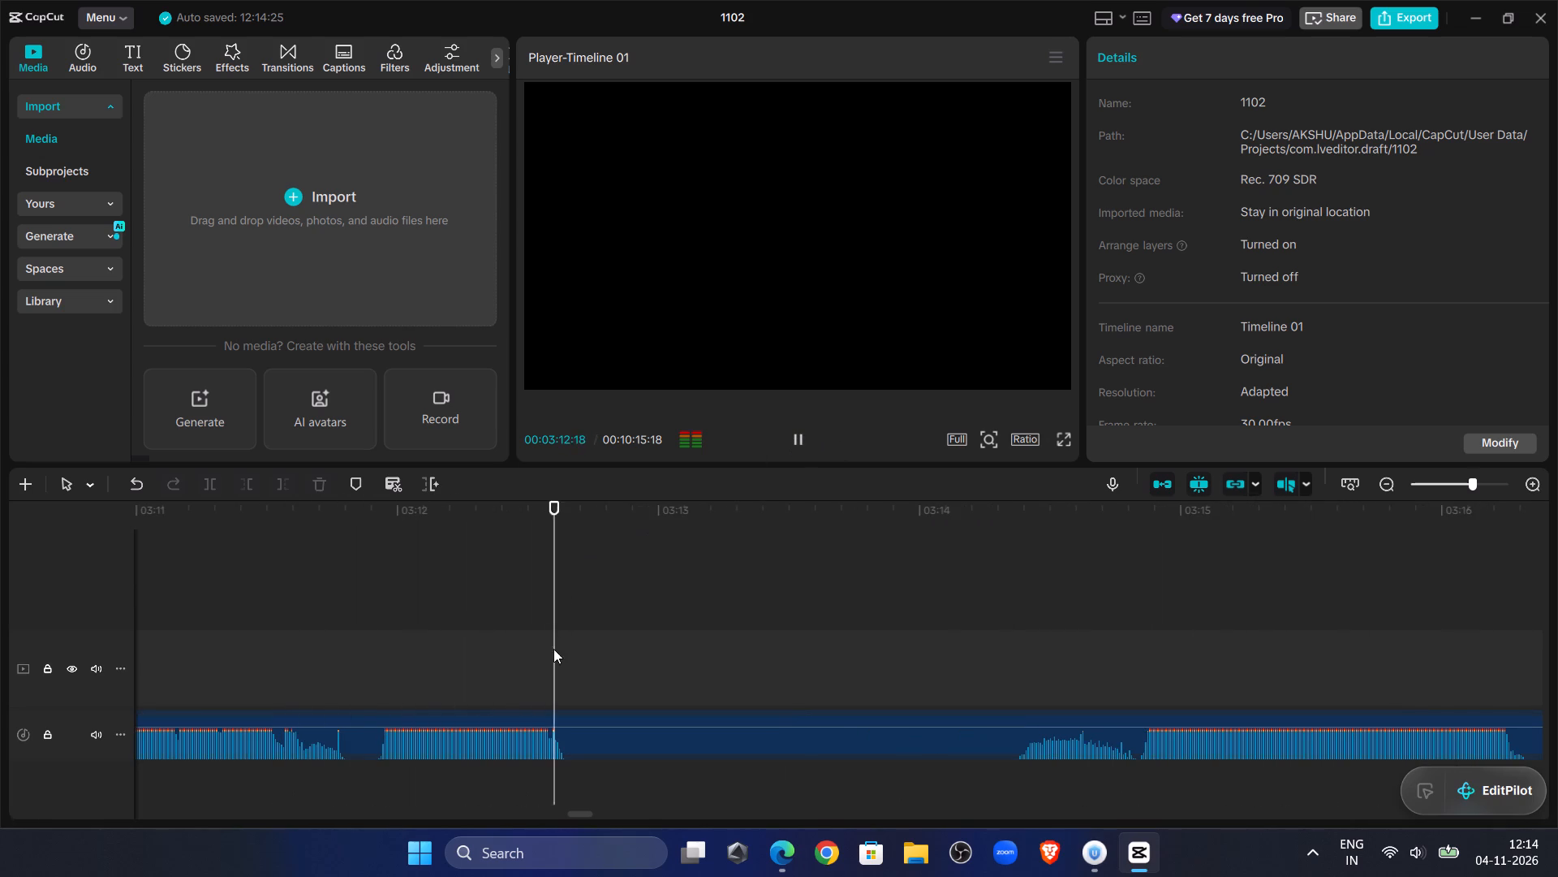
click(383, 637)
drag(383, 637, 647, 616)
click(810, 433)
click(803, 441)
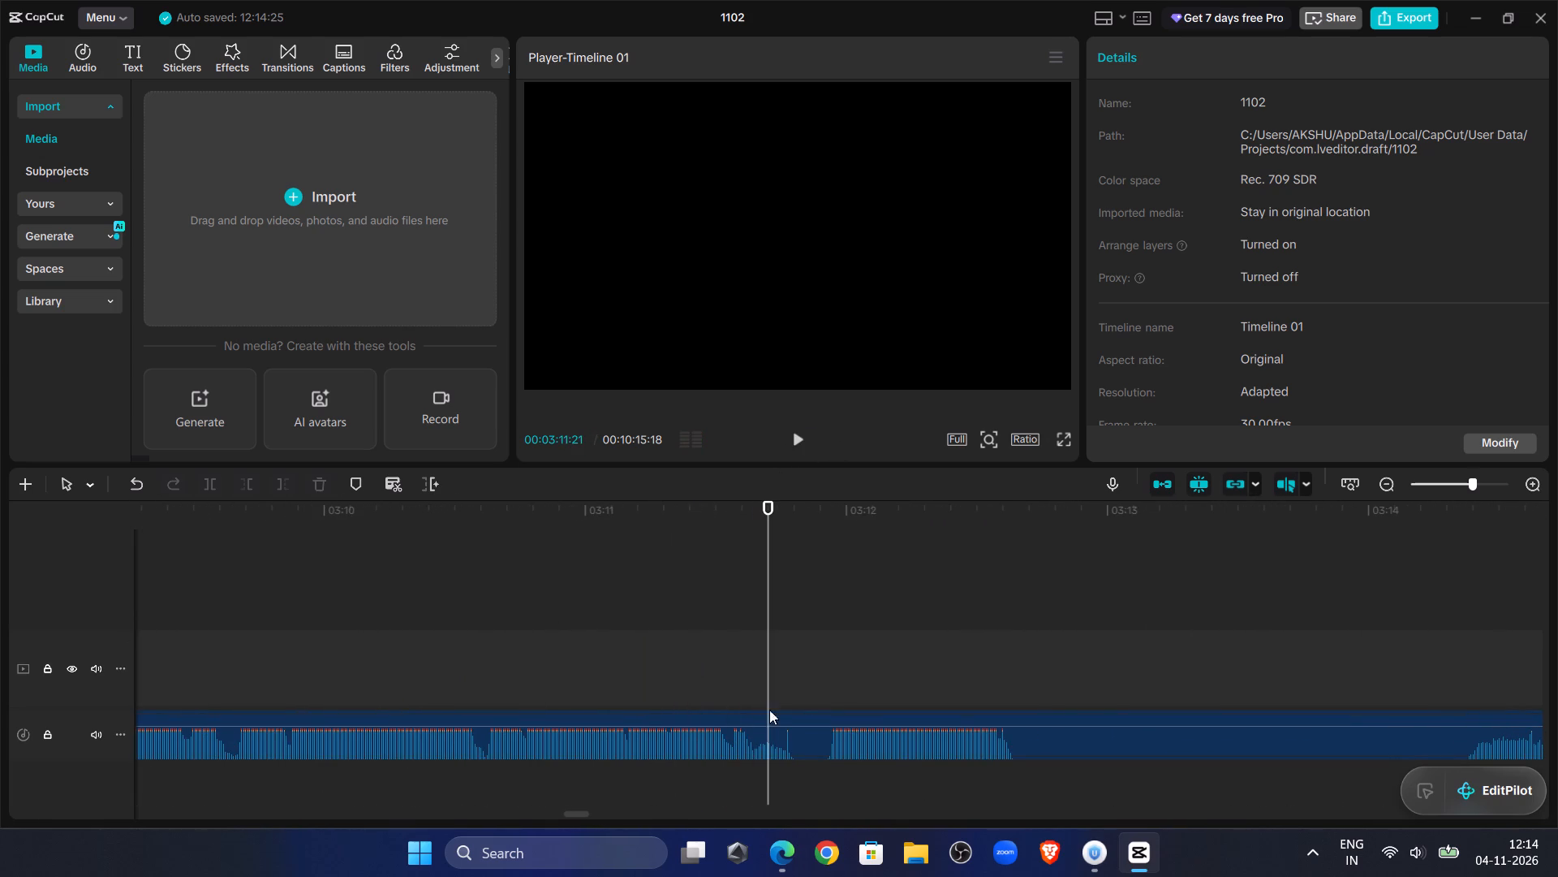
click(766, 723)
click(213, 479)
Listen past the split at 03:11:21, trim the last gift hamper.wav clip's start to 03:11:27, and close the gap.
double_click(803, 430)
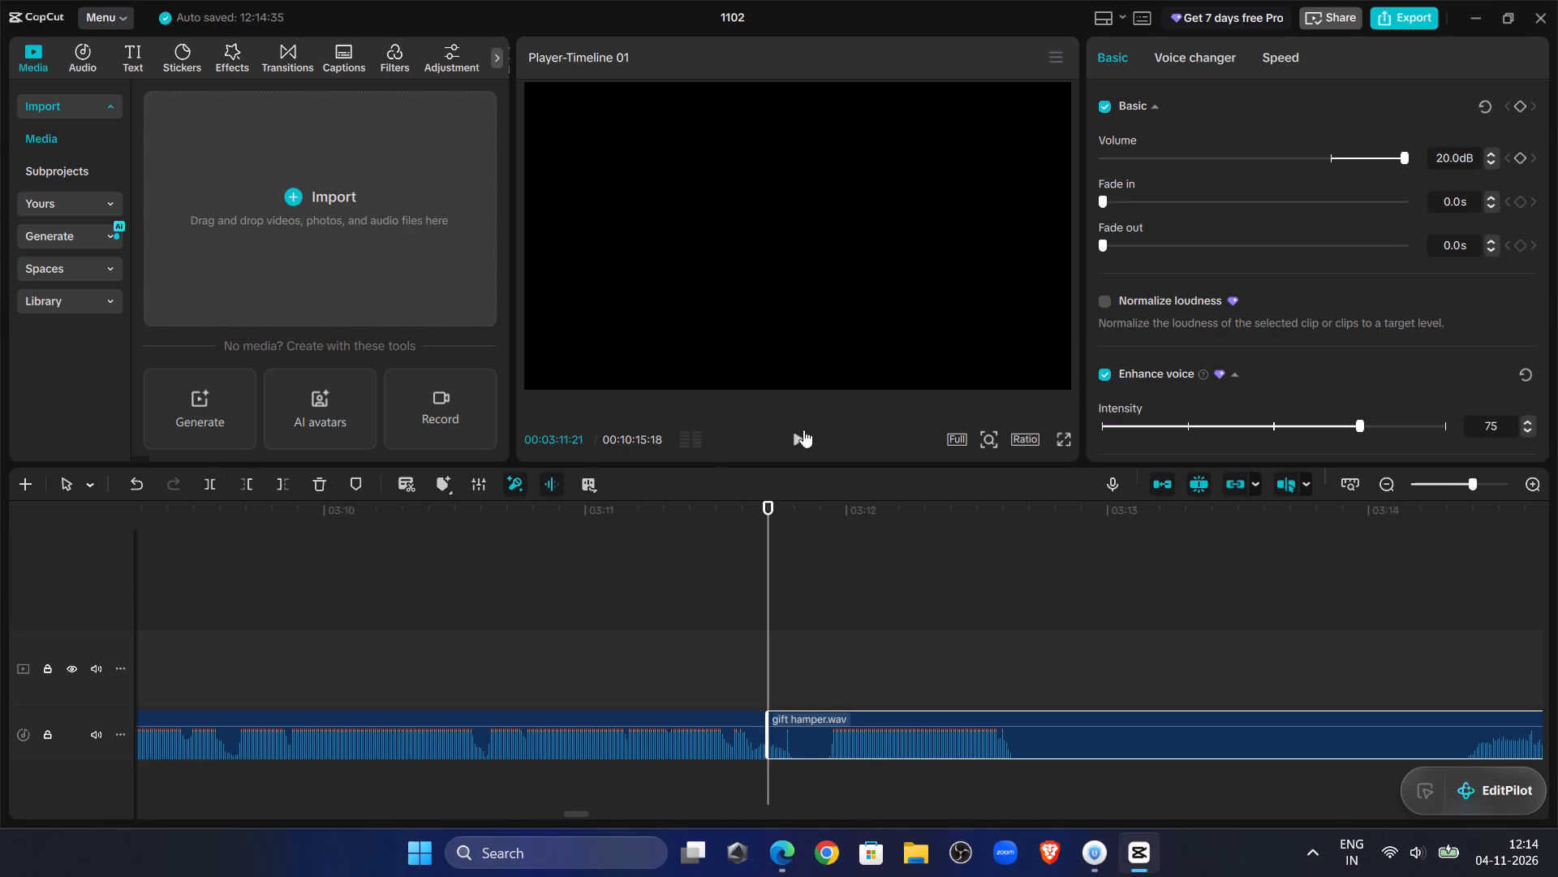
click(828, 577)
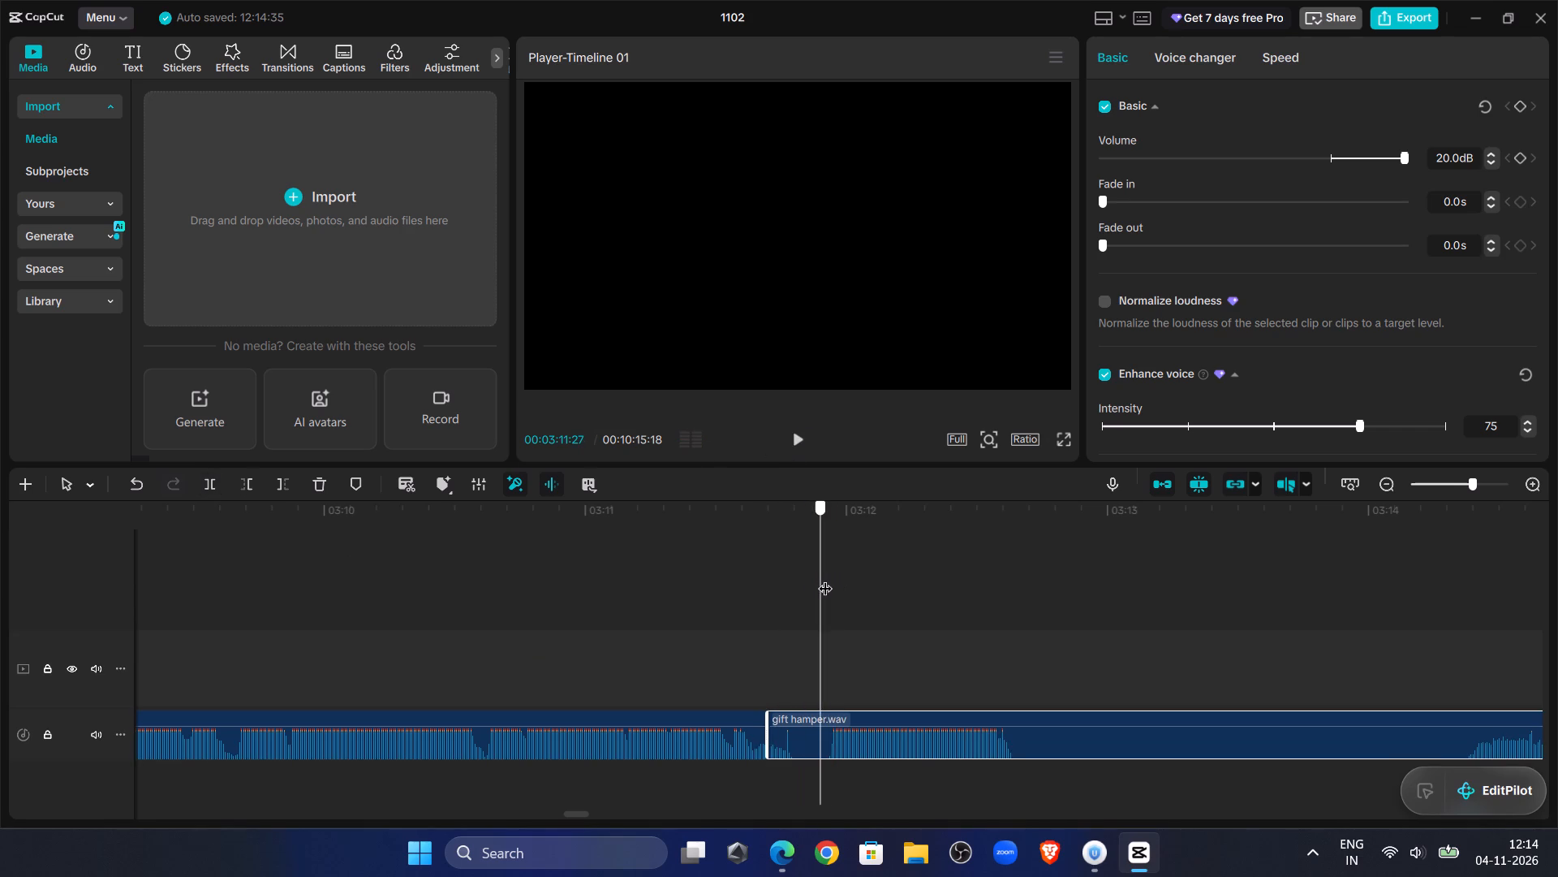
click(252, 477)
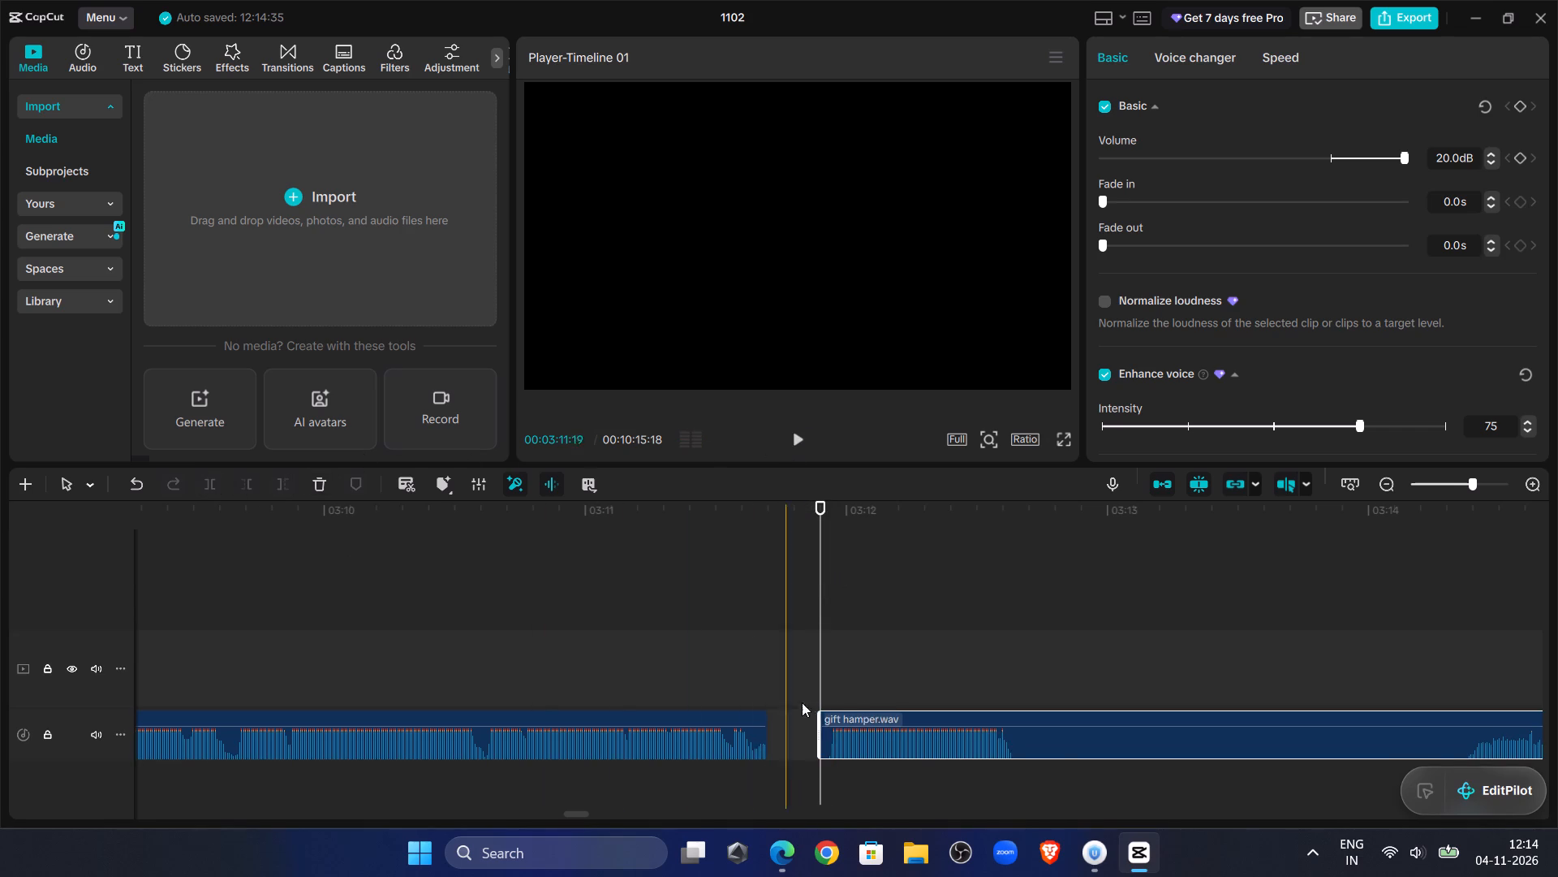
drag(864, 715, 811, 723)
Play across the join near 03:11:21 from about 03:10 and split the last gift hamper.wav clip at about 03:12:14.
click(634, 515)
drag(634, 515, 211, 506)
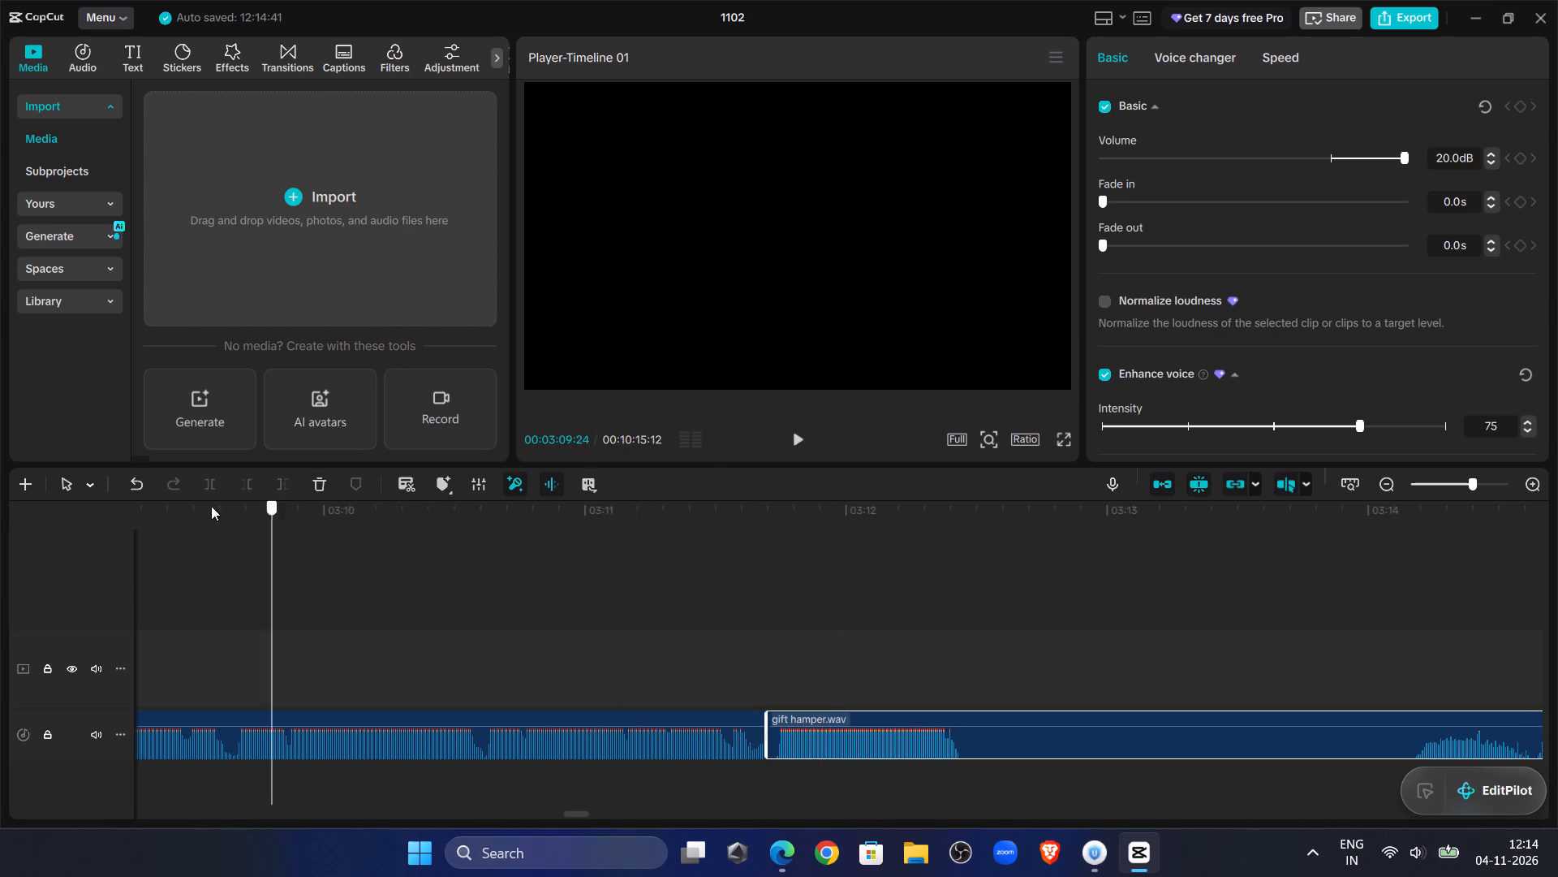
drag(211, 506, 516, 619)
click(796, 443)
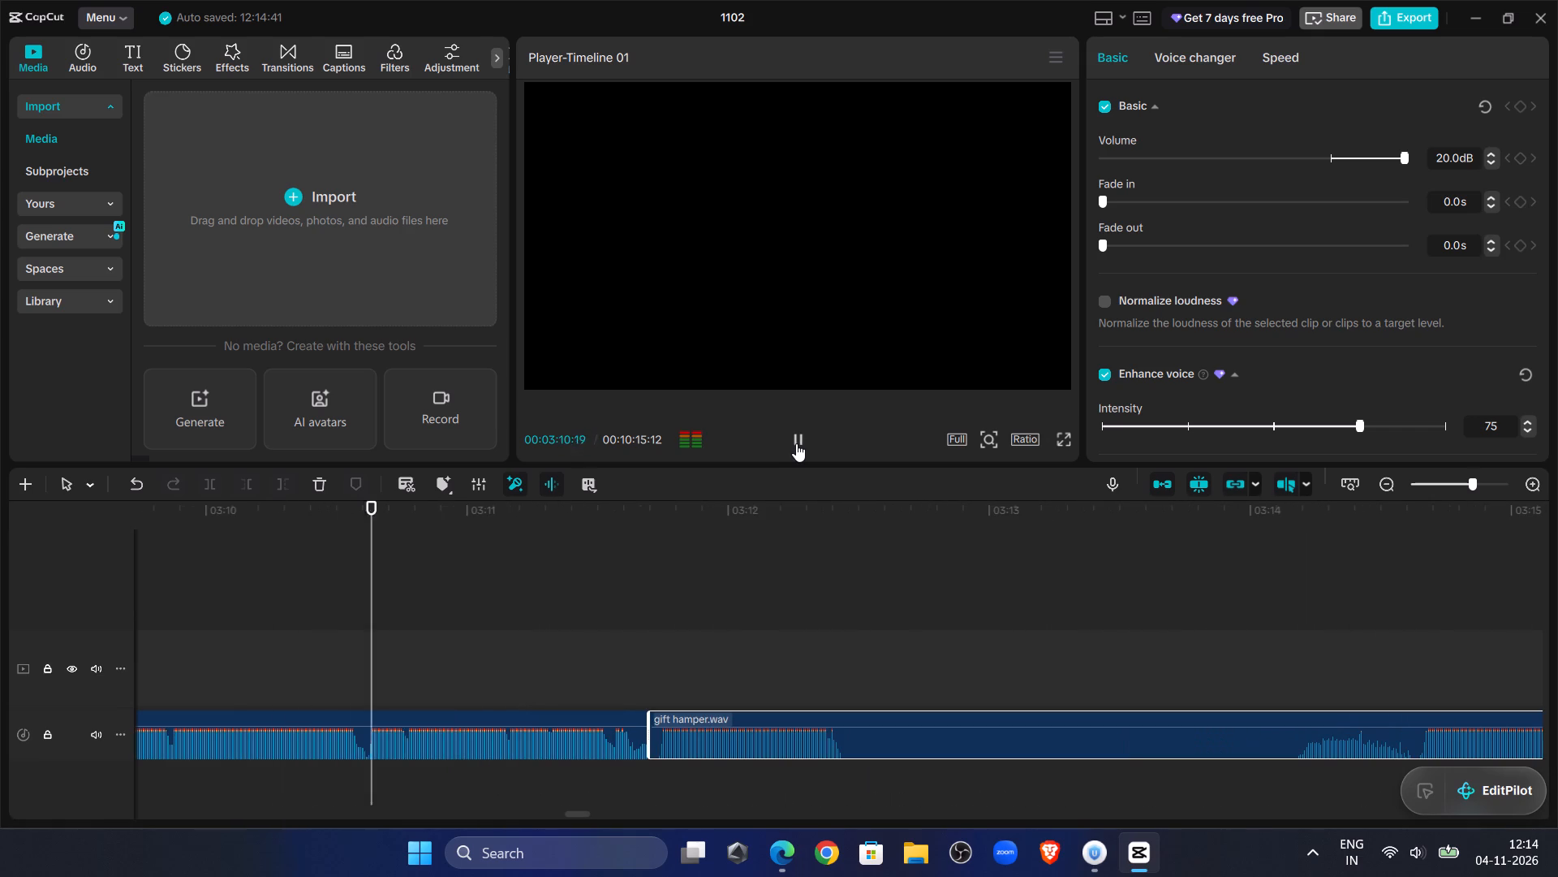
click(796, 443)
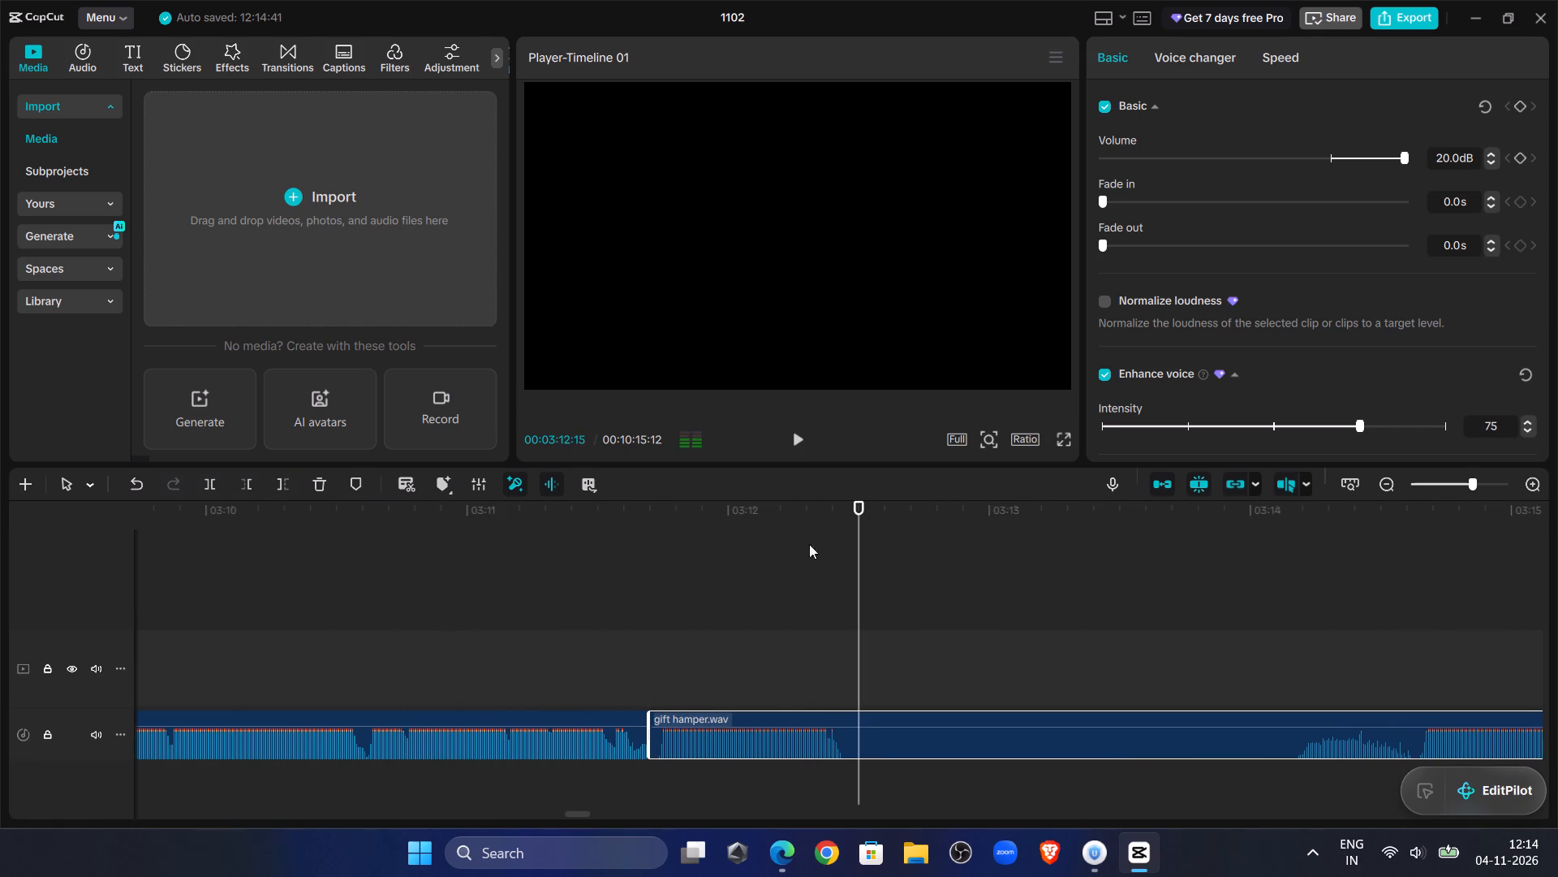
drag(863, 642, 850, 662)
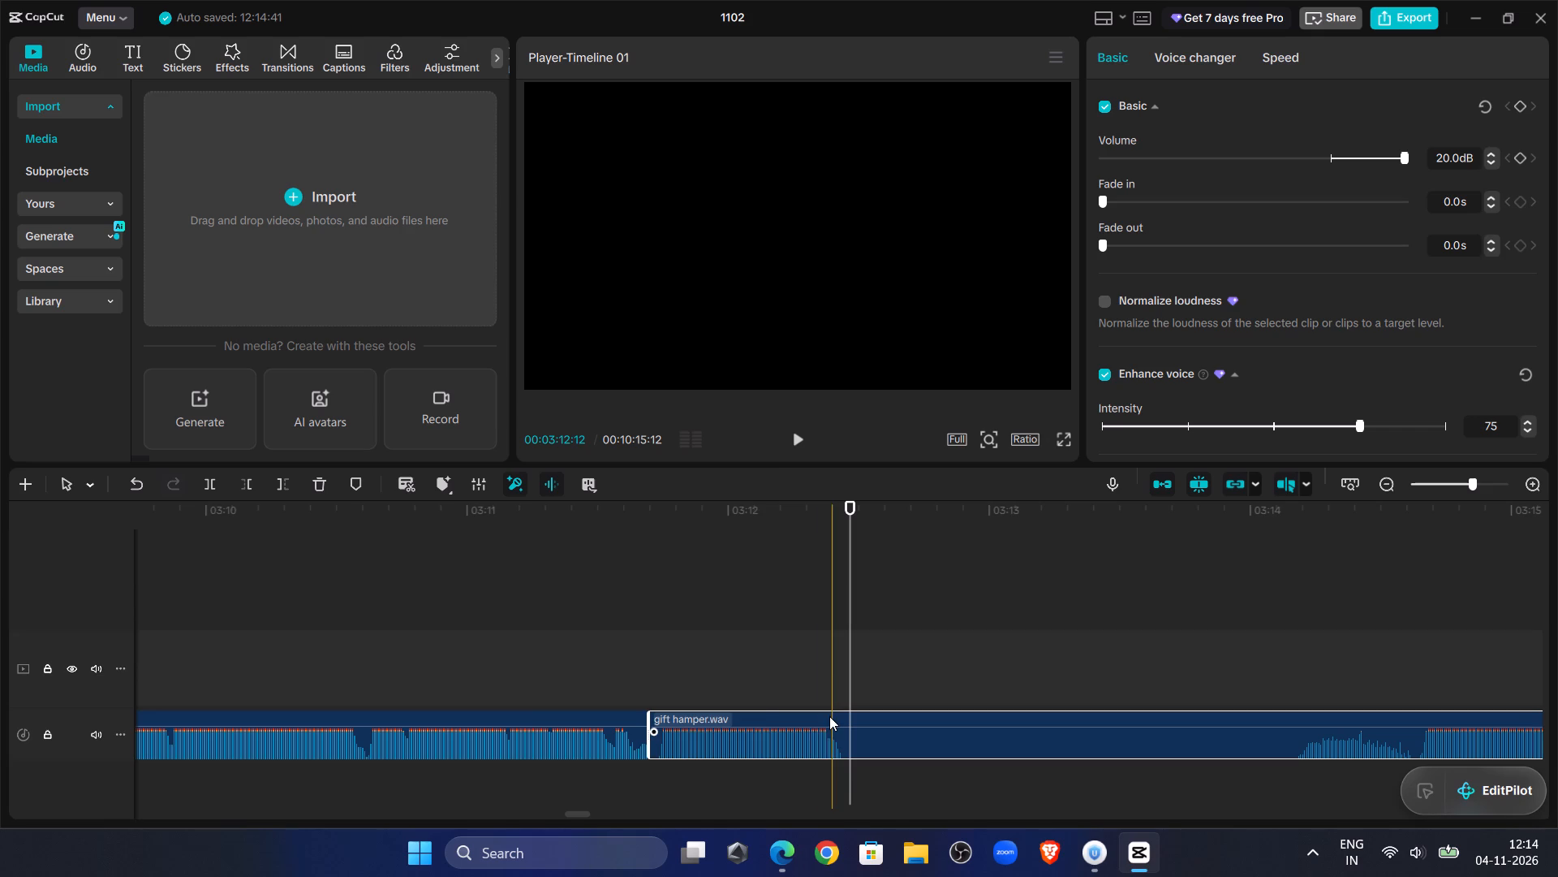
click(213, 477)
Listen ahead past 03:21, trim the last gift hamper.wav clip's start to about 03:22:00, and close the gap back to about 03:12:14.
click(1186, 561)
drag(1186, 561, 1406, 597)
click(795, 438)
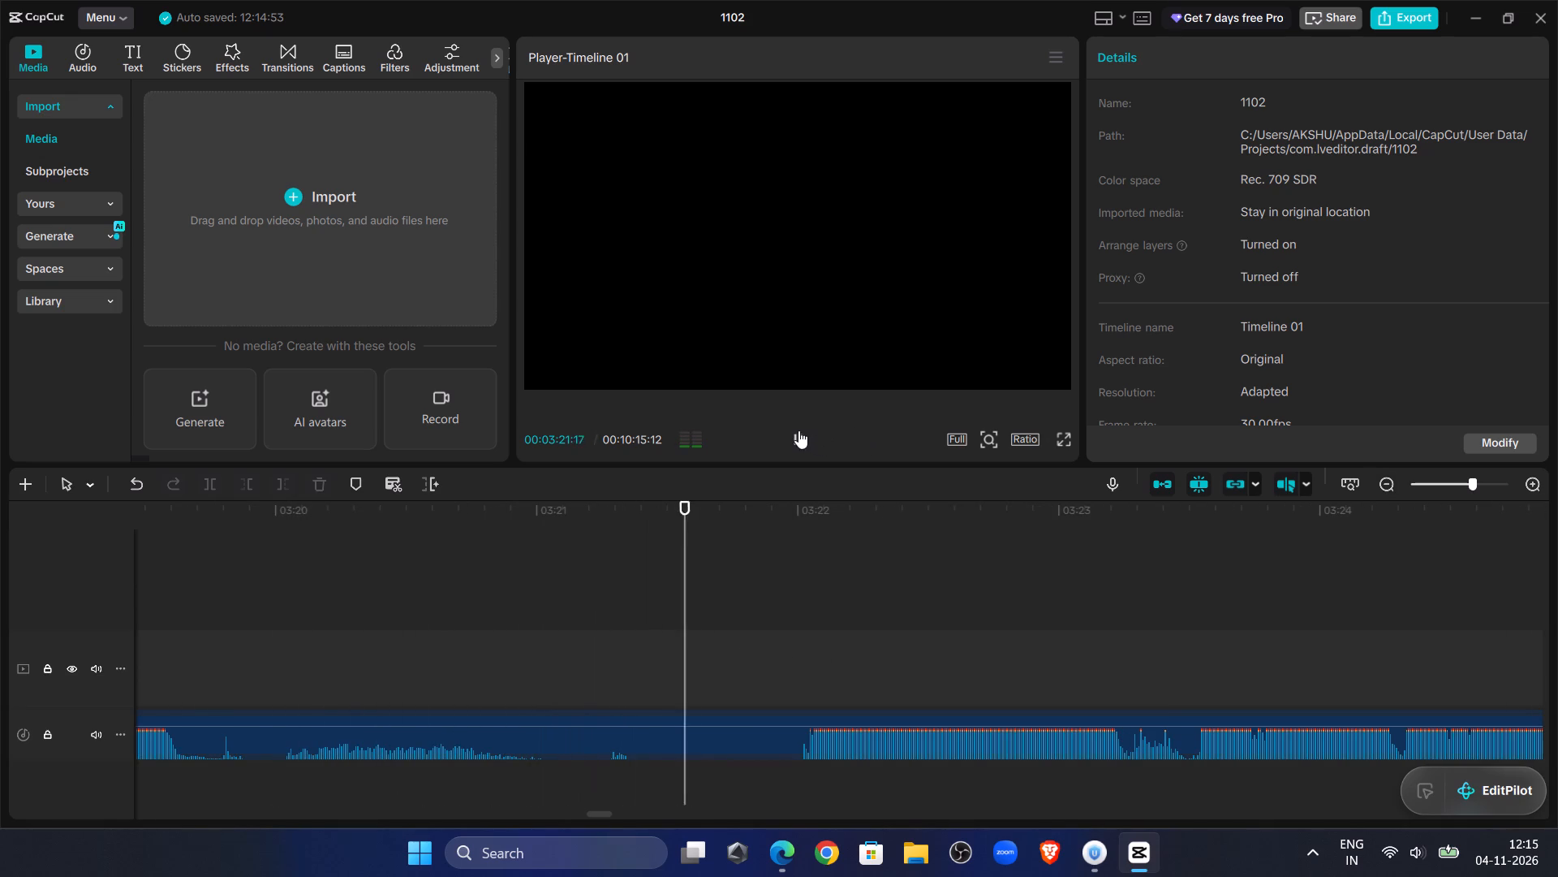
double_click(805, 599)
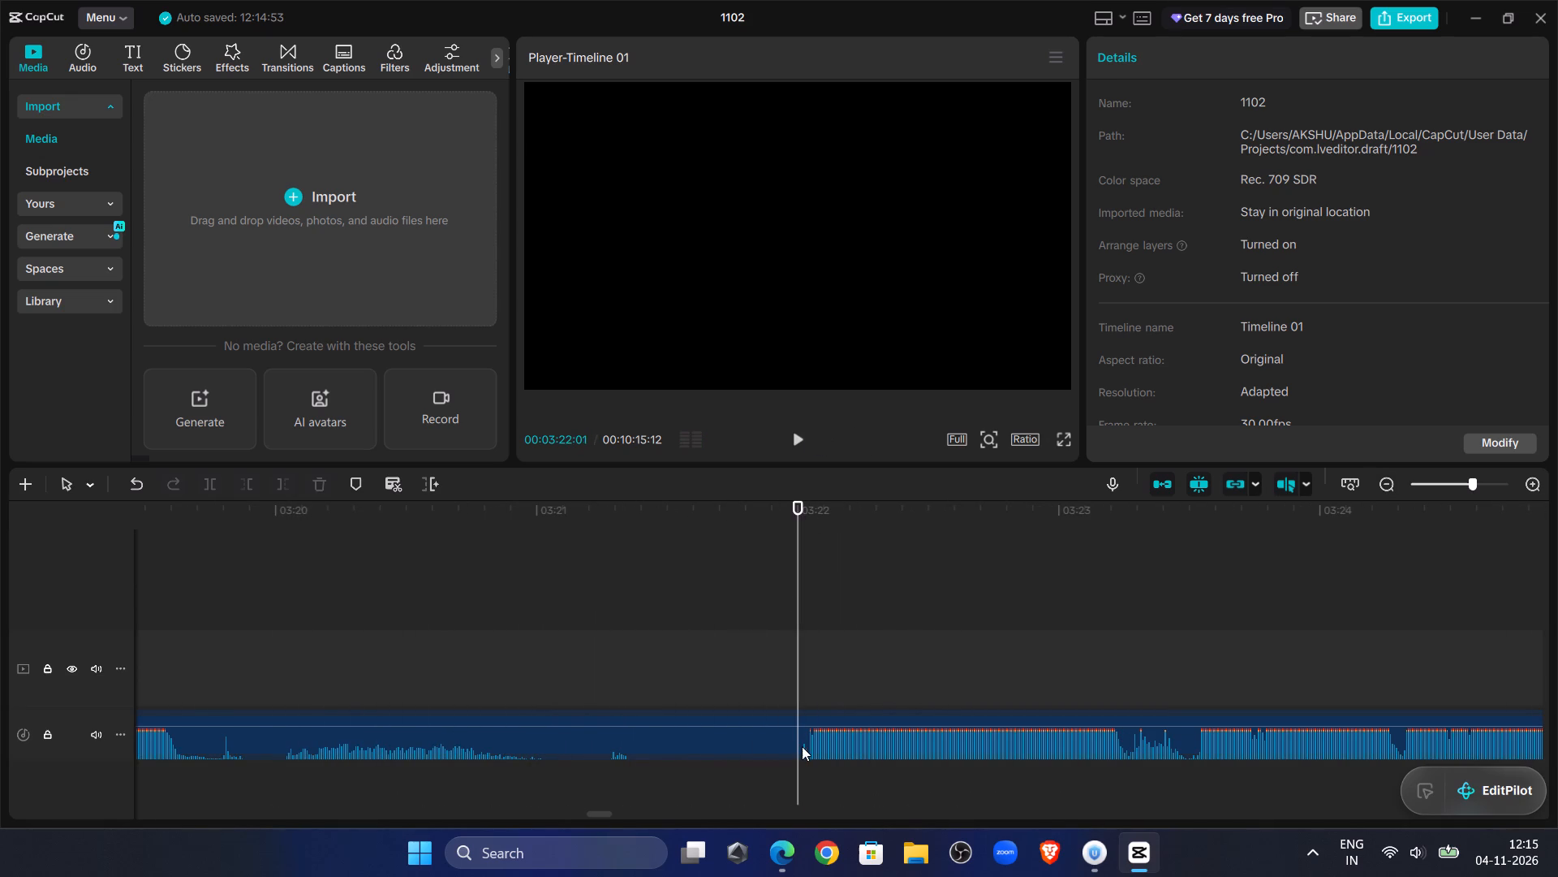
click(802, 746)
click(245, 479)
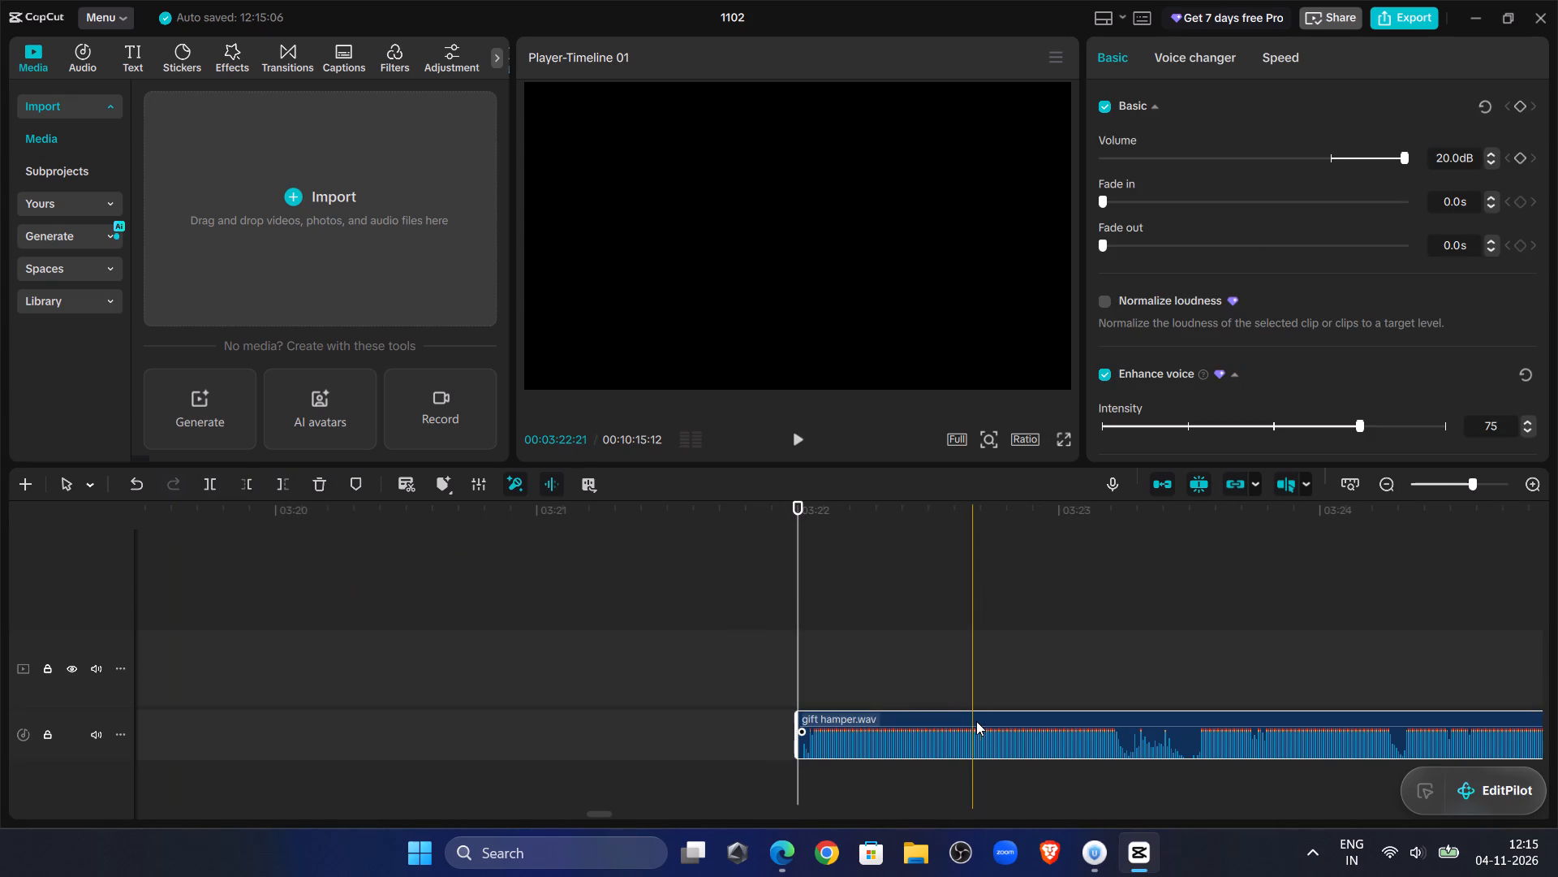
drag(976, 721, 0, 794)
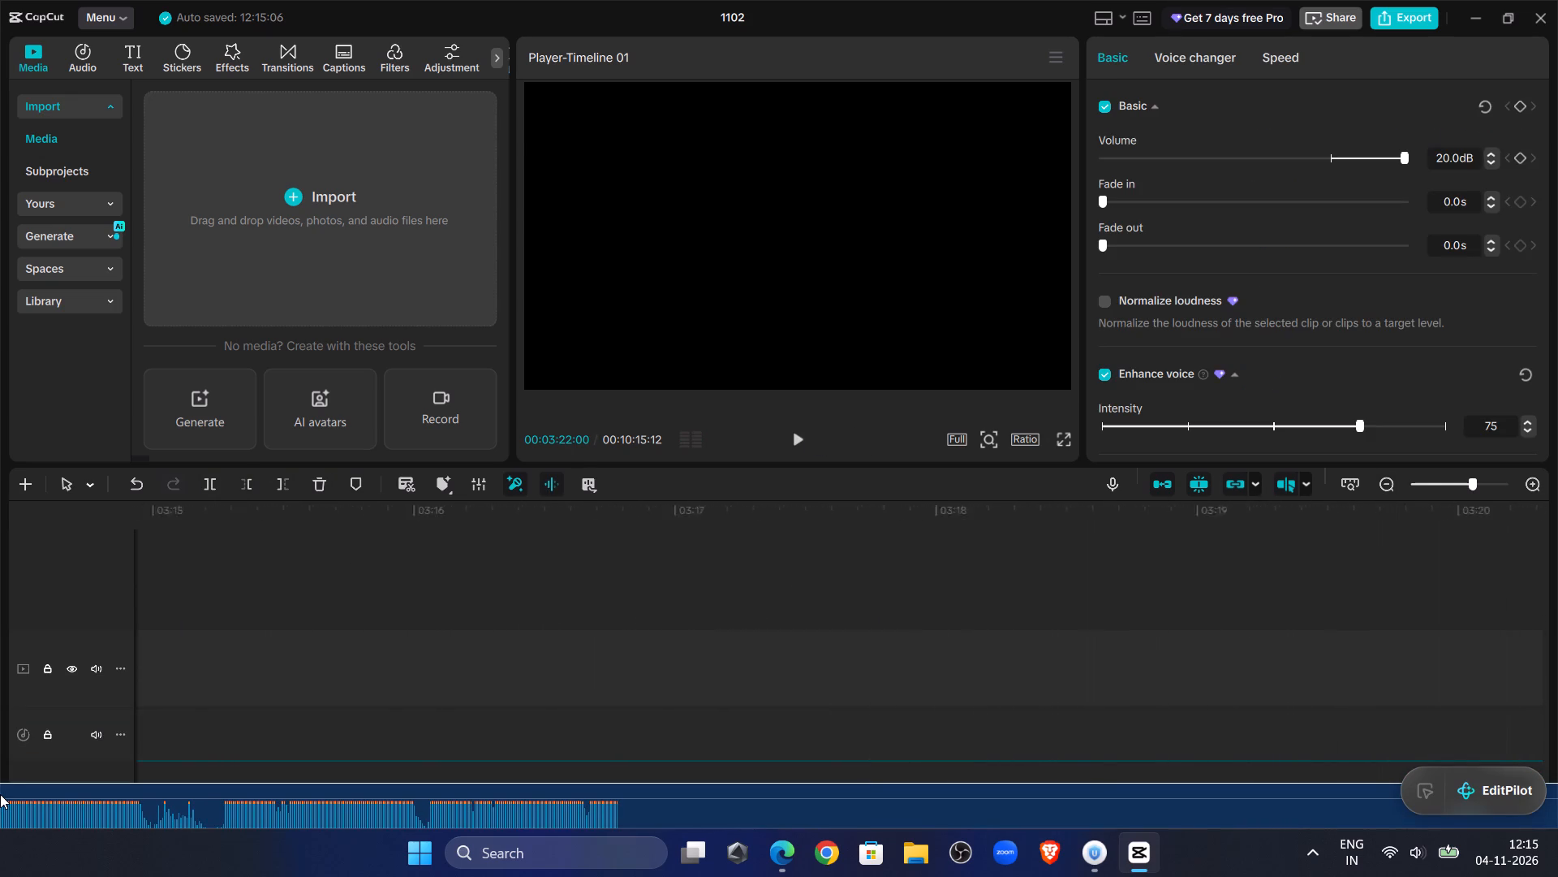
drag(0, 794, 918, 745)
Play across the join near 03:12:14 and split the last gift hamper.wav clip at about 03:13:22.
click(668, 575)
click(788, 441)
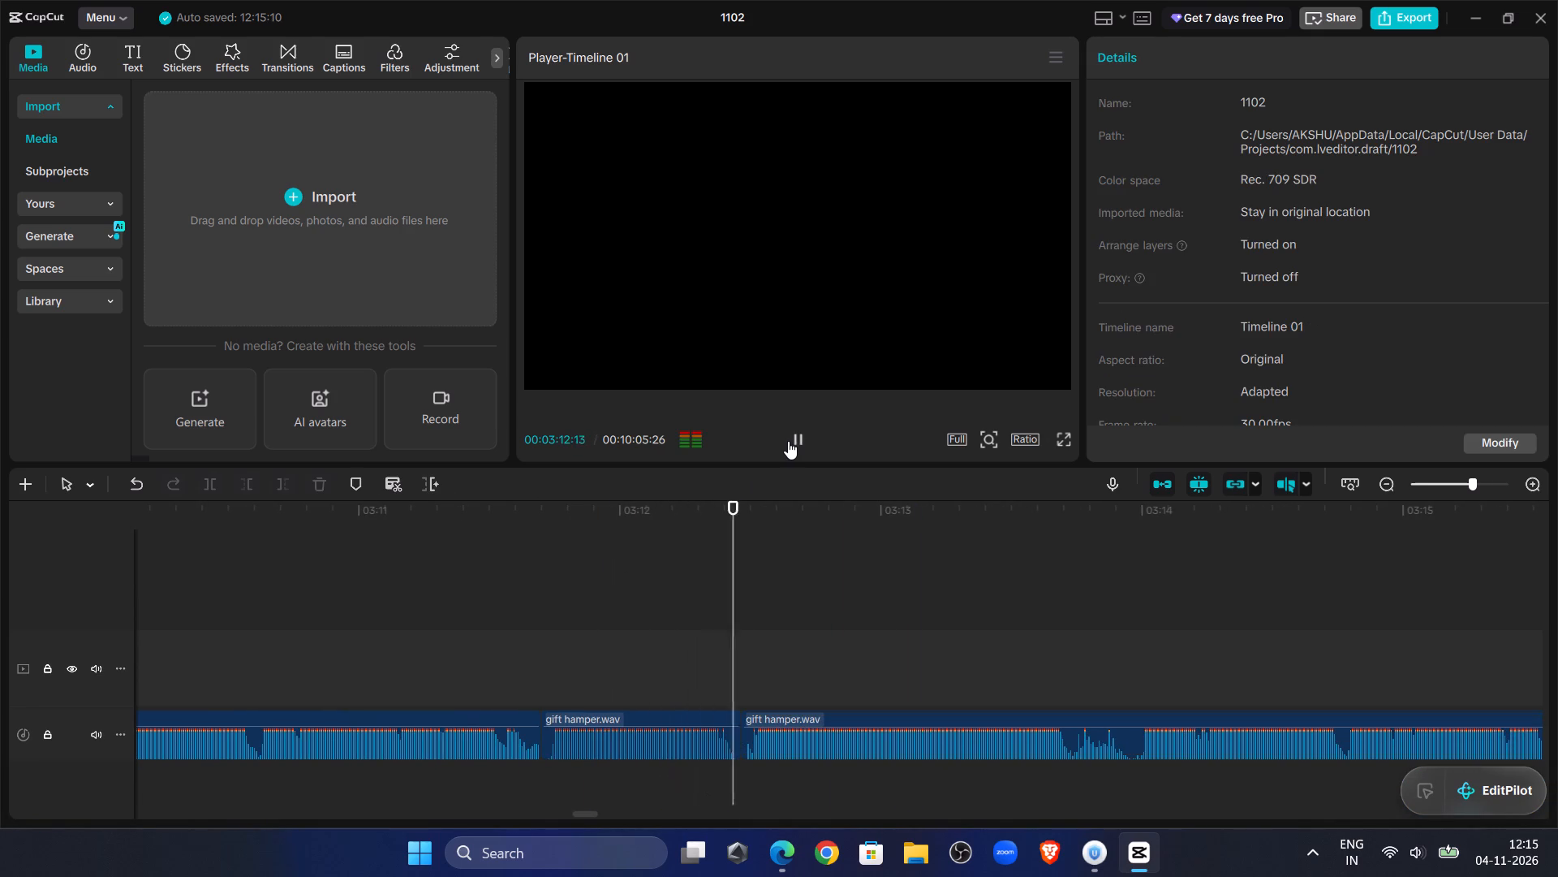
click(788, 441)
double_click(788, 441)
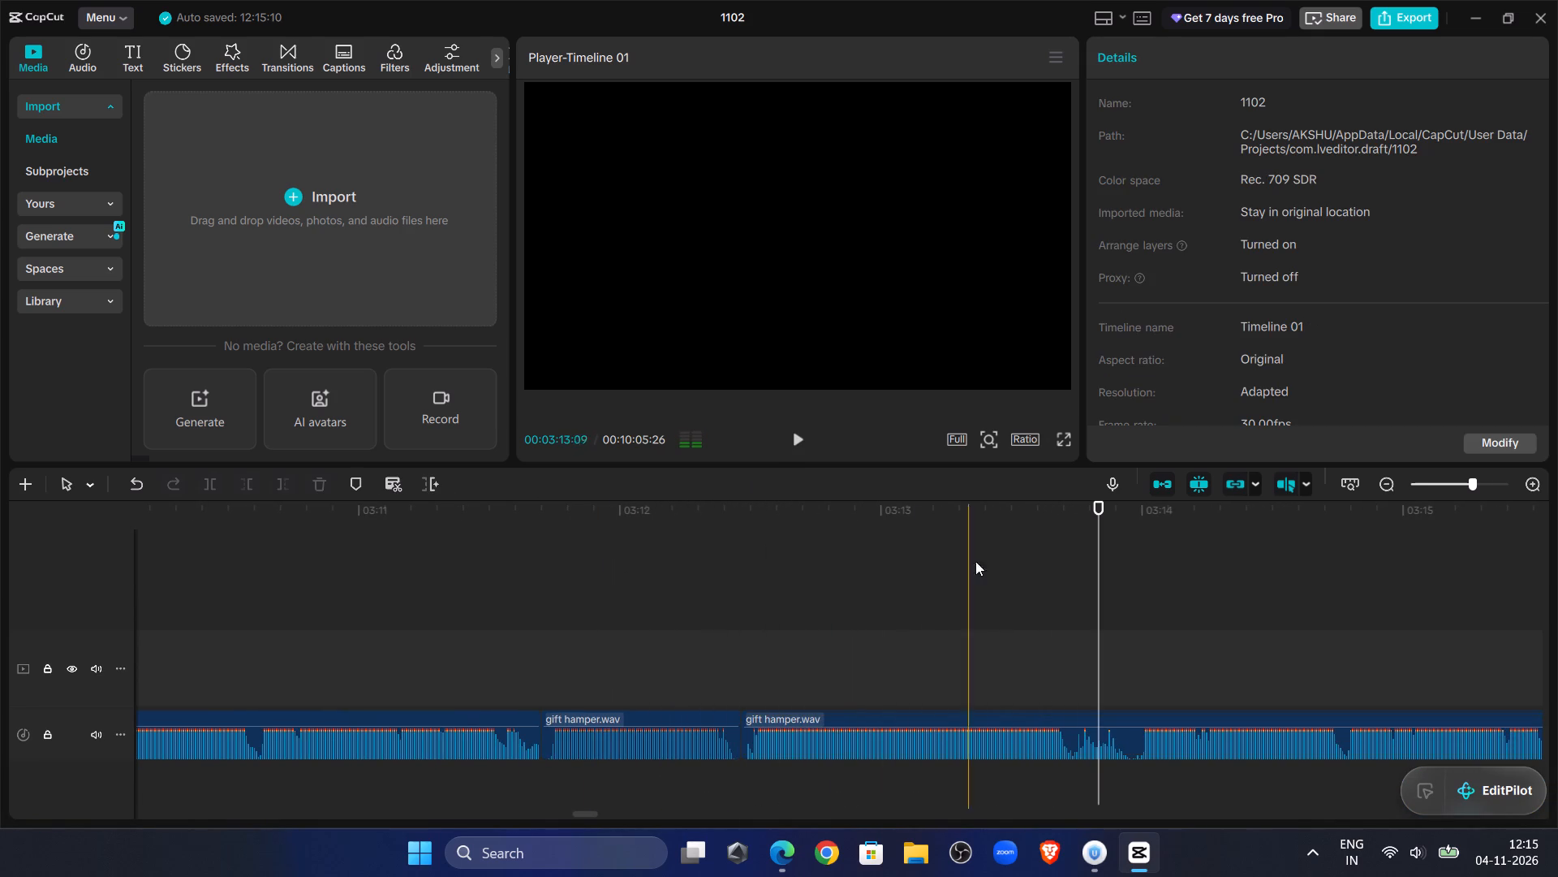
click(1075, 624)
click(1082, 735)
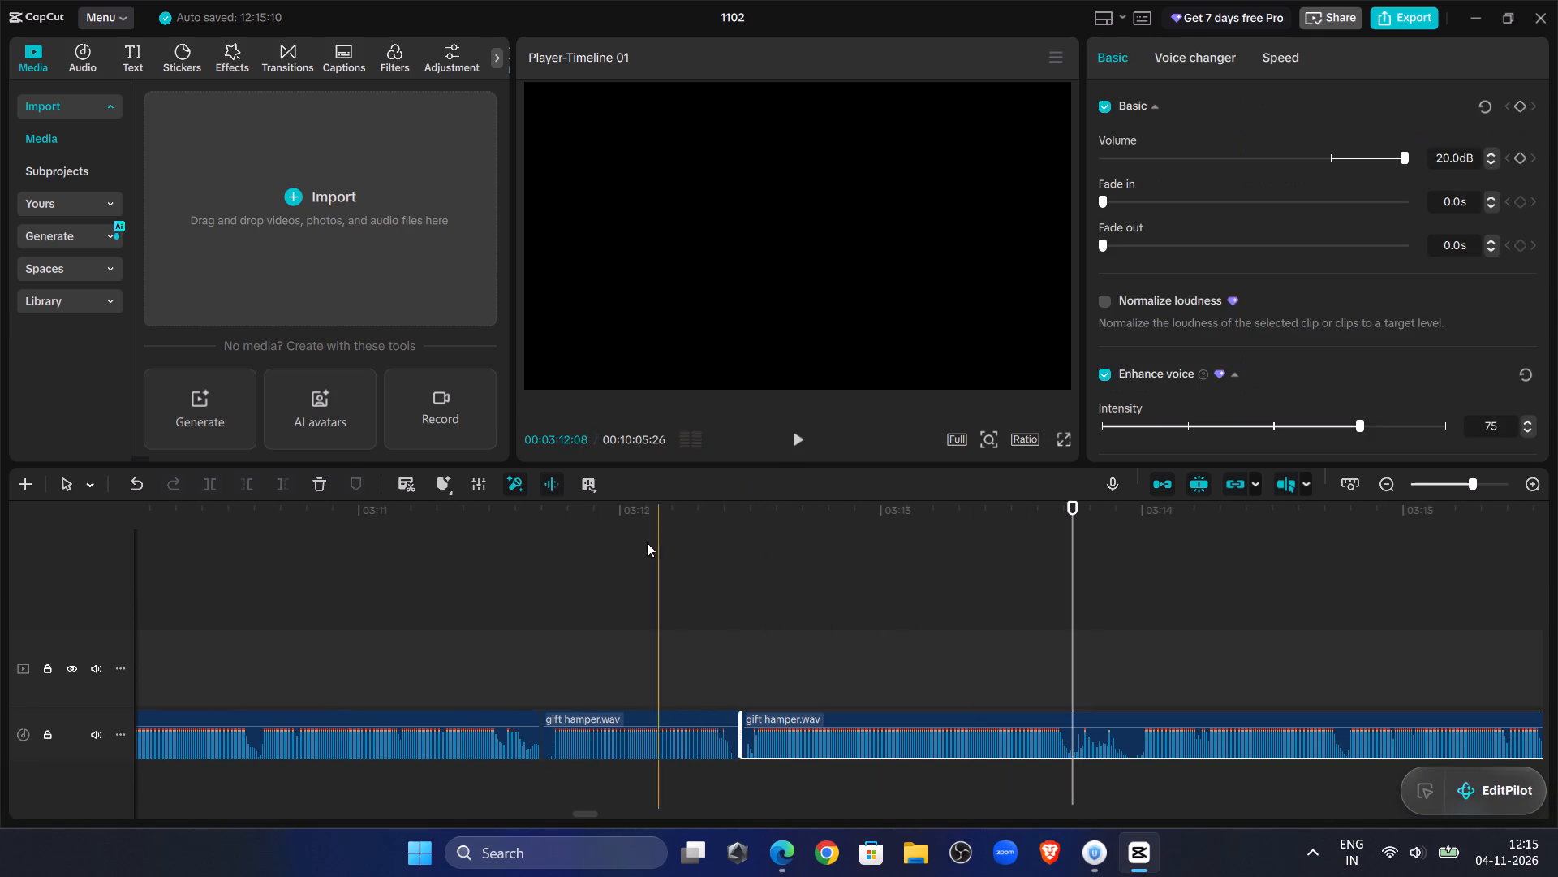
click(220, 484)
Trim the last gift hamper.wav clip's start to about 03:13:29 and close the gap, keeping it on the same audio track.
double_click(811, 441)
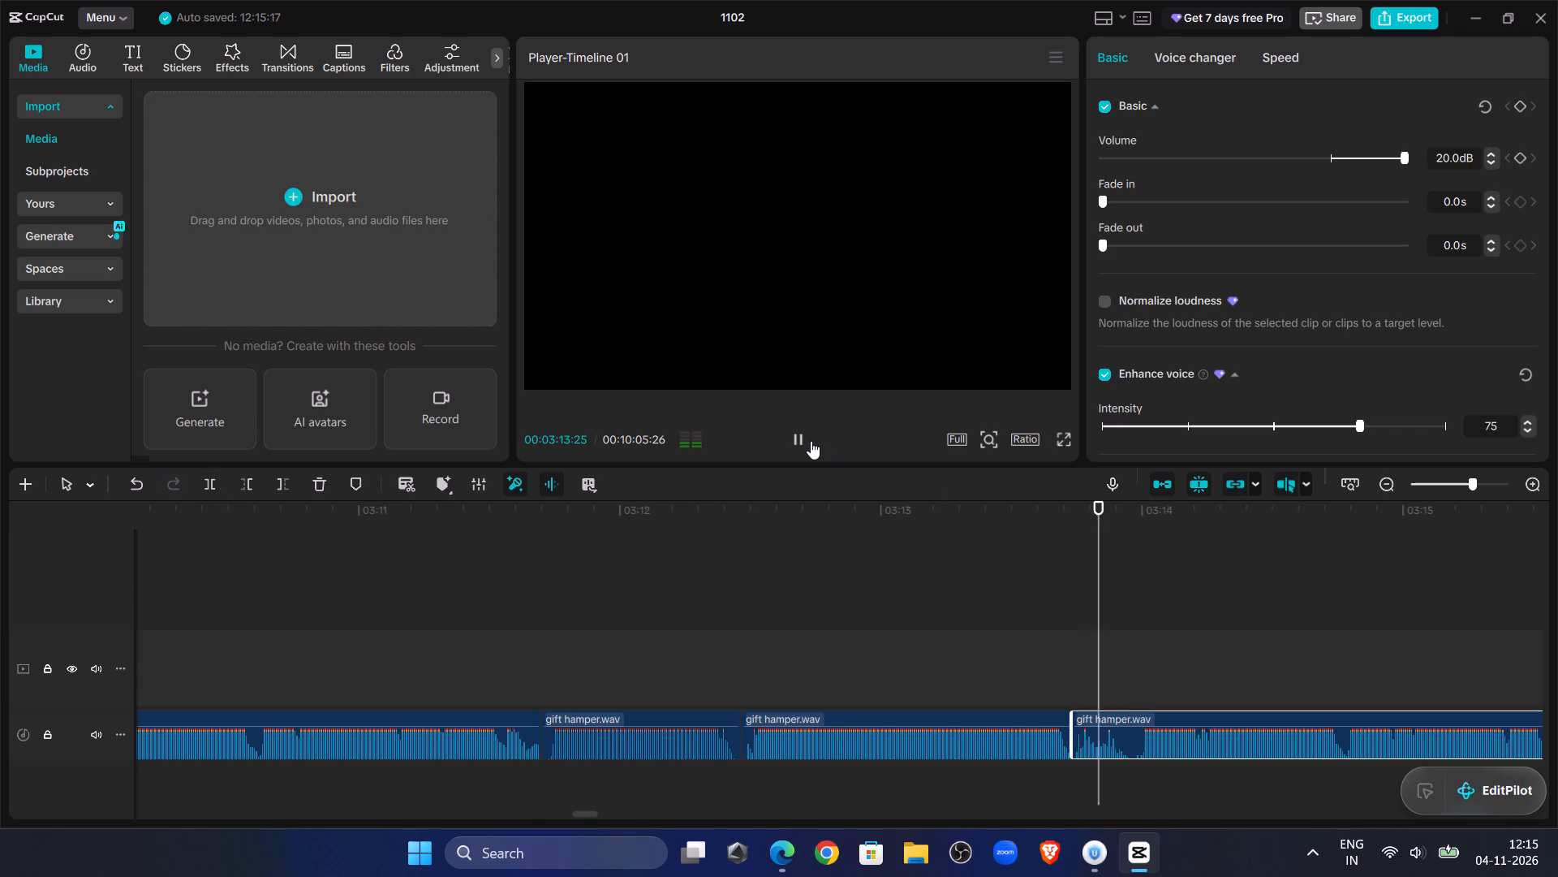
drag(1111, 551, 1130, 574)
click(248, 486)
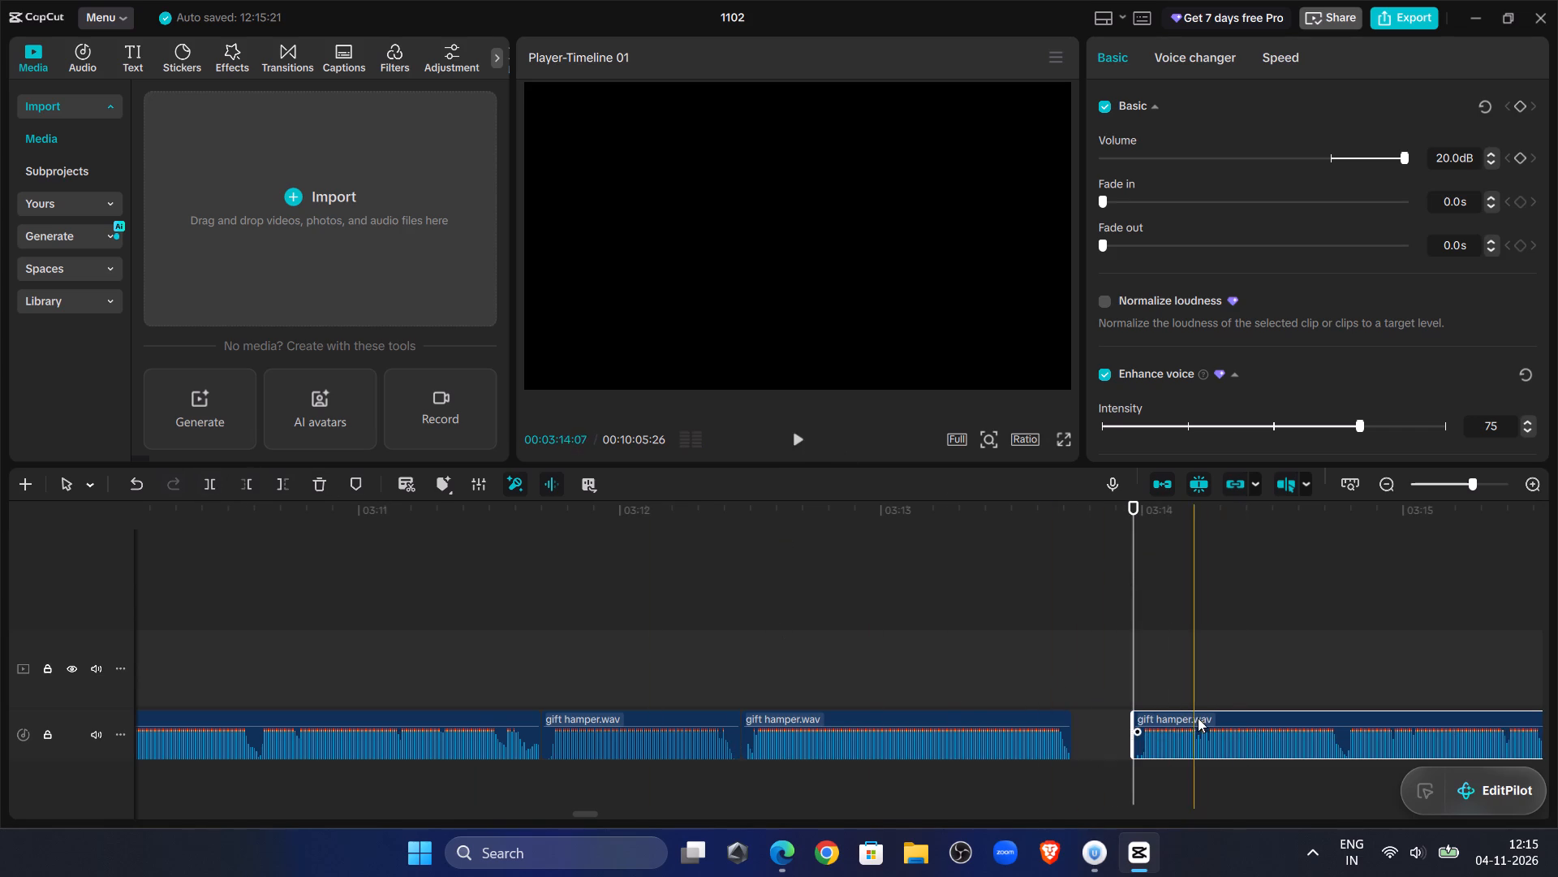
drag(1198, 718, 1126, 725)
click(1126, 725)
drag(1124, 721, 1138, 711)
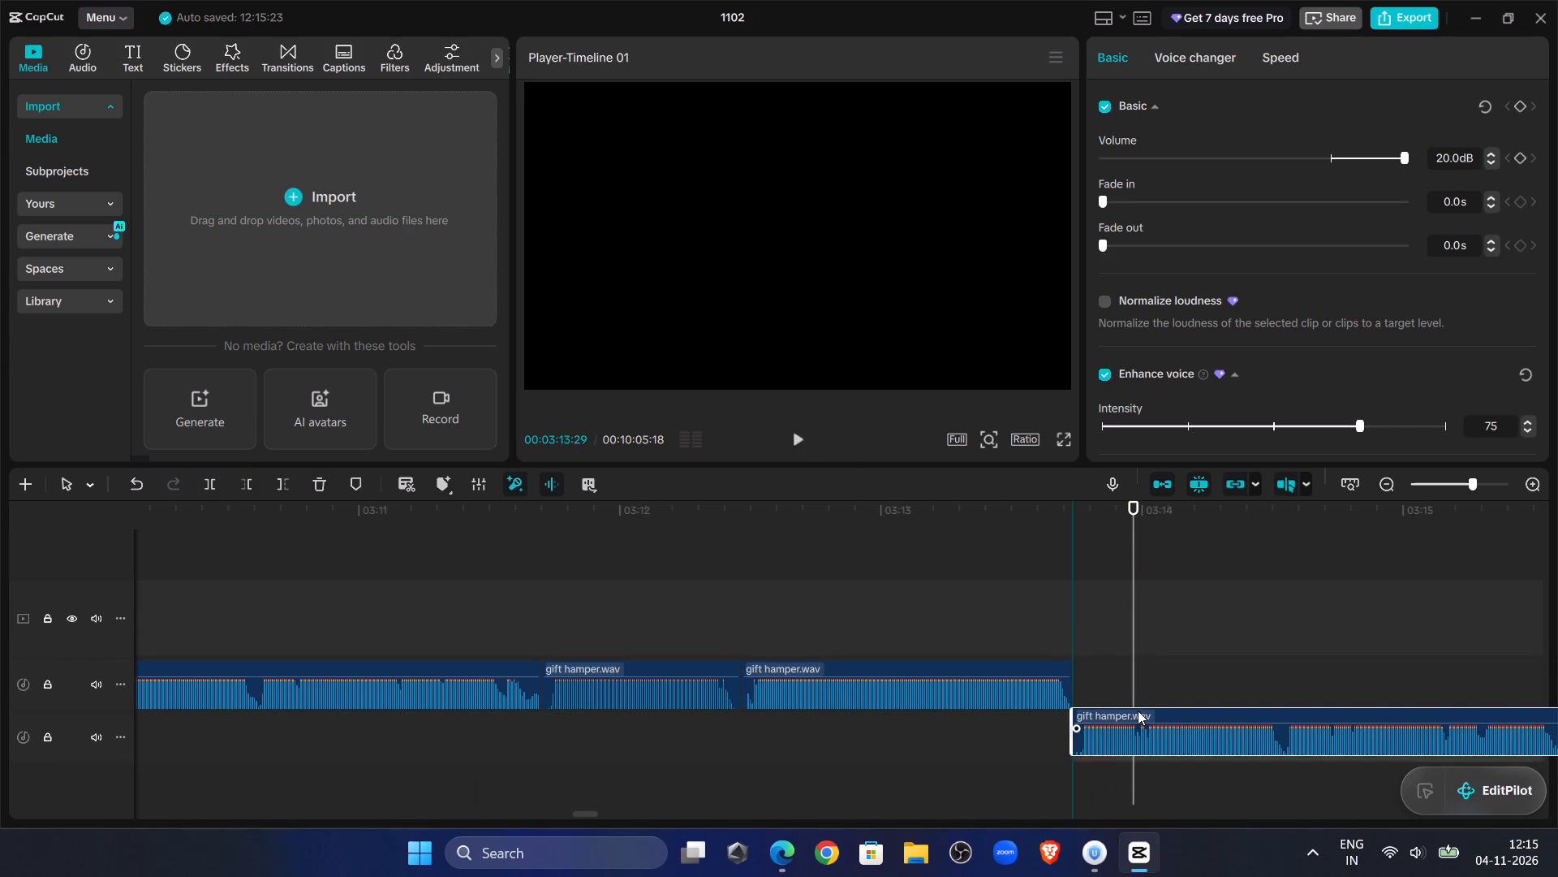
drag(1138, 711, 1138, 702)
Play across the join near 03:13:22 and on past 03:16, and split the last gift hamper.wav clip at 03:16:21.
click(1002, 621)
click(813, 451)
click(809, 438)
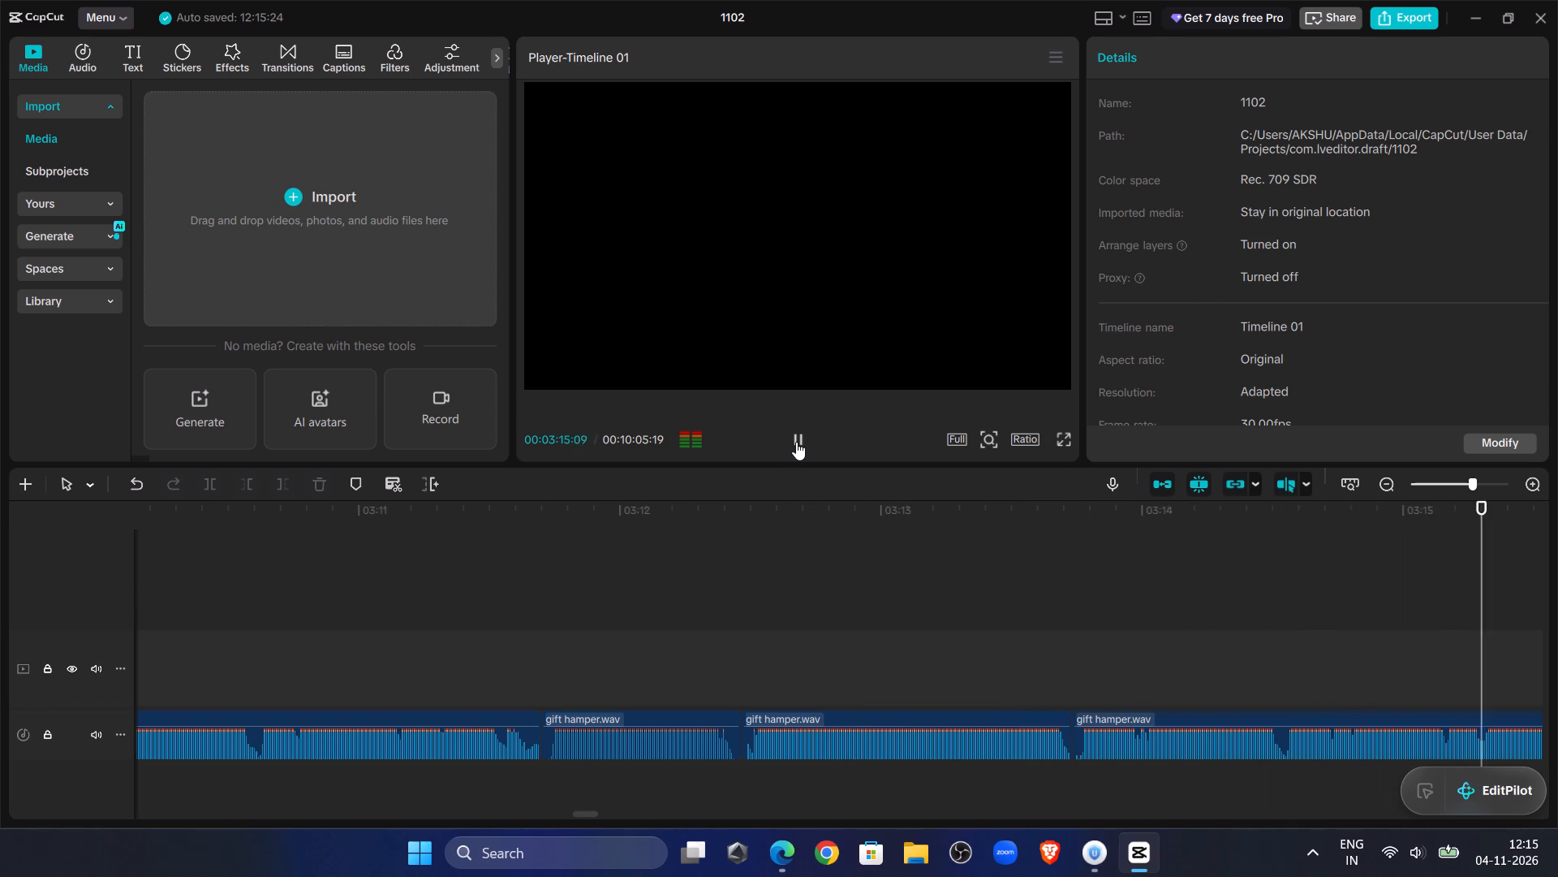
click(796, 442)
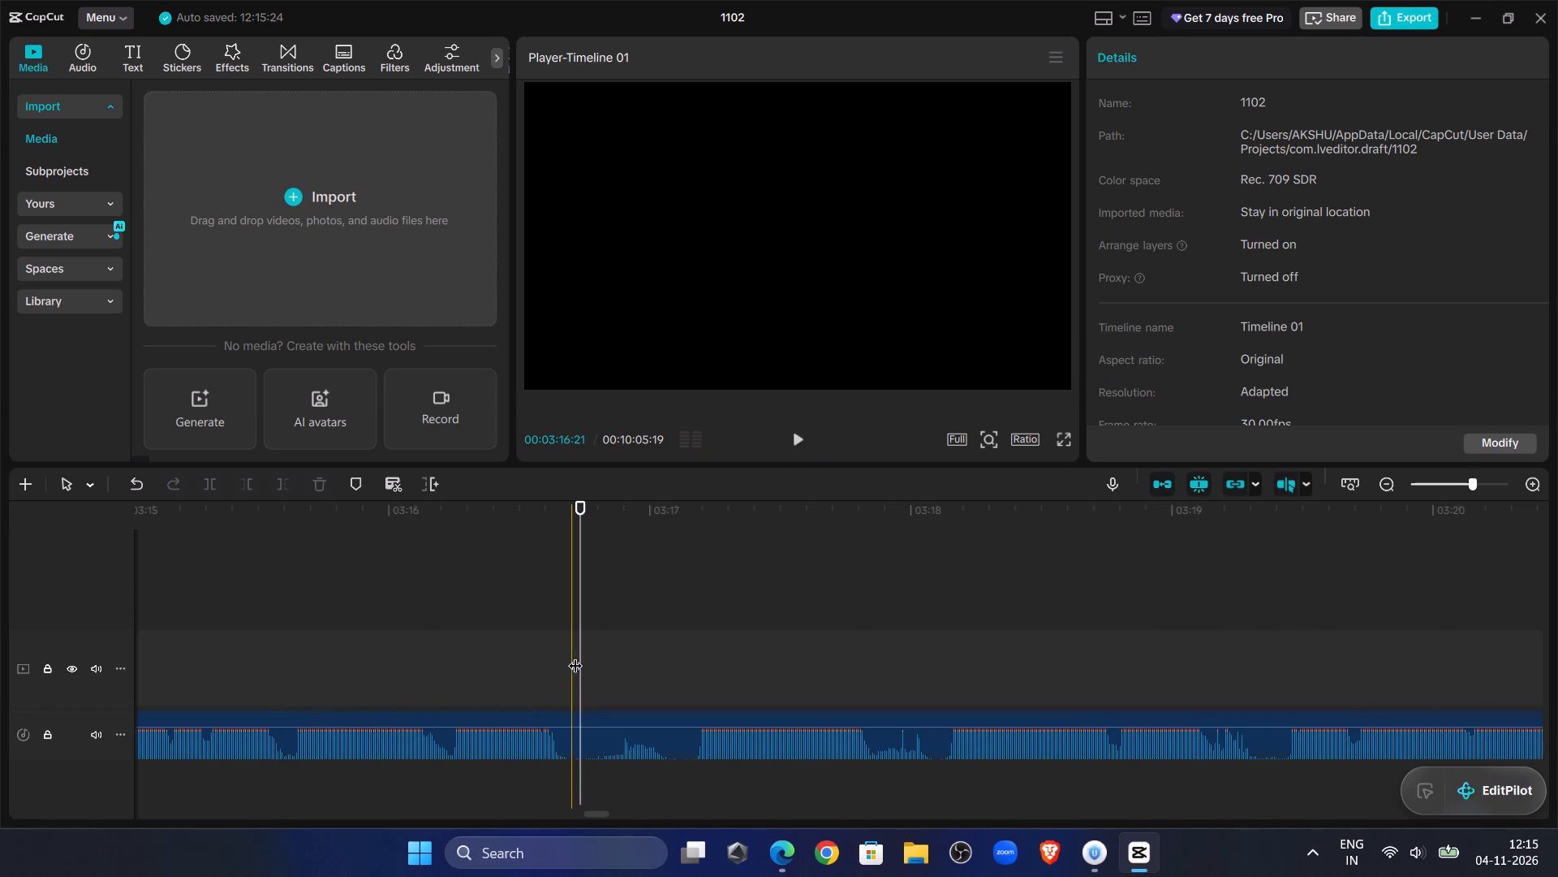
click(574, 652)
click(584, 750)
click(220, 490)
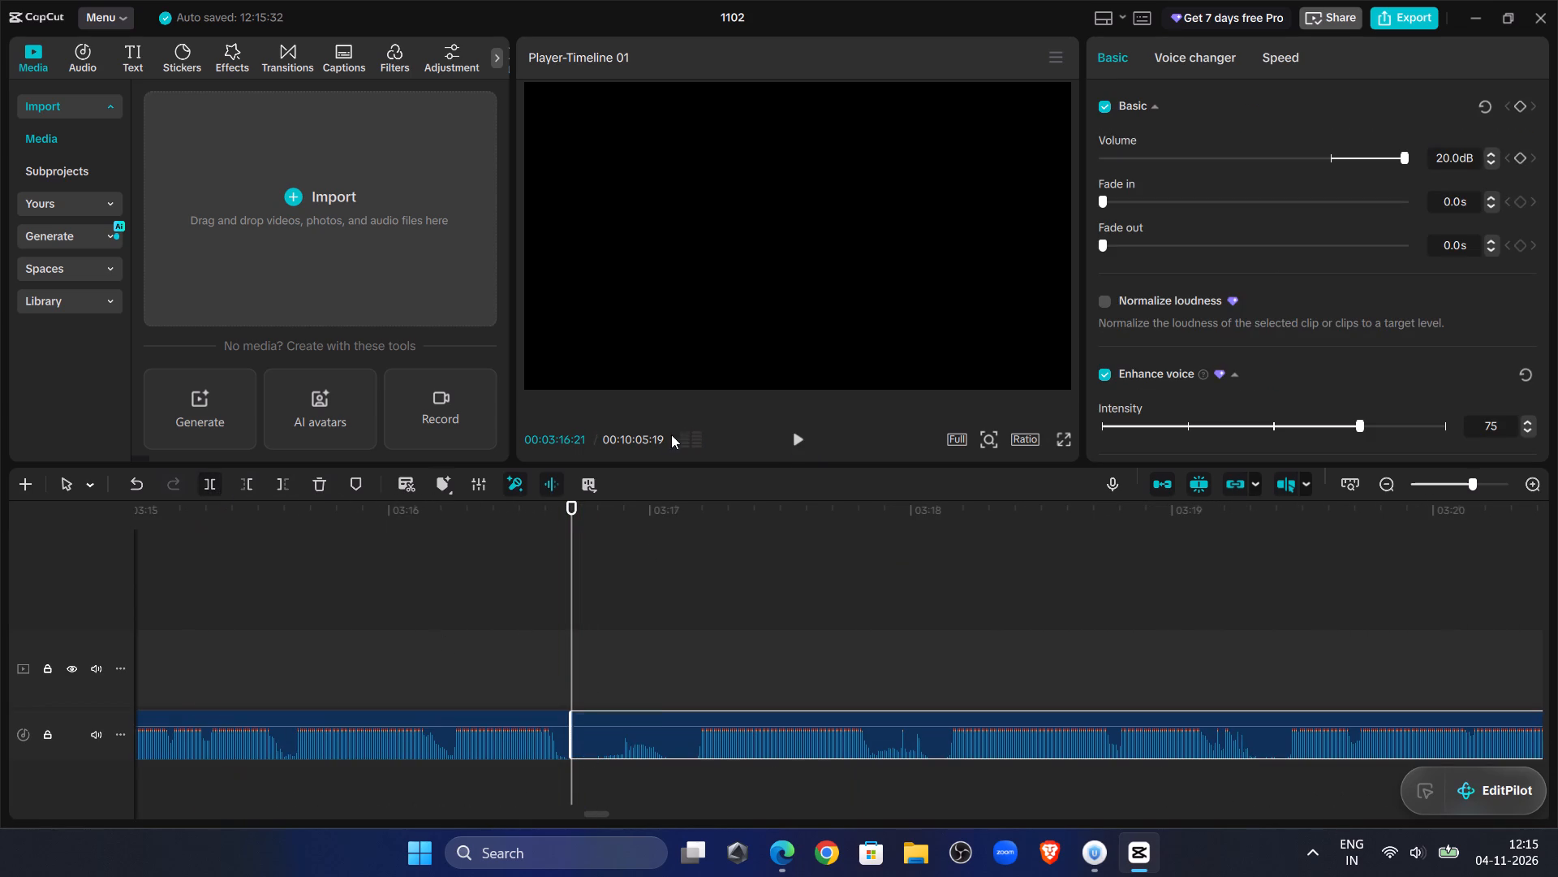
Listen past the split to about 03:18, trim the last gift hamper.wav clip's start to 03:17:05, and close the gap back to 03:16:21.
click(785, 437)
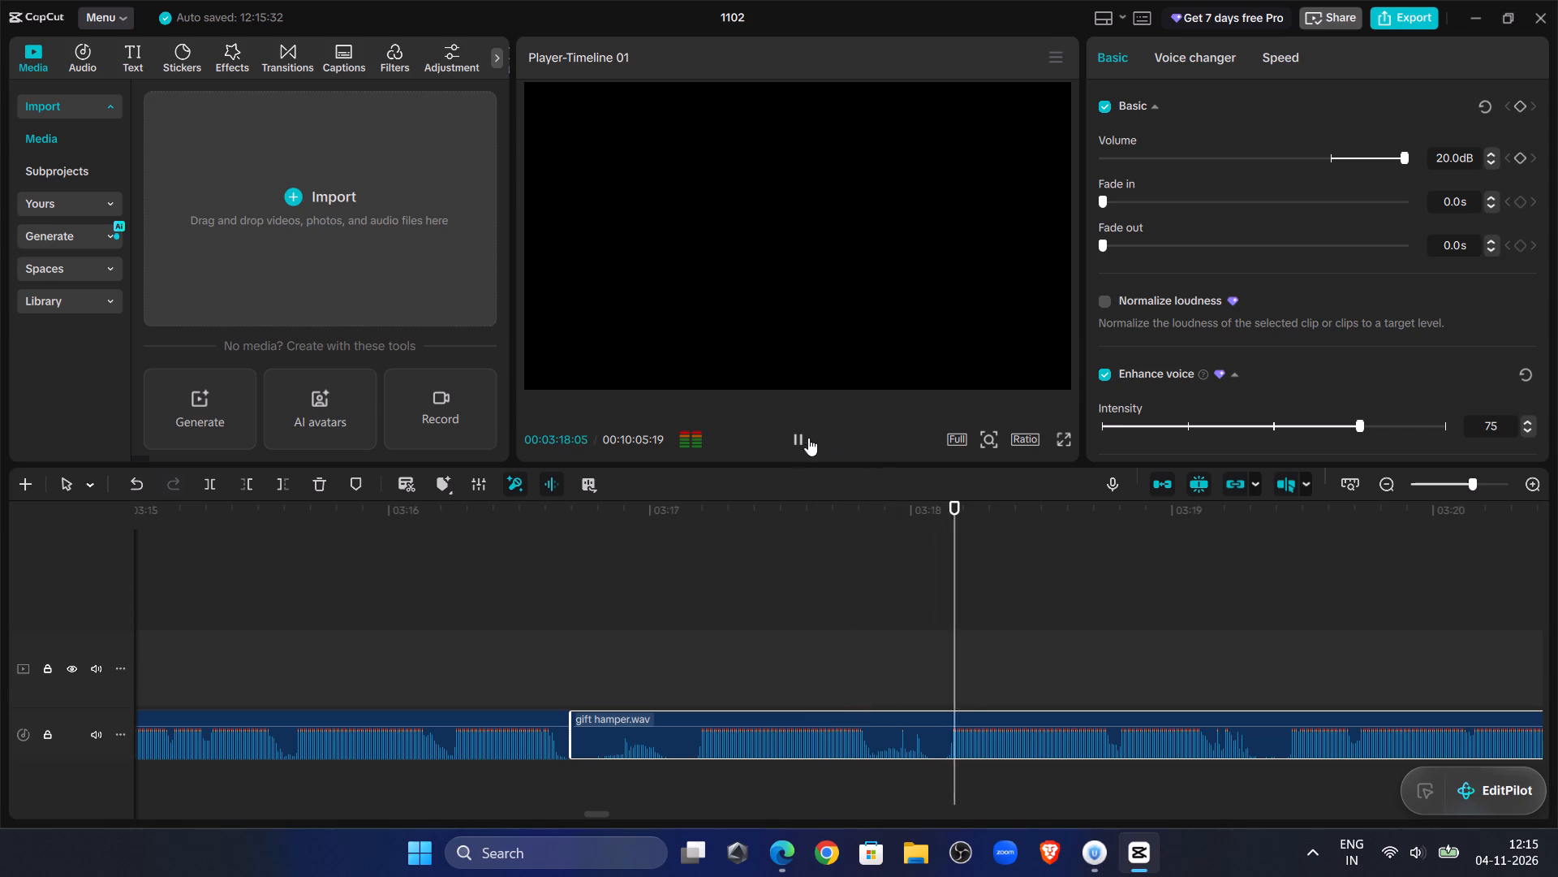
click(639, 683)
drag(641, 682, 655, 684)
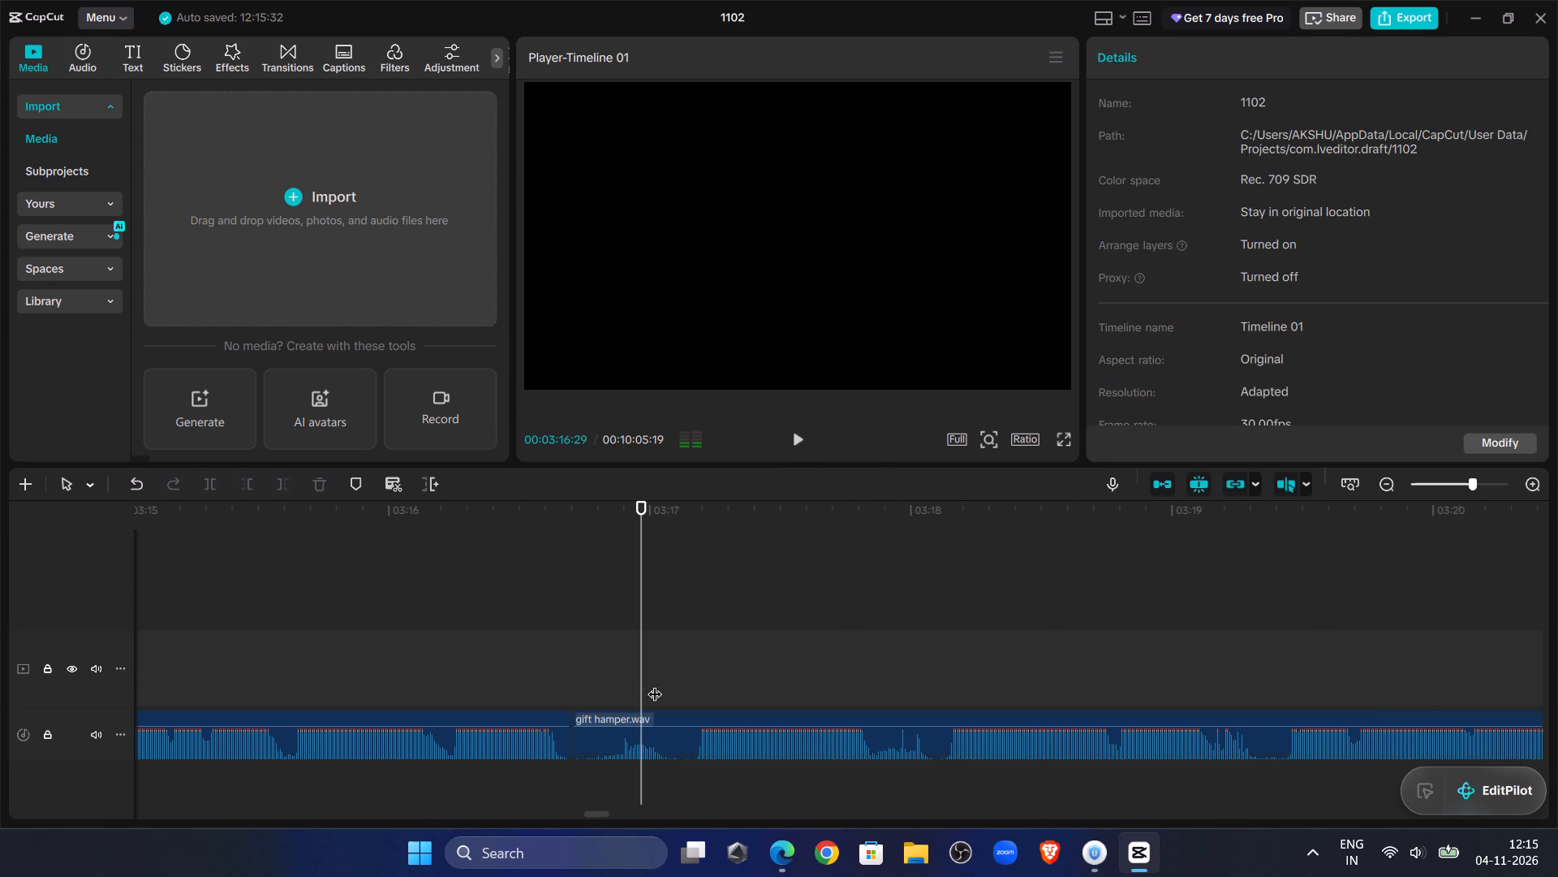
drag(655, 684, 691, 716)
click(694, 724)
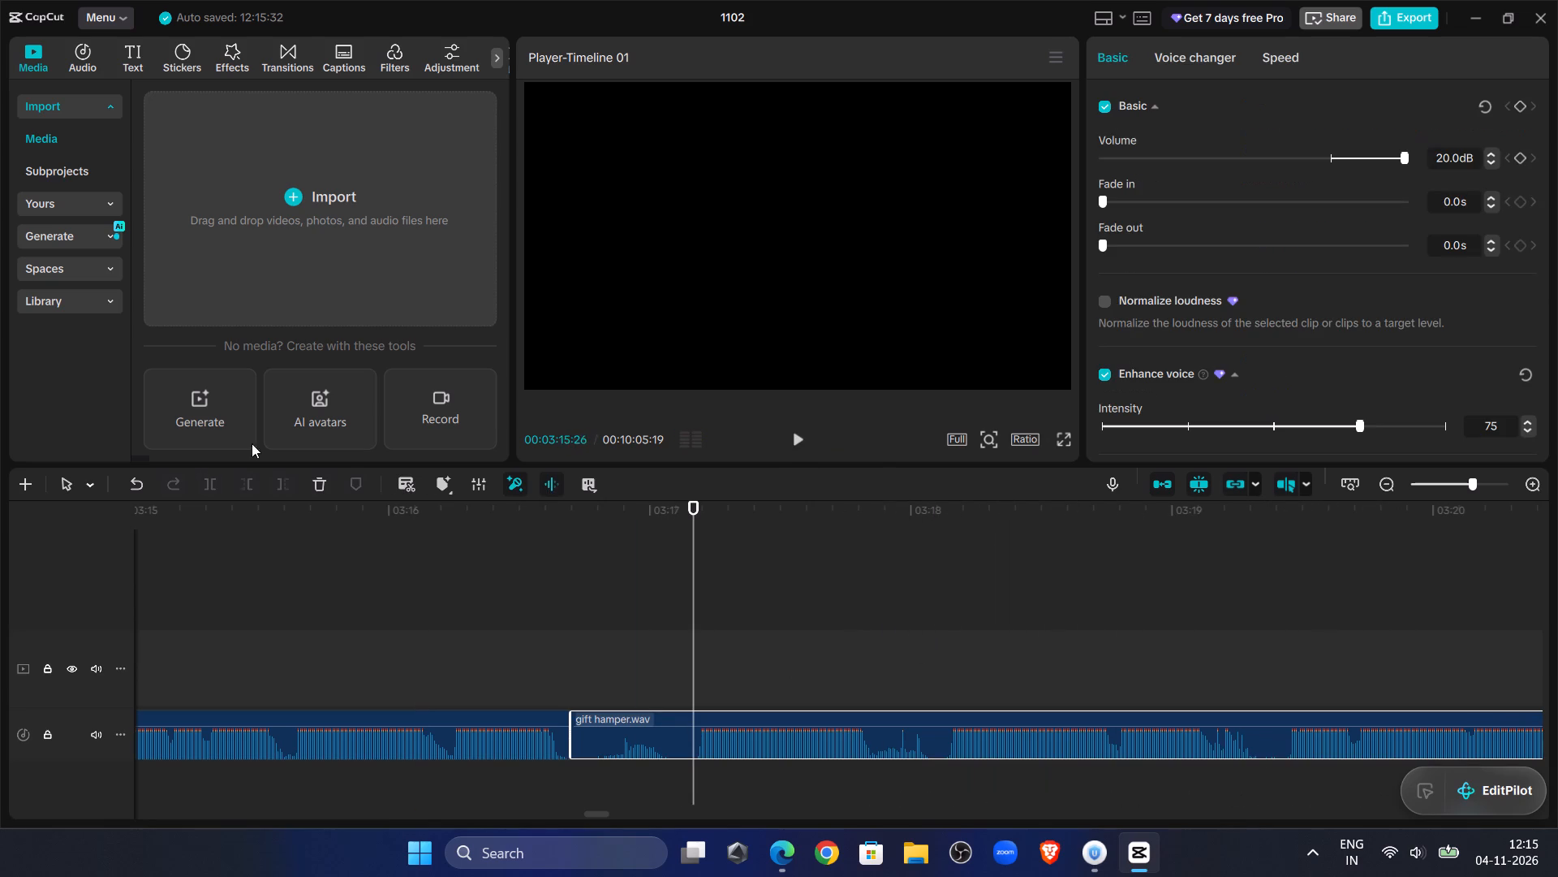
click(241, 480)
drag(717, 715, 602, 716)
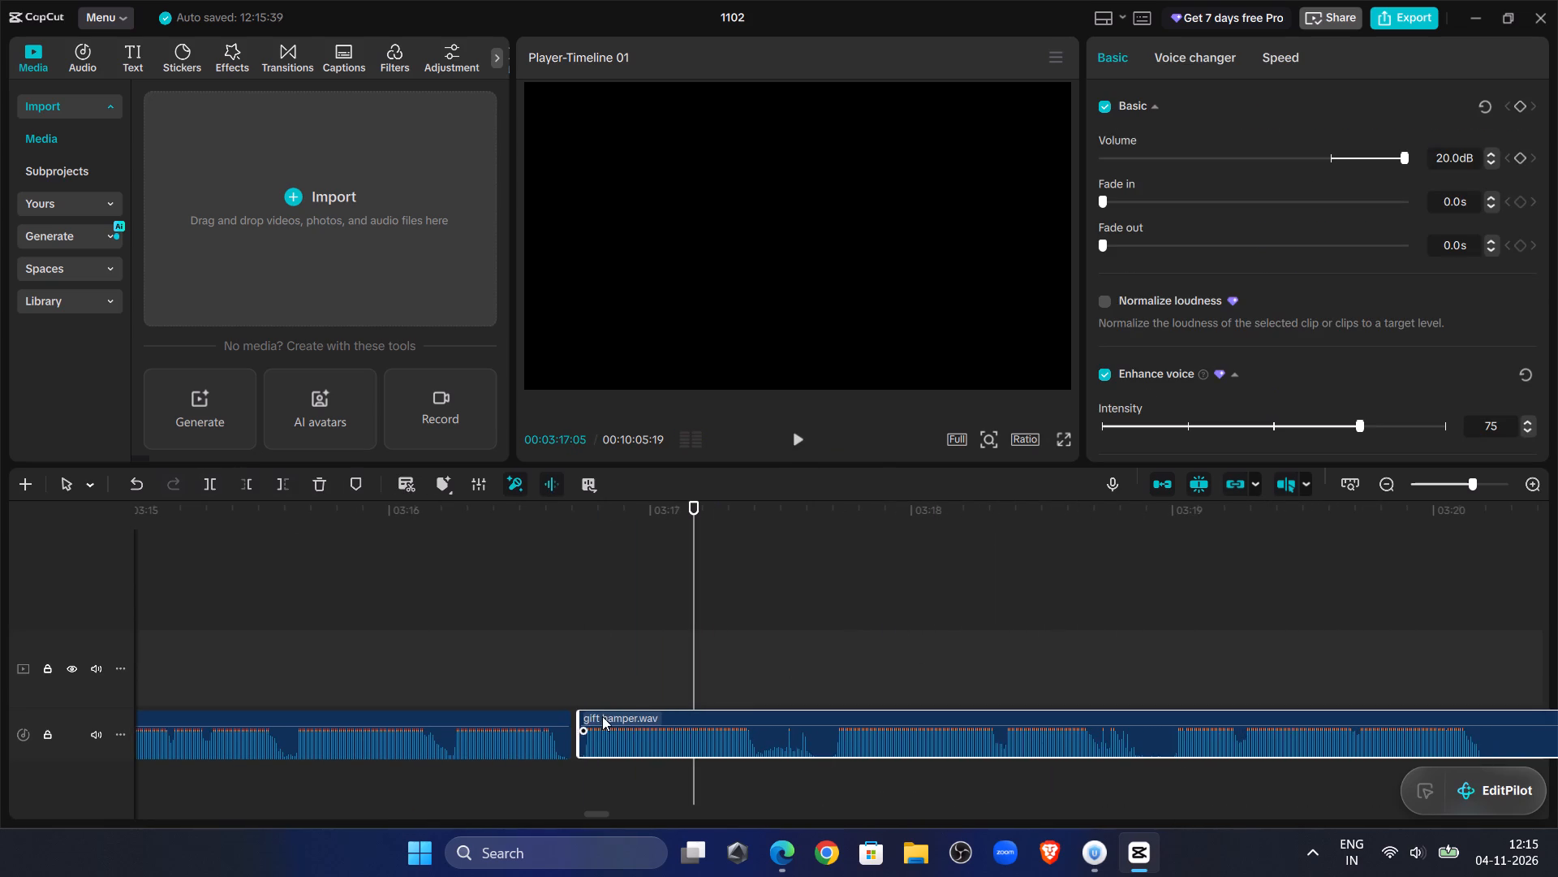
drag(602, 716, 597, 717)
Play across the join near 03:16:21 and split the last gift hamper.wav clip at 03:17:12.
click(459, 568)
click(813, 437)
click(772, 440)
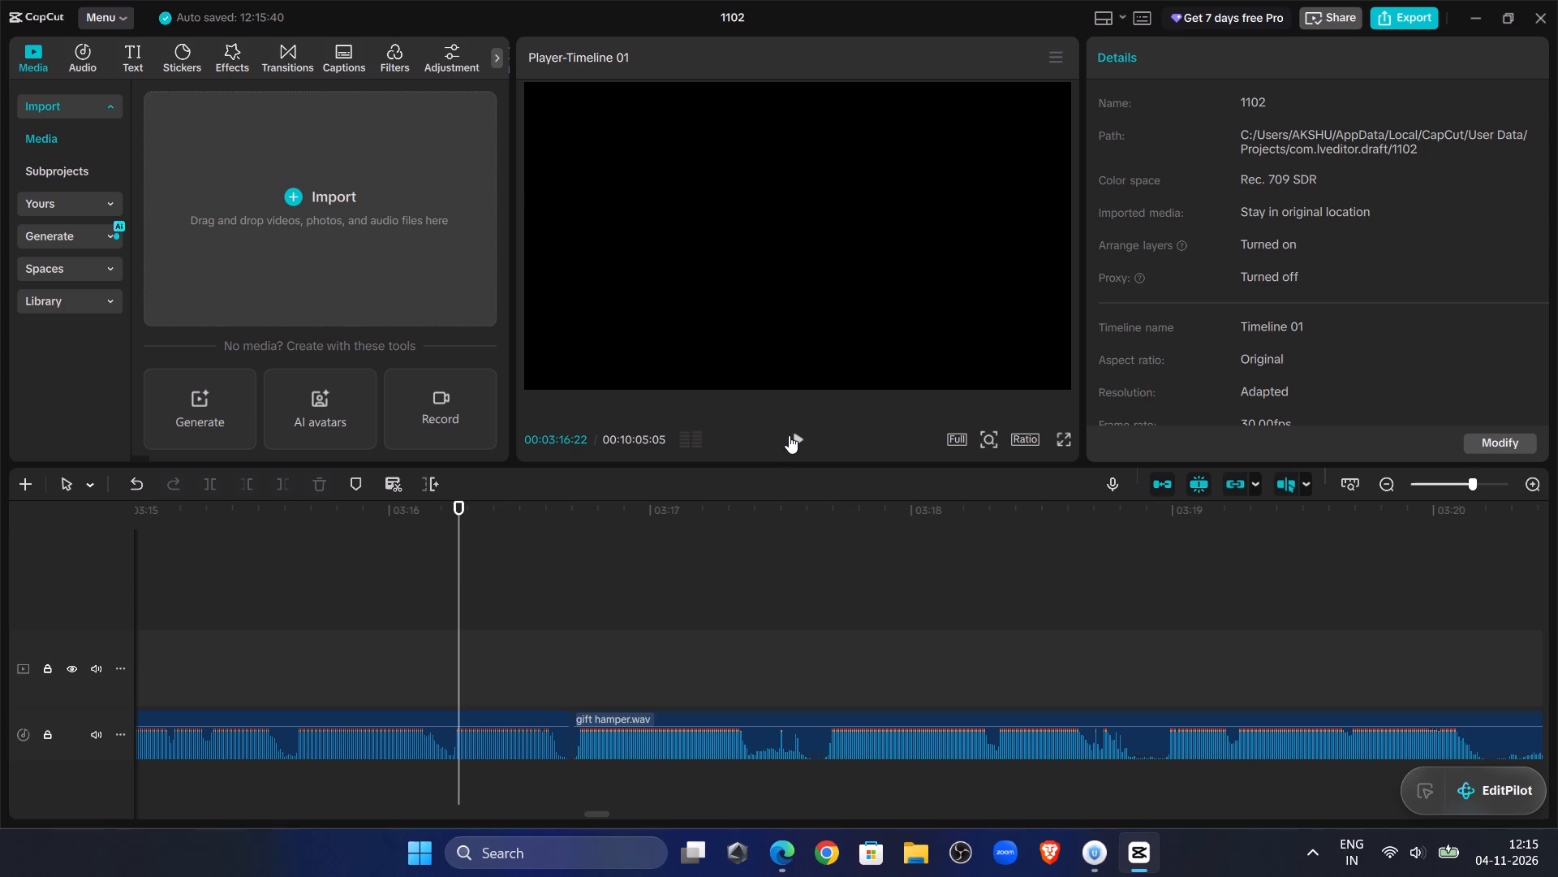
click(795, 433)
click(795, 433)
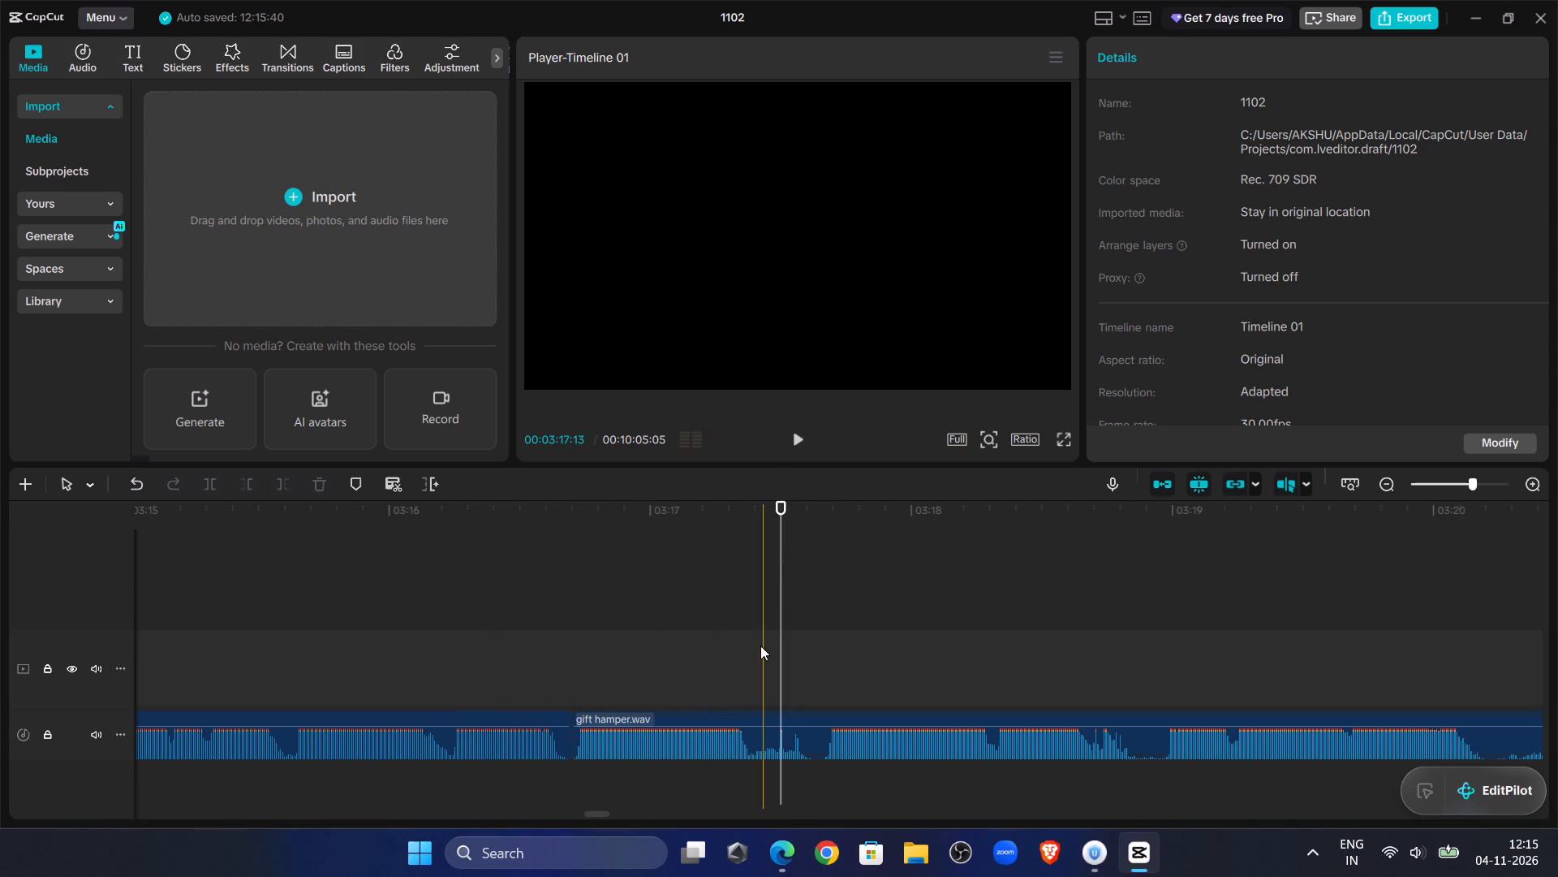
click(760, 646)
click(760, 644)
click(755, 645)
click(757, 723)
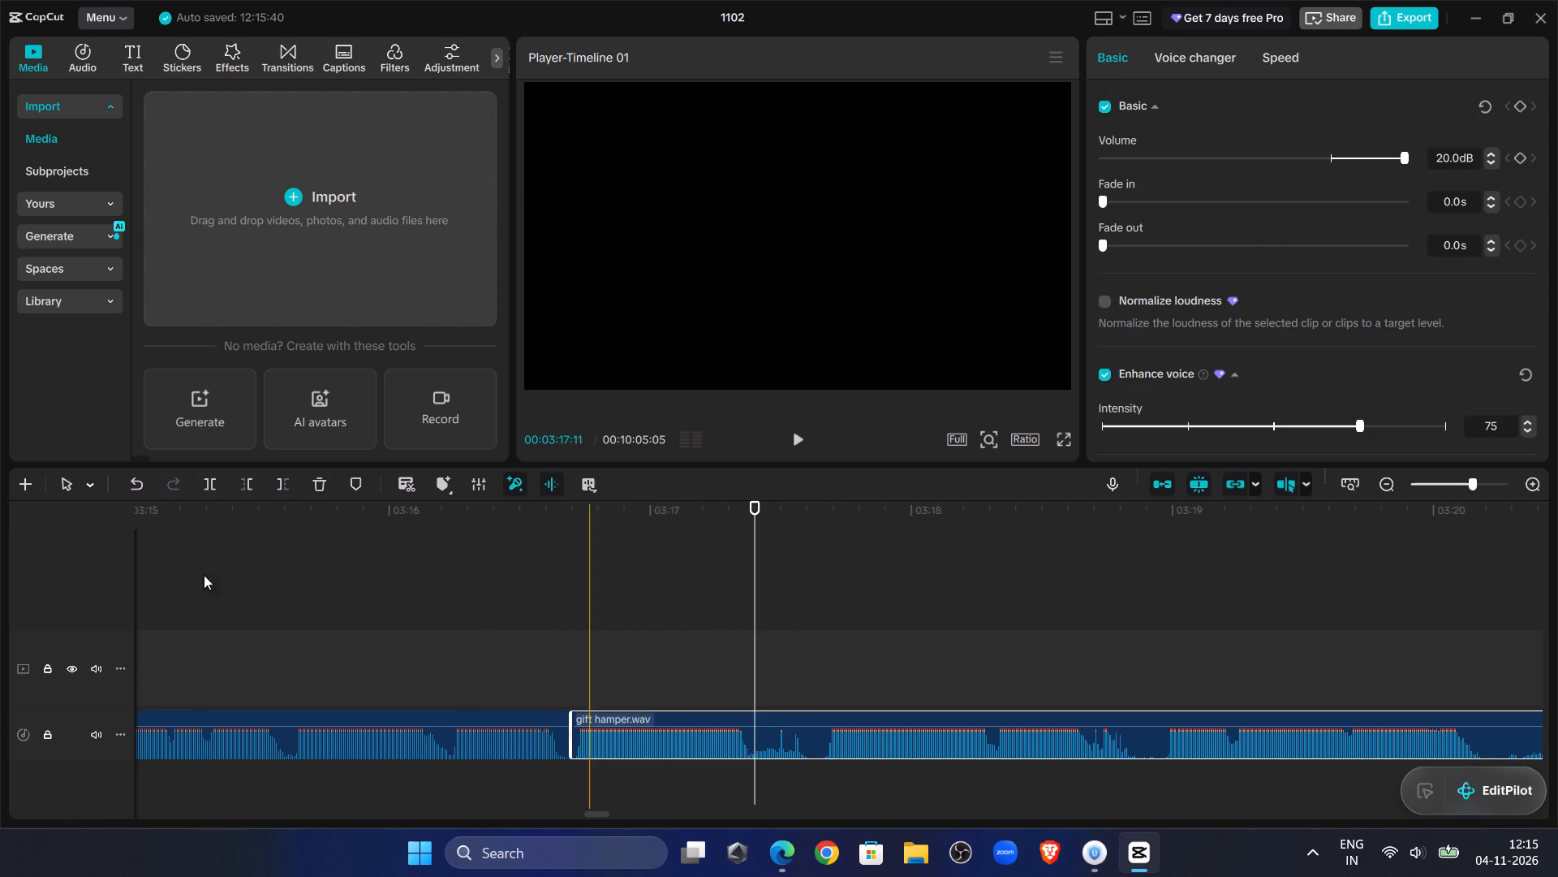
click(342, 479)
click(223, 490)
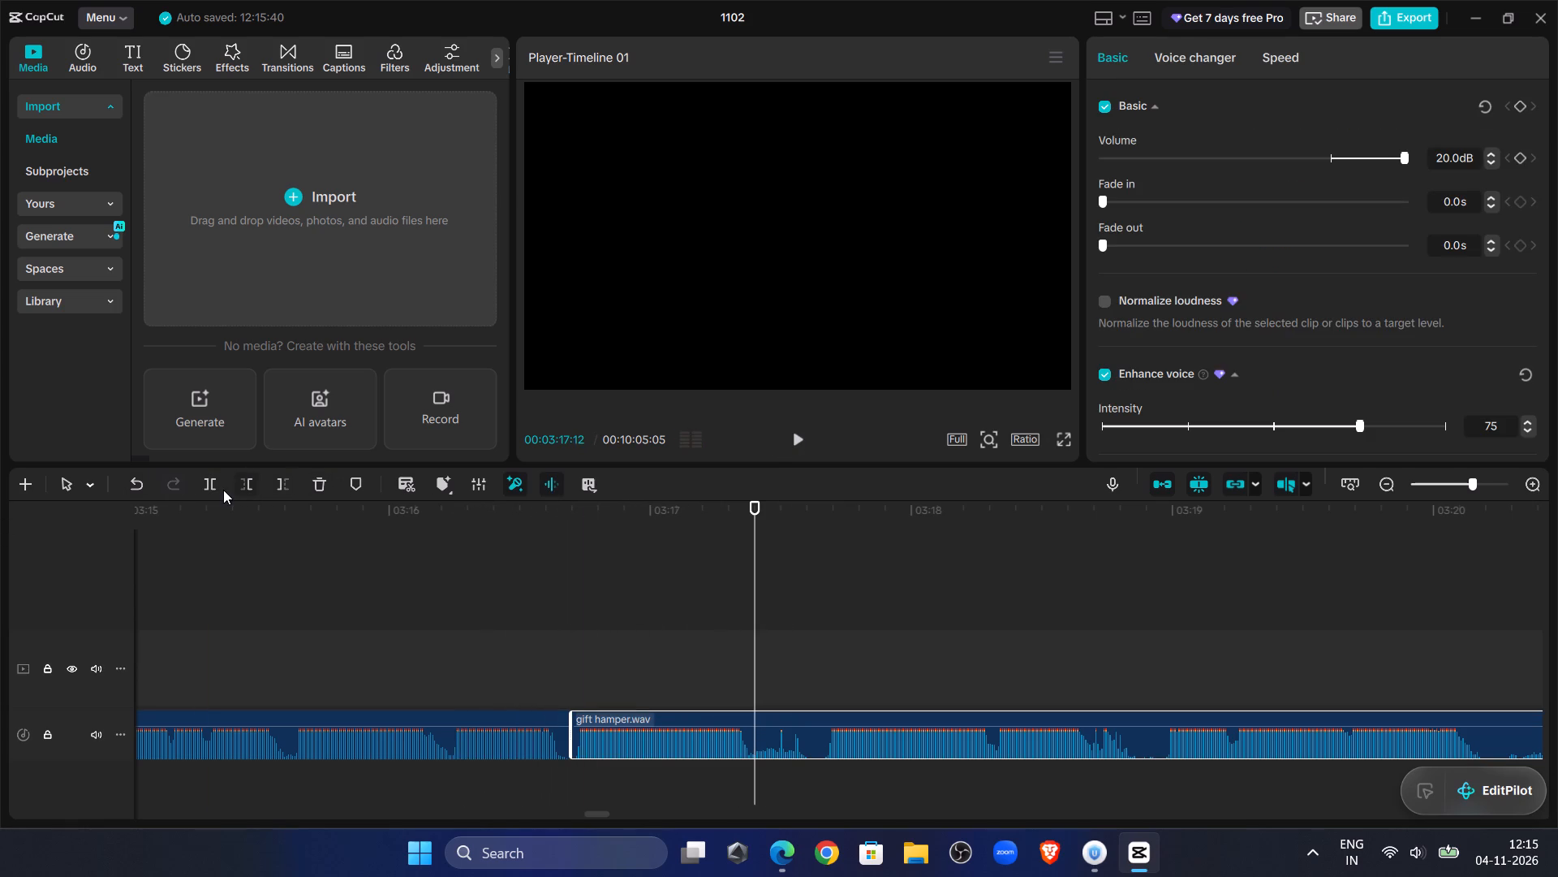
click(209, 484)
Listen past the split, trim the last gift hamper.wav clip's start to about 03:17:20, and close the gap back to 03:17:12.
click(807, 435)
click(801, 435)
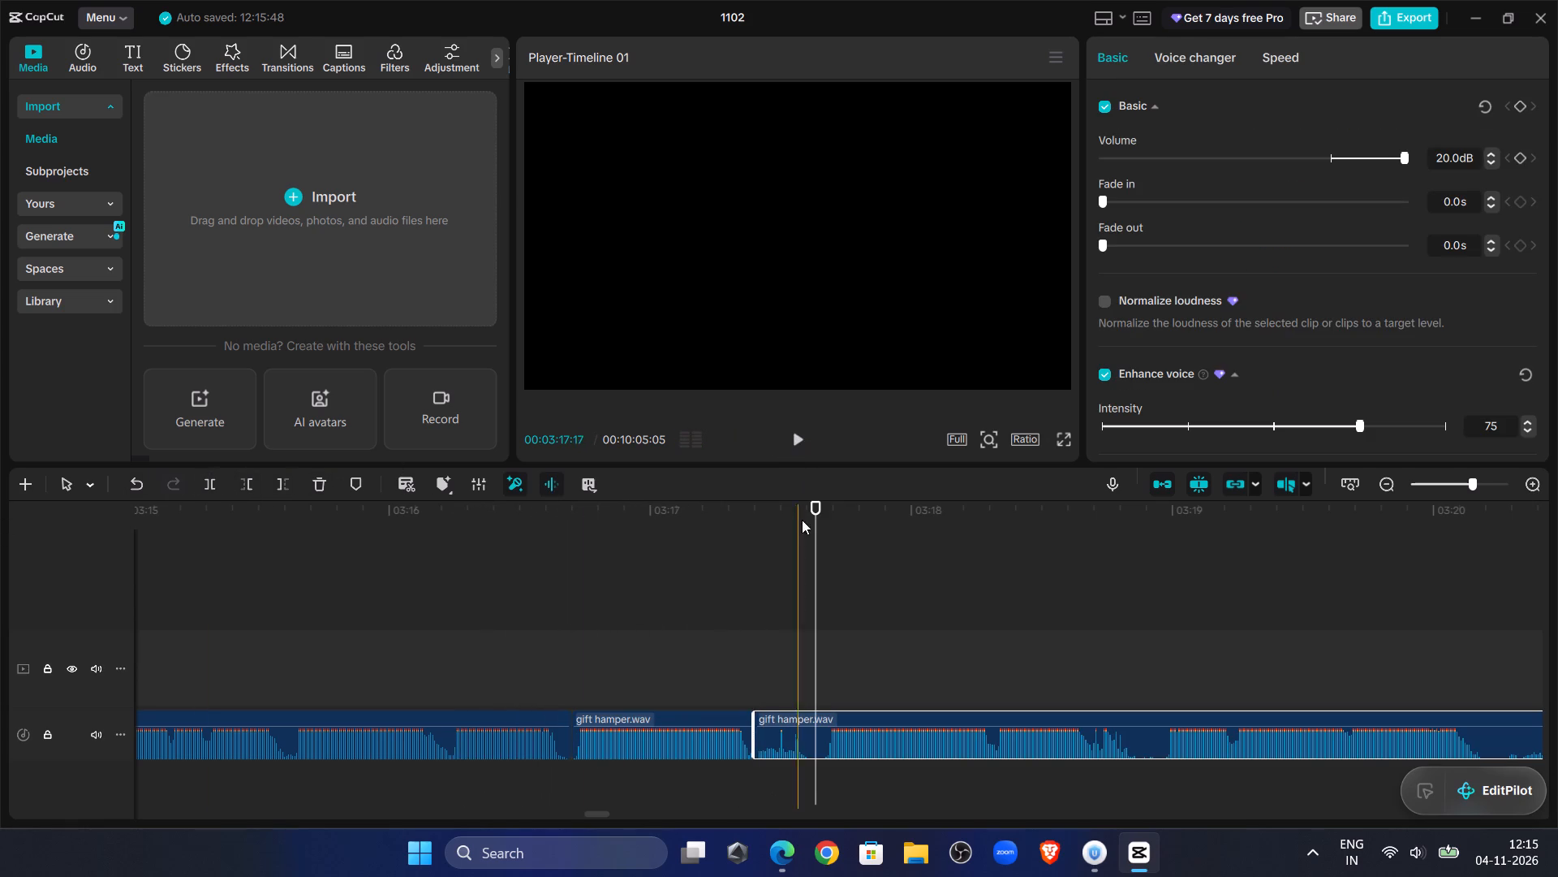
click(817, 534)
click(244, 492)
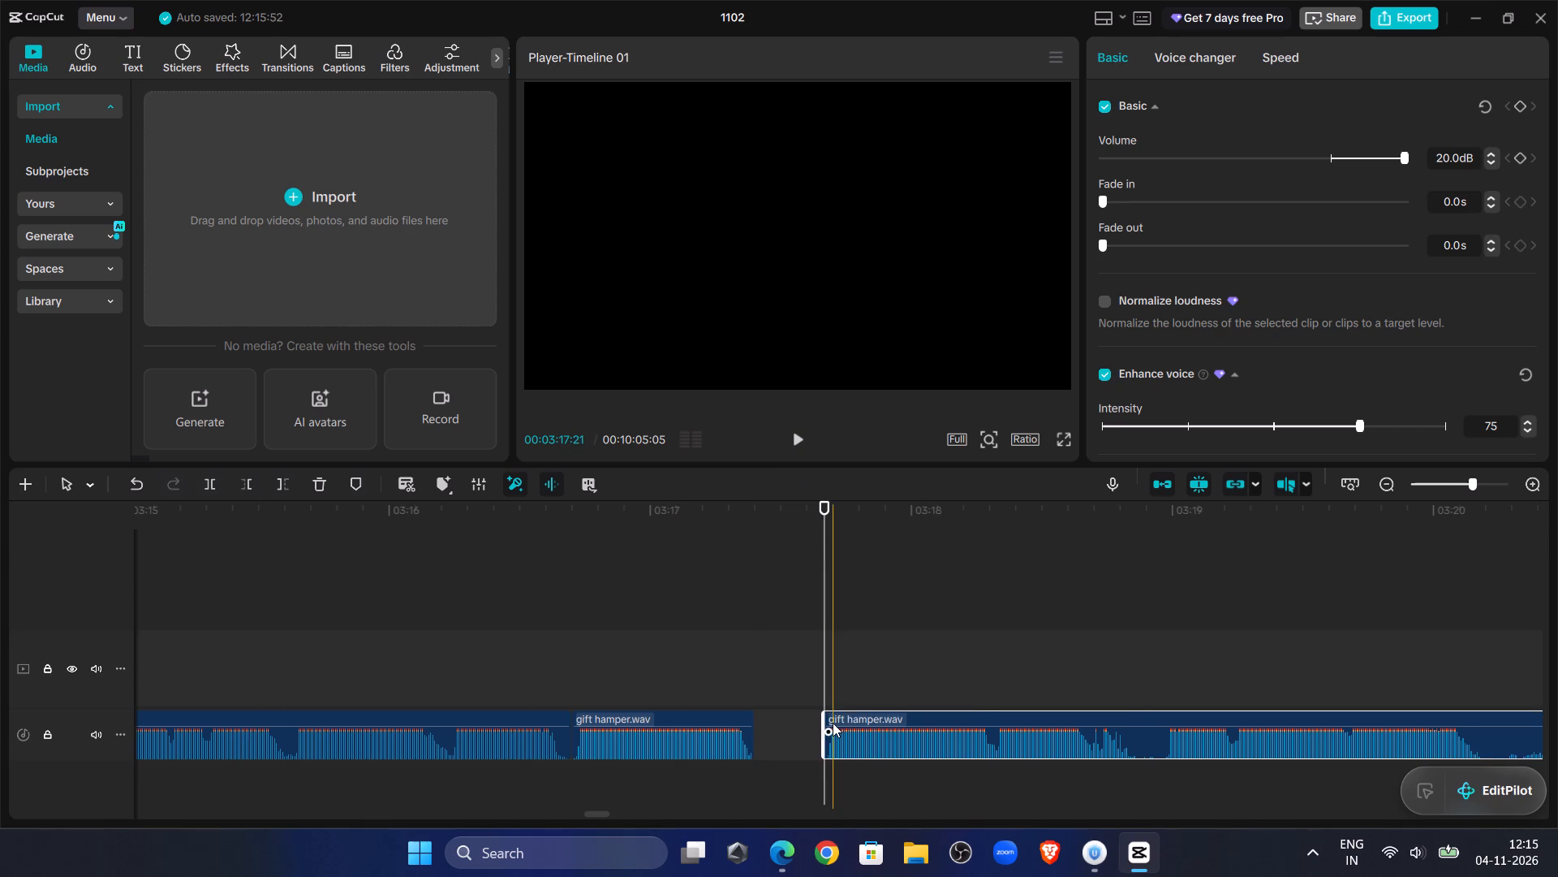
drag(836, 719, 767, 727)
Play across the joins at 03:16:21 and 03:17:12, and split the last gift hamper.wav clip at 03:18:13.
click(484, 588)
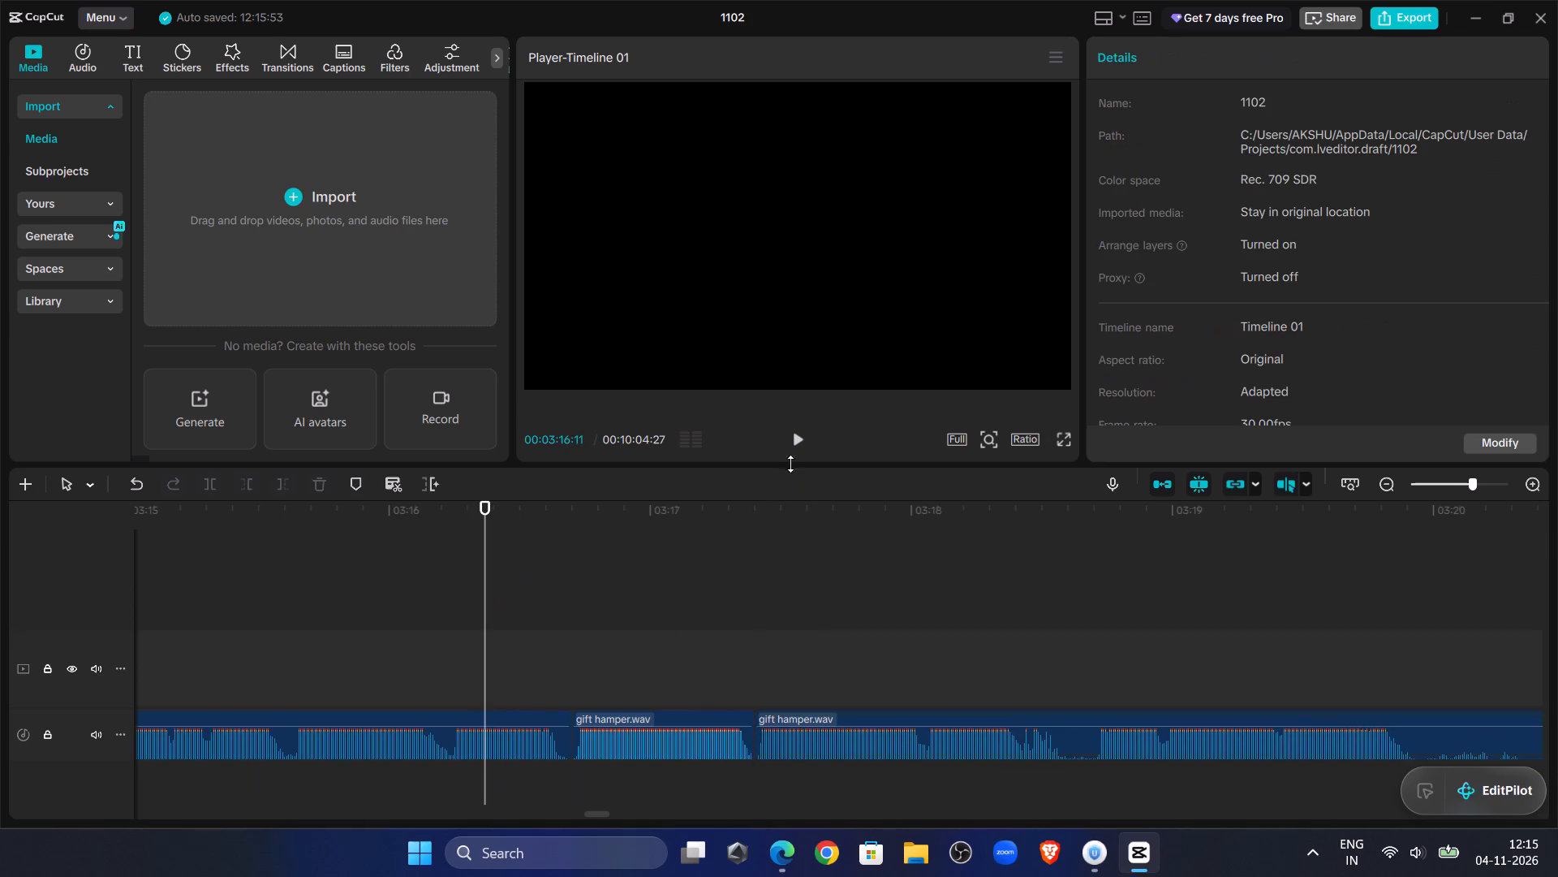
click(808, 437)
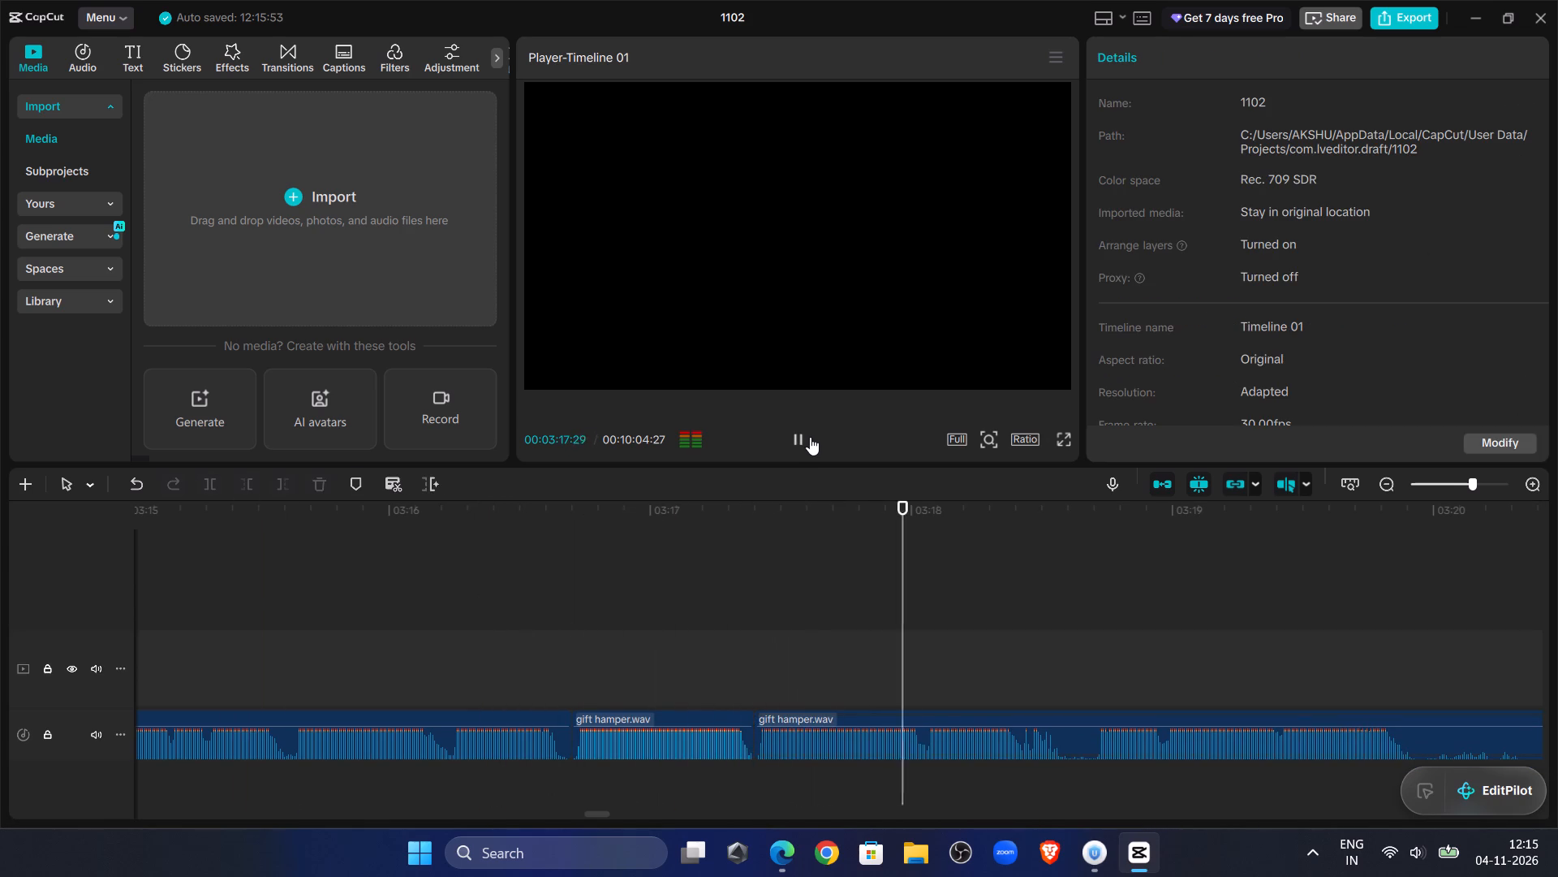
click(1030, 623)
drag(1030, 623, 1022, 624)
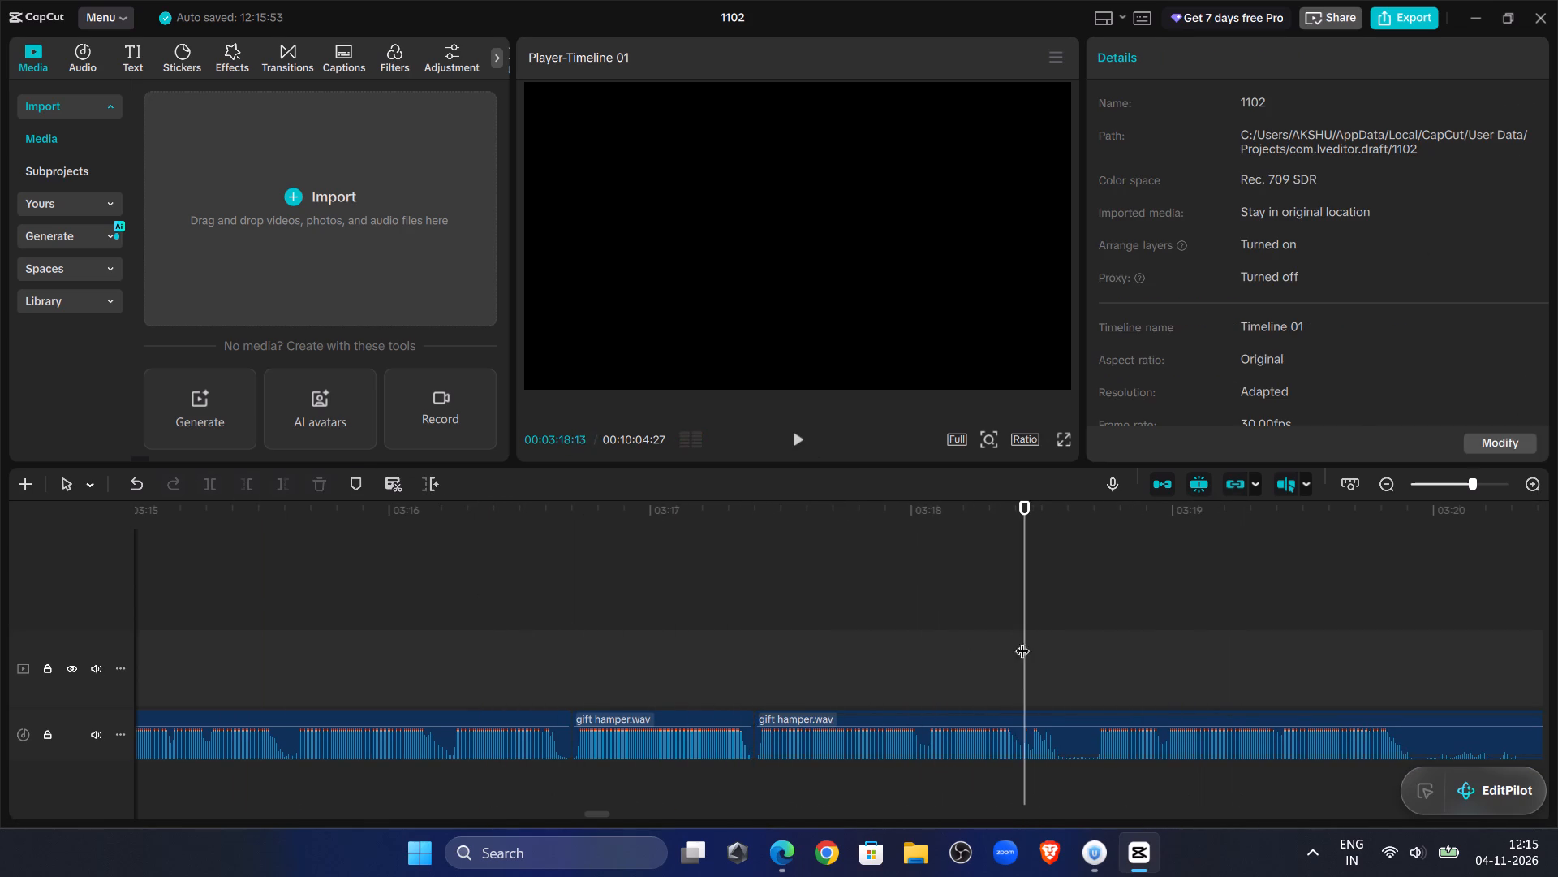
click(1016, 729)
click(214, 486)
Listen past the split, trim the last gift hamper.wav clip's start to 03:18:22, and close the gap back to 03:18:13.
double_click(809, 443)
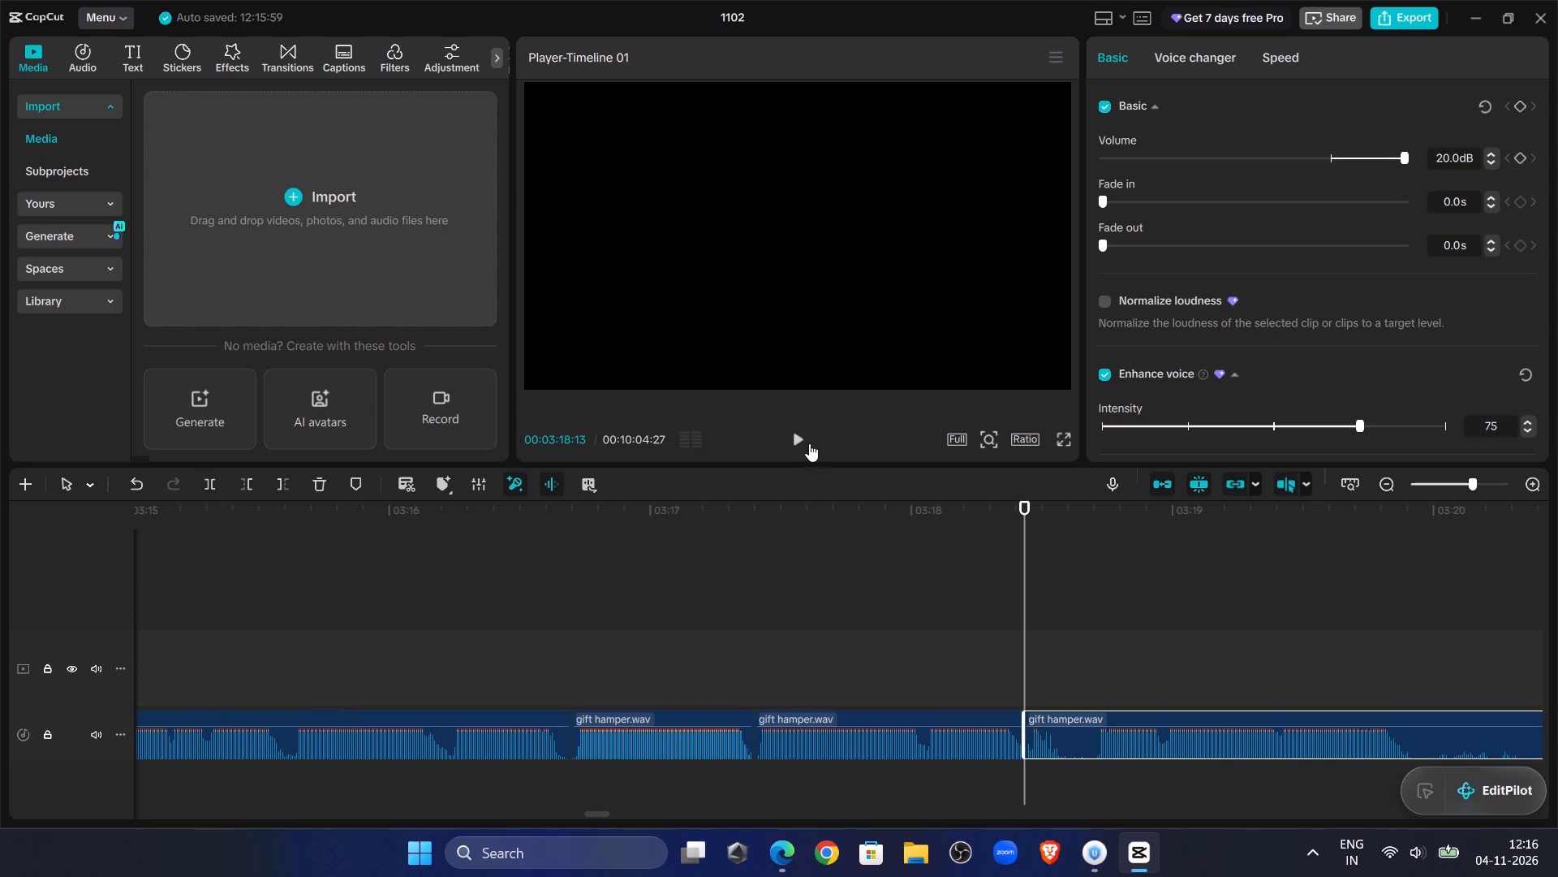
drag(1119, 579, 1092, 588)
click(1085, 597)
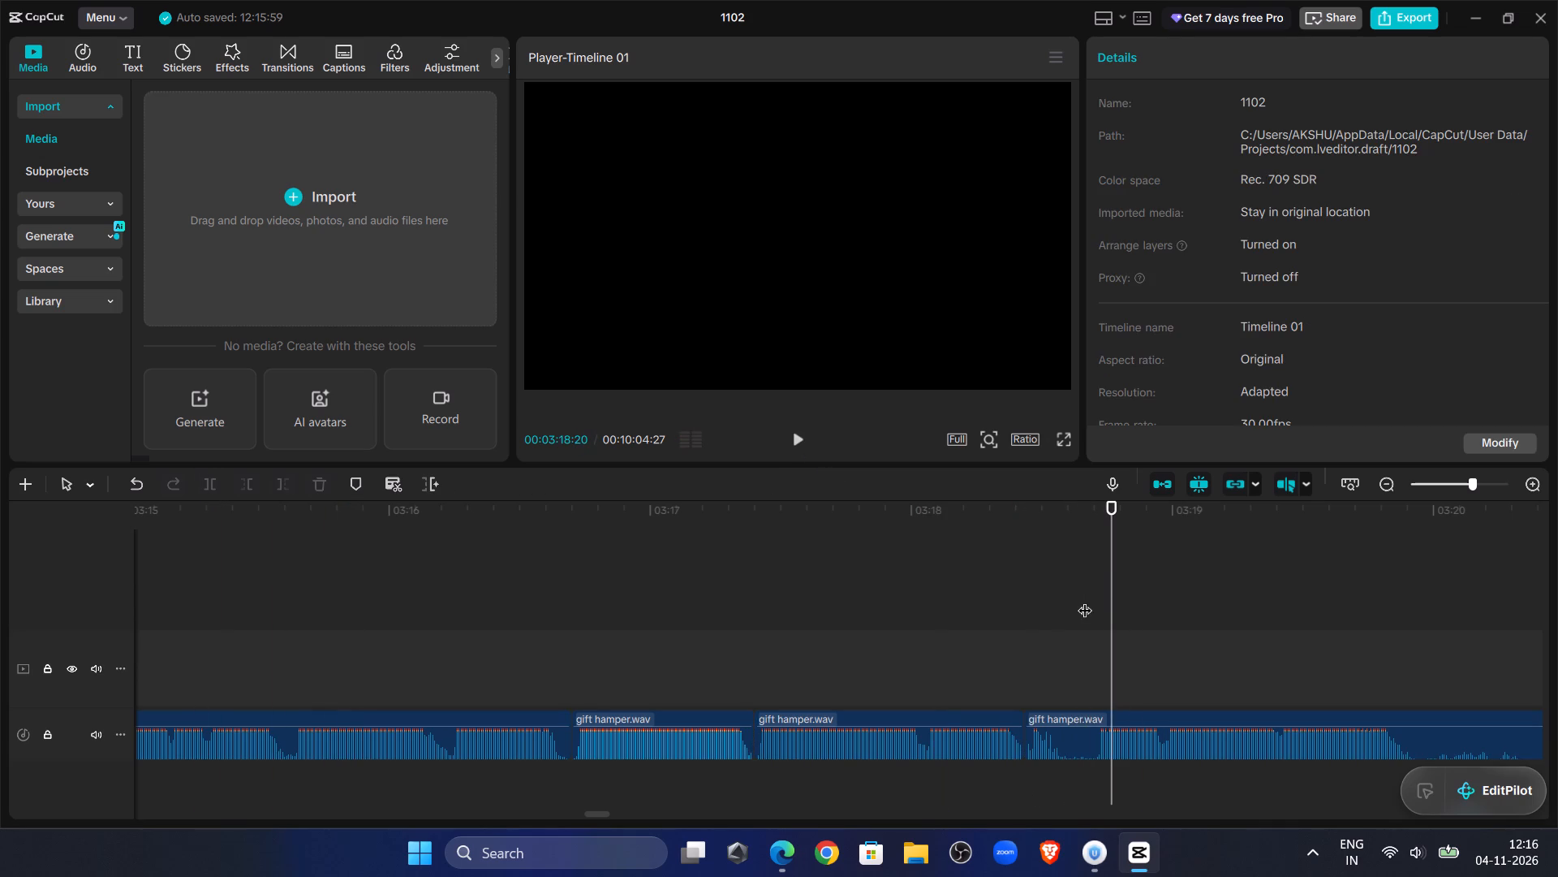
drag(1085, 600, 1099, 630)
click(1116, 722)
click(246, 482)
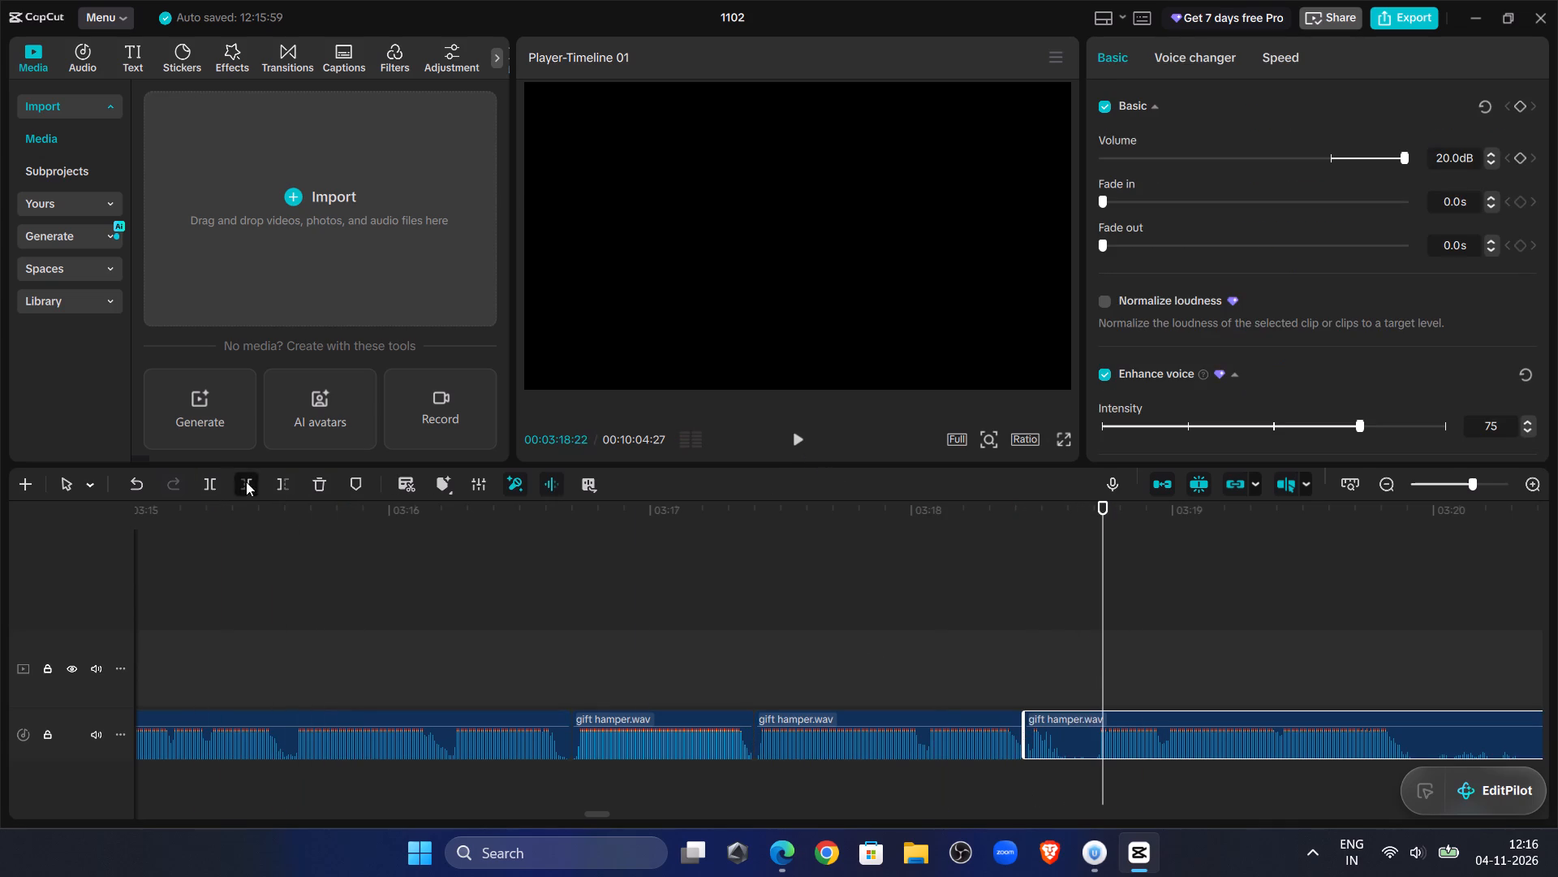
drag(1125, 714, 1045, 721)
Play across the join at 03:18:13 and split the last gift hamper.wav clip at about 03:19:18.
click(913, 566)
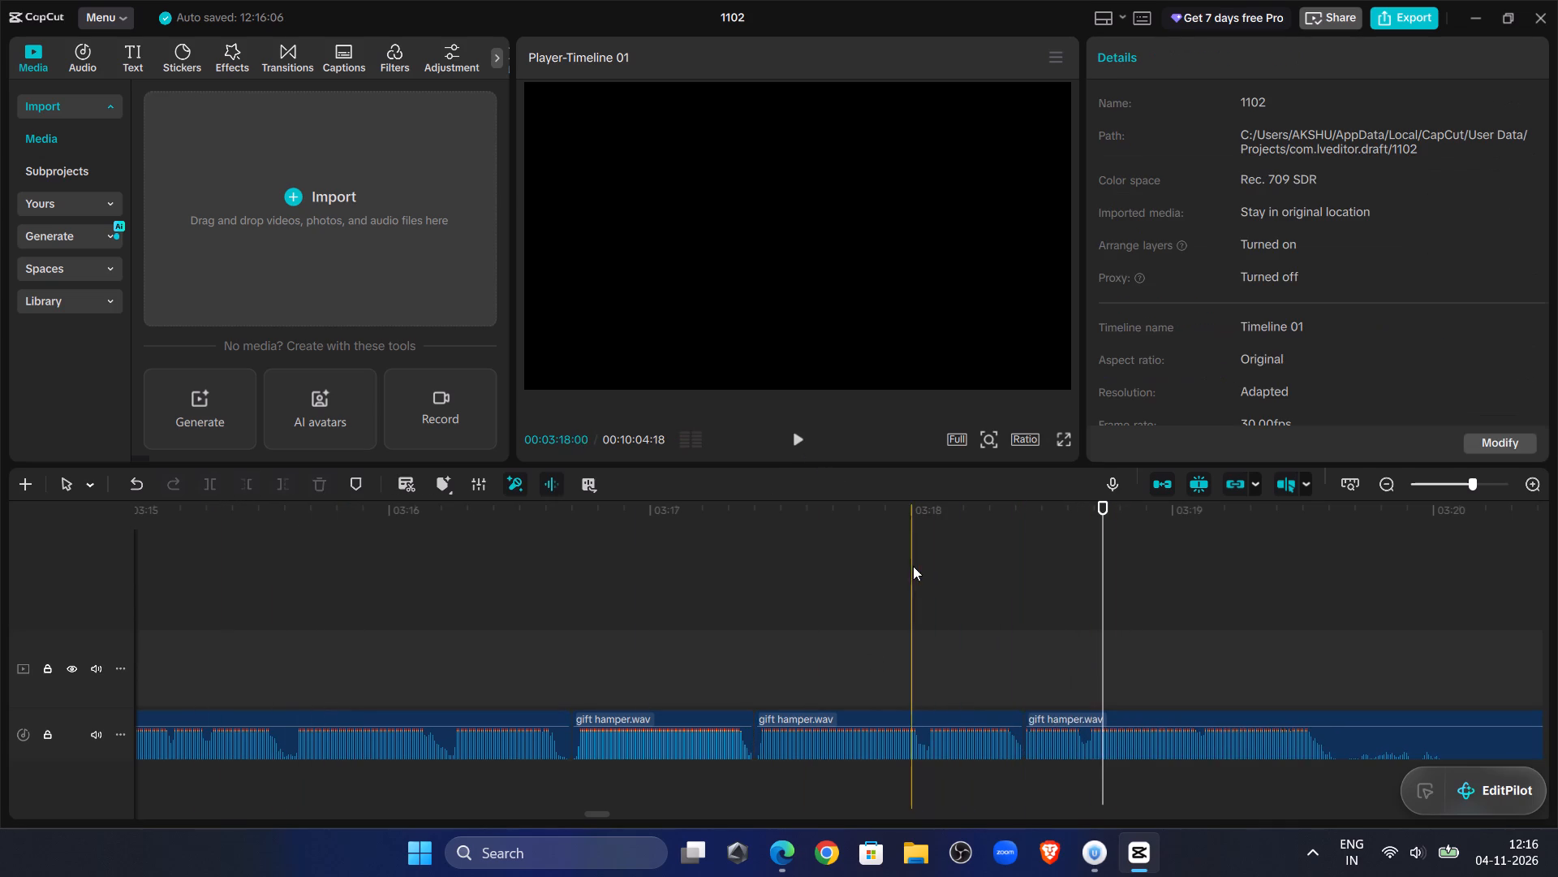
click(805, 438)
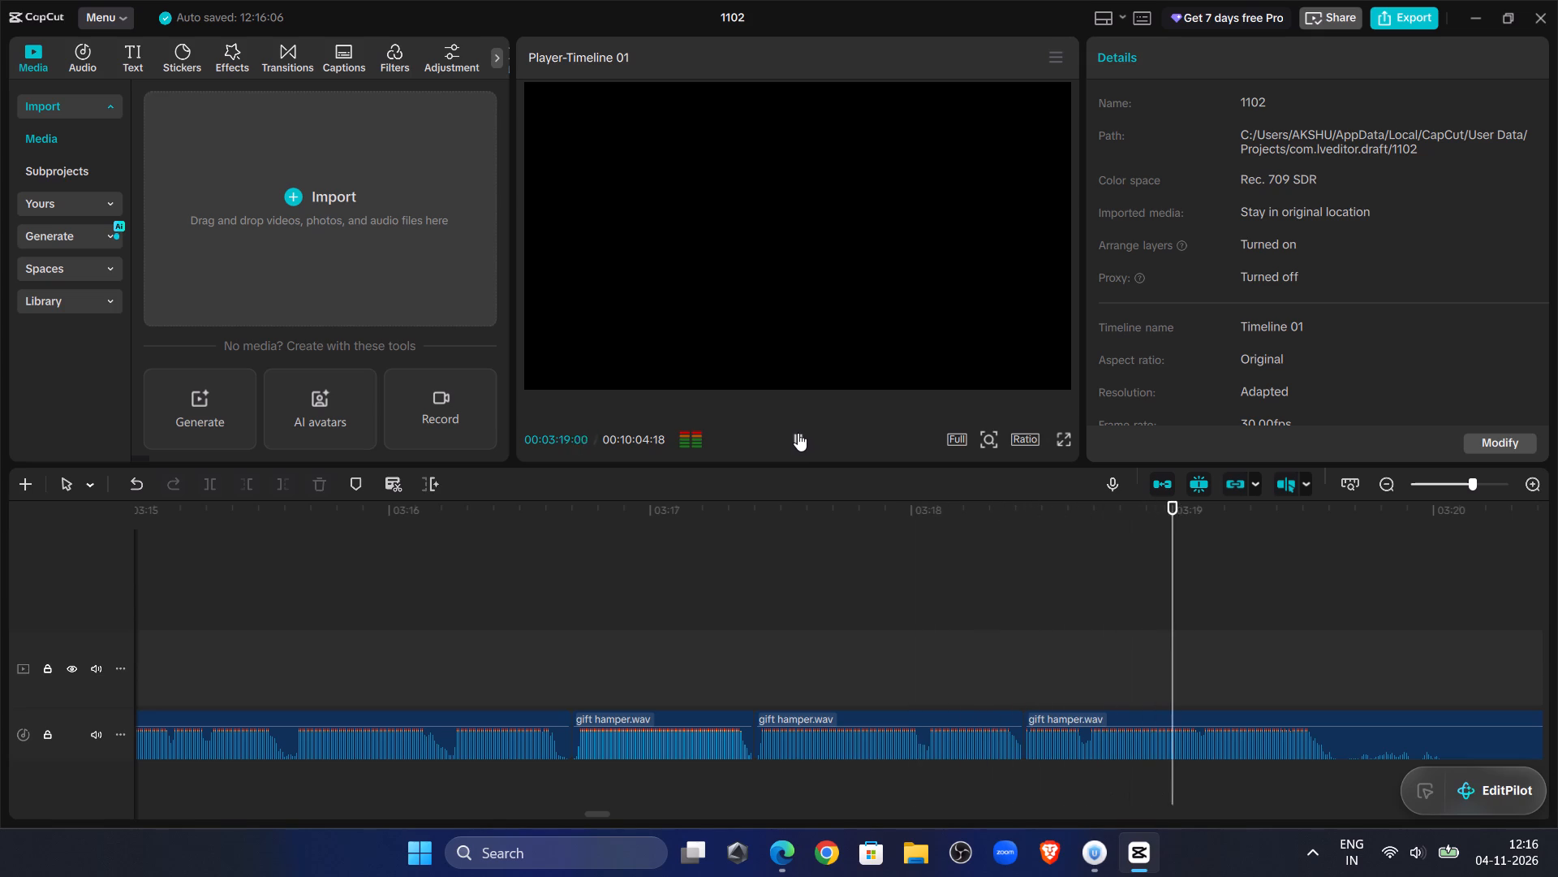
click(796, 434)
drag(1319, 686, 1231, 685)
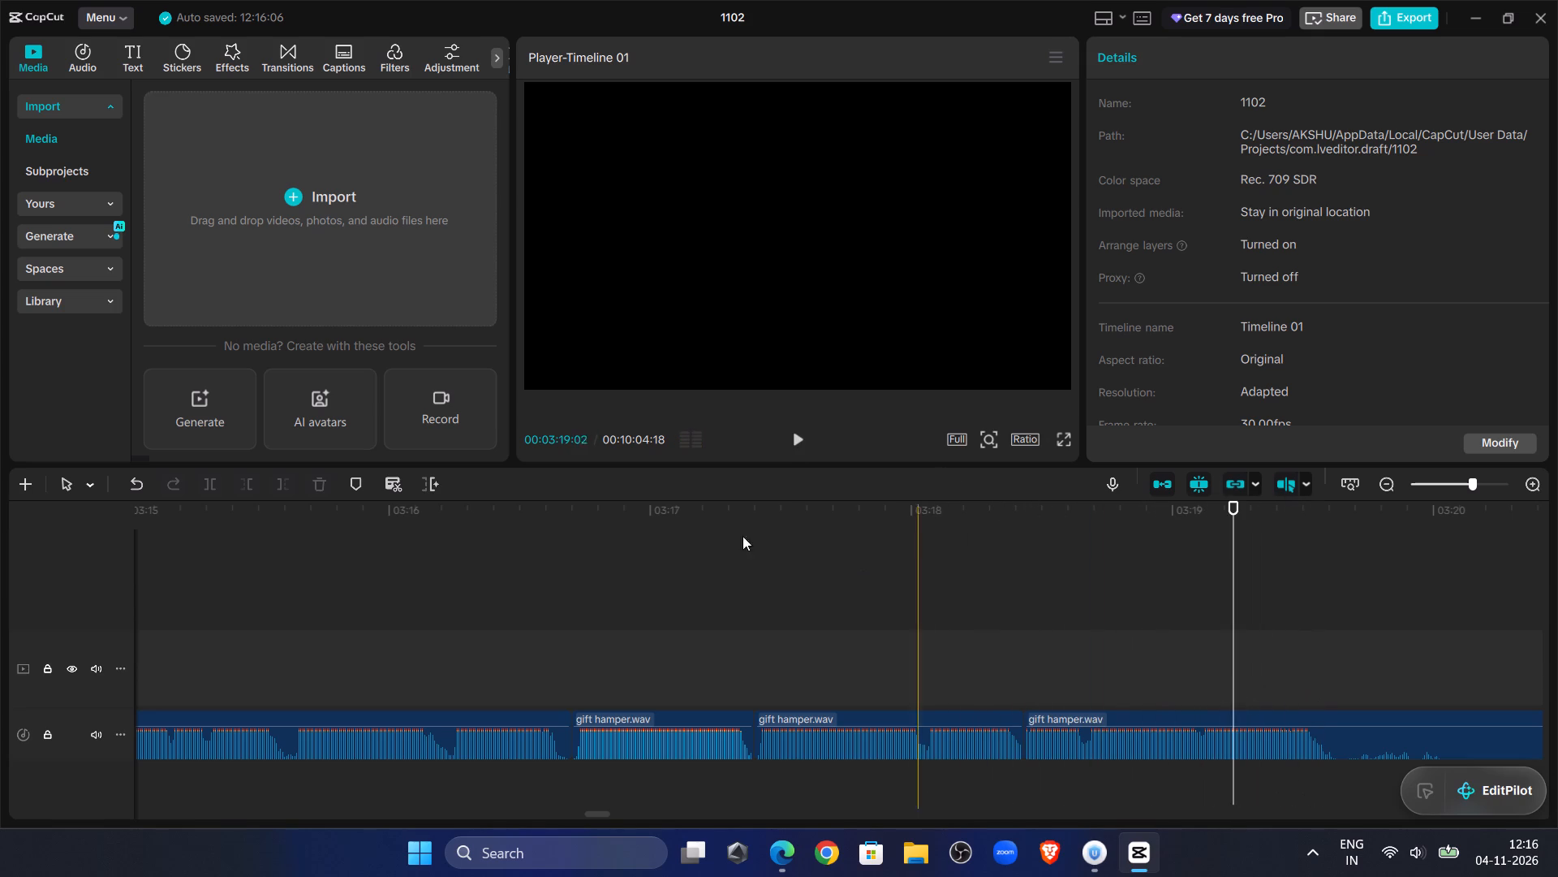
double_click(797, 444)
click(1252, 733)
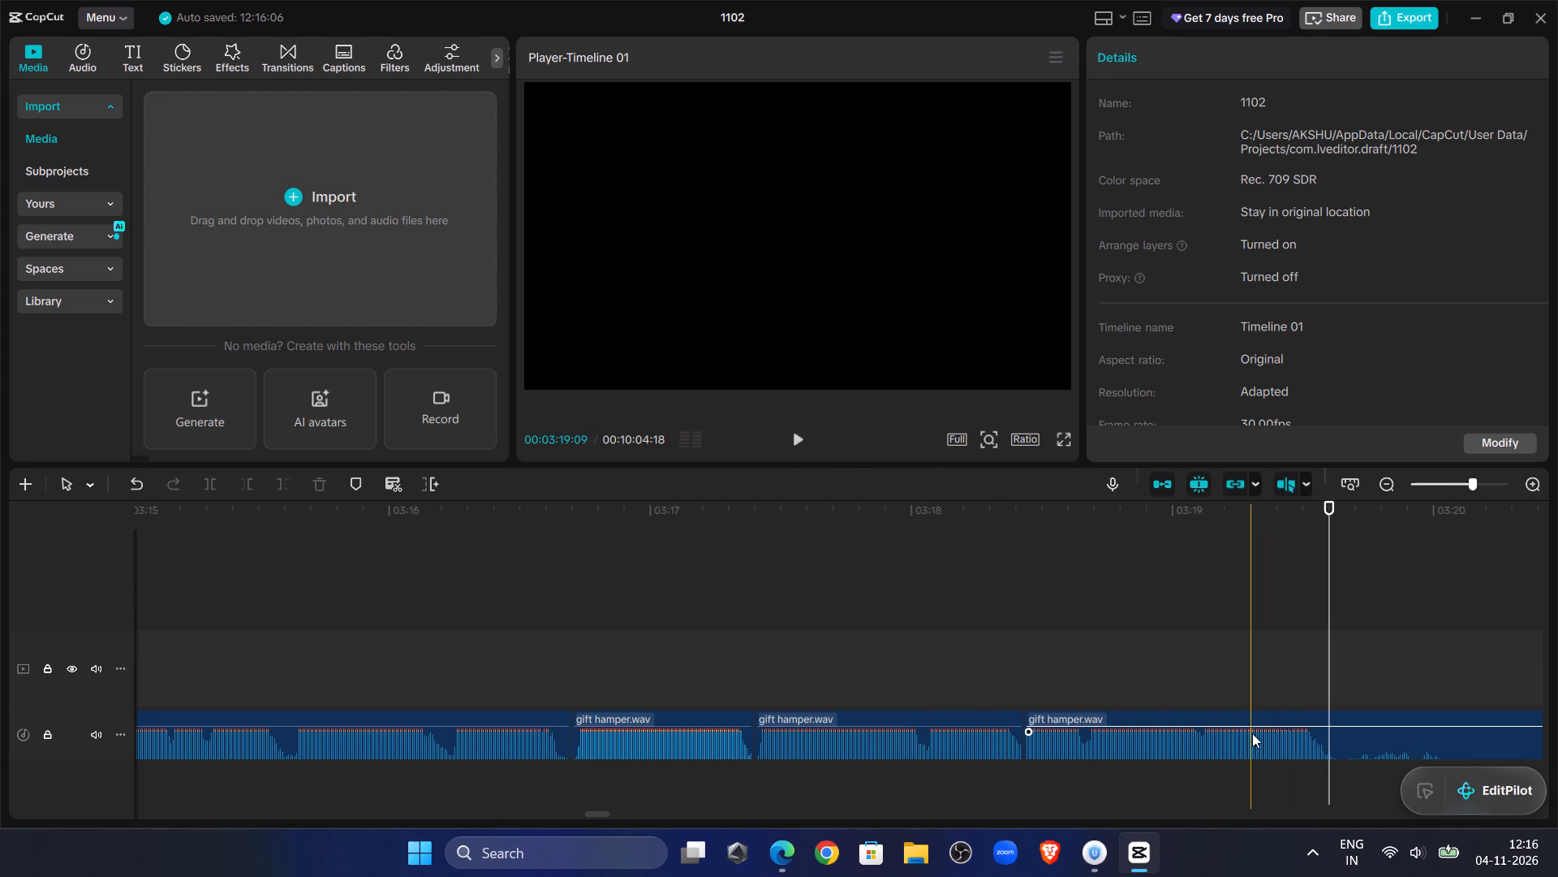
click(214, 480)
Listen past the split, trim the last gift hamper.wav clip's start to about 03:21:11, and close the gap back to 03:19:18.
click(801, 432)
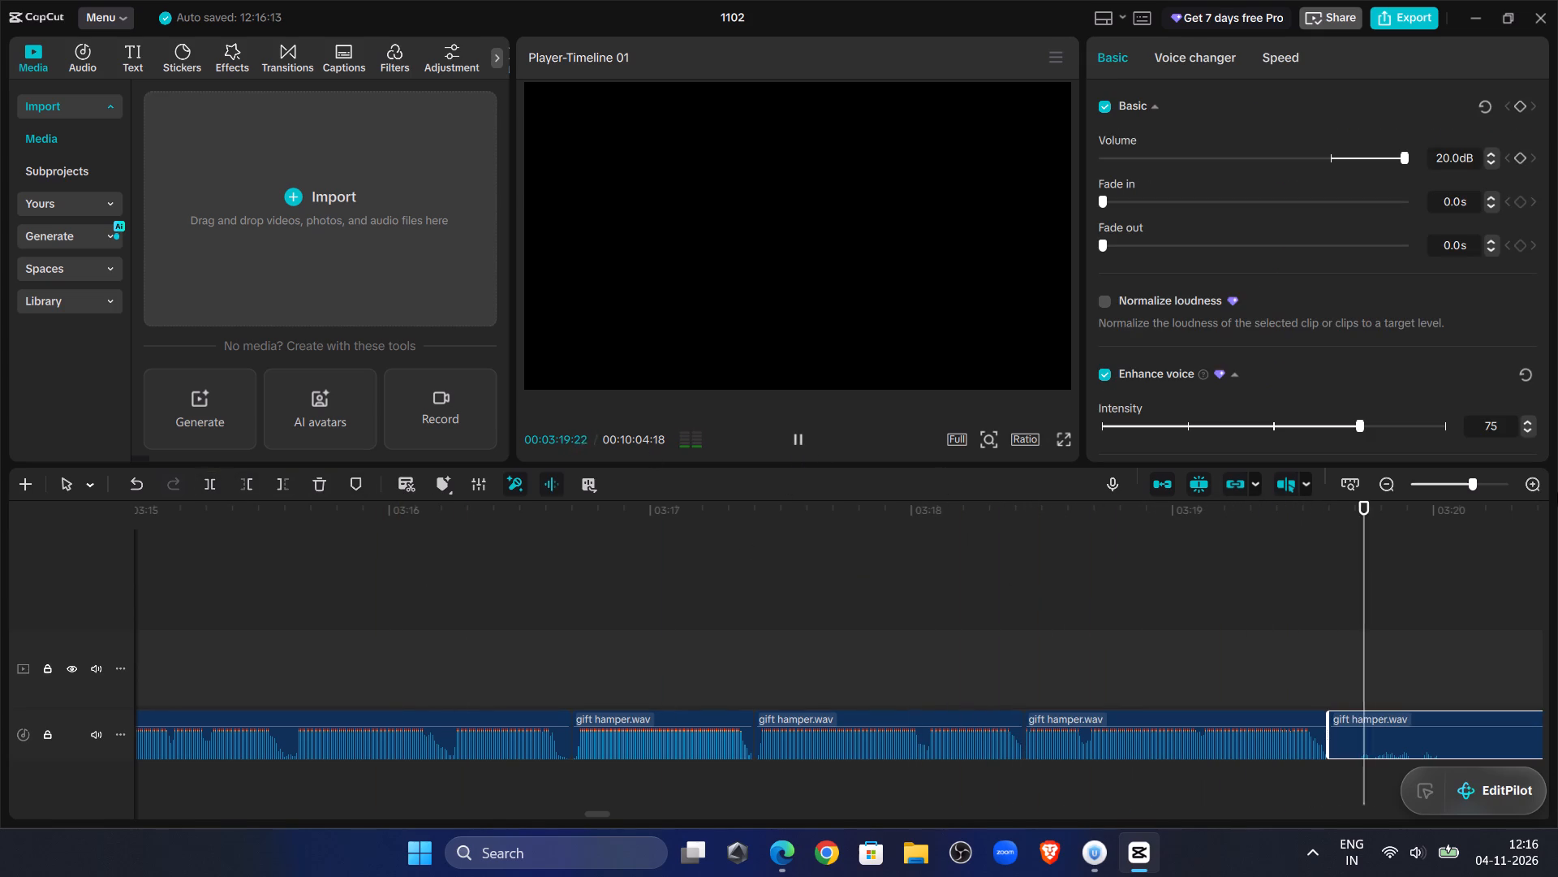
click(1459, 484)
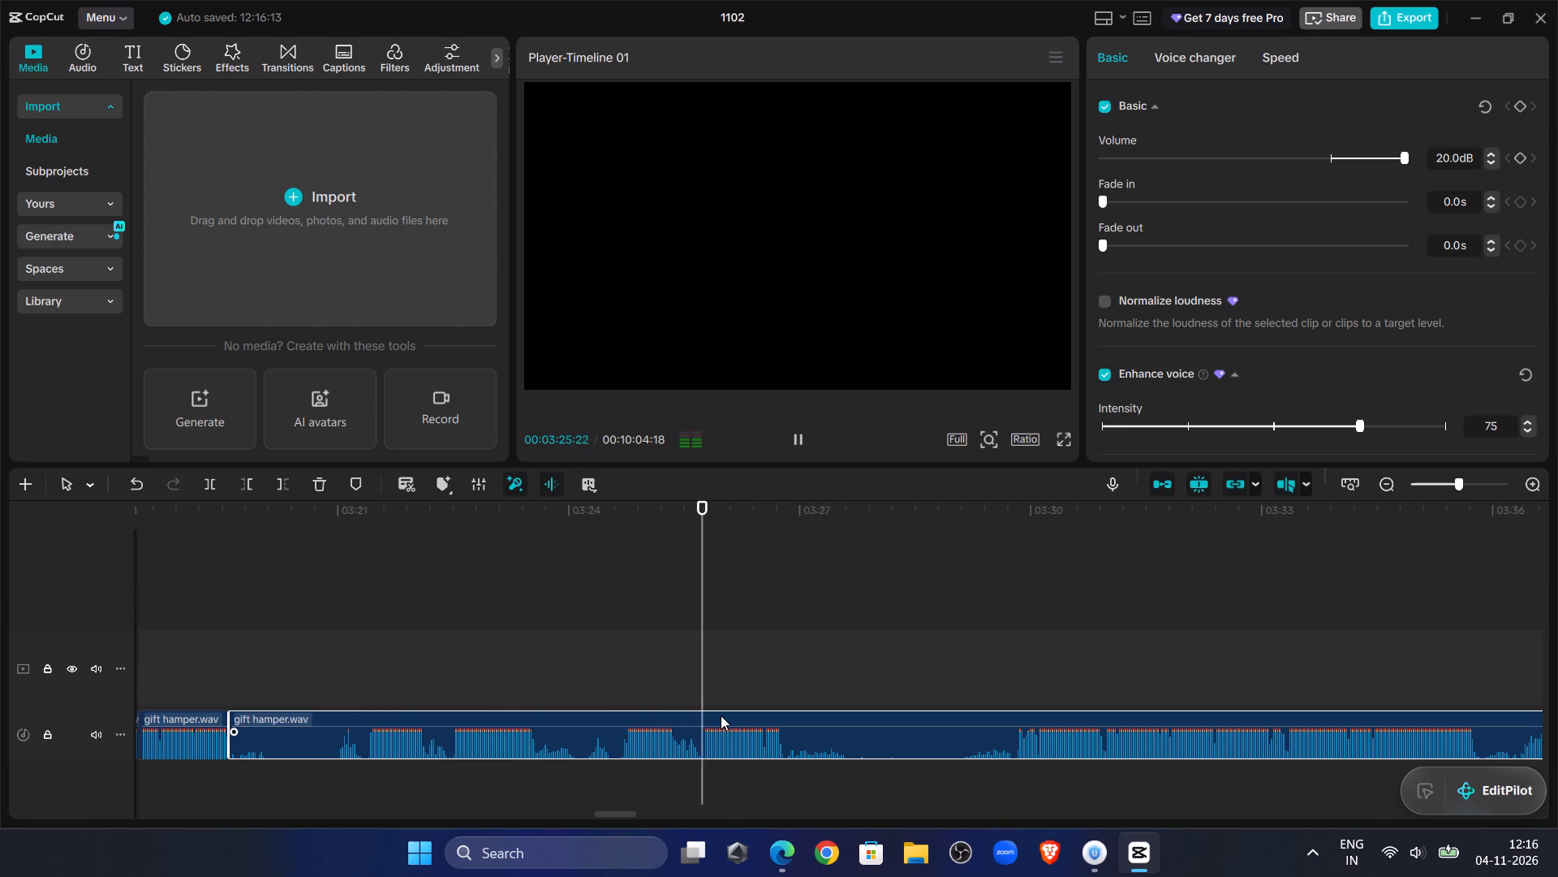
click(990, 666)
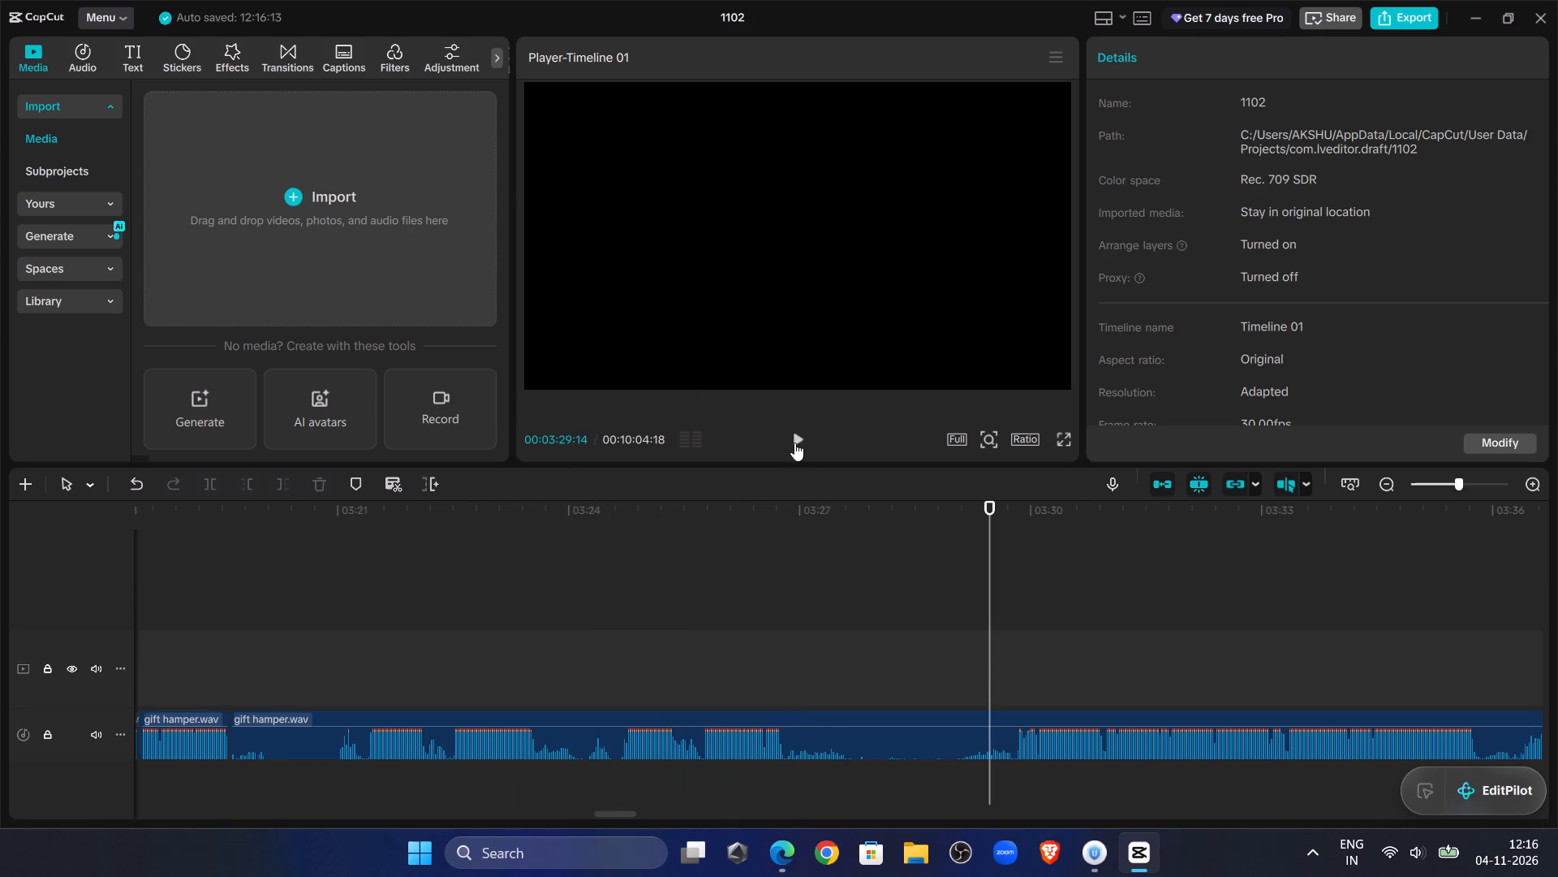
click(803, 445)
click(618, 659)
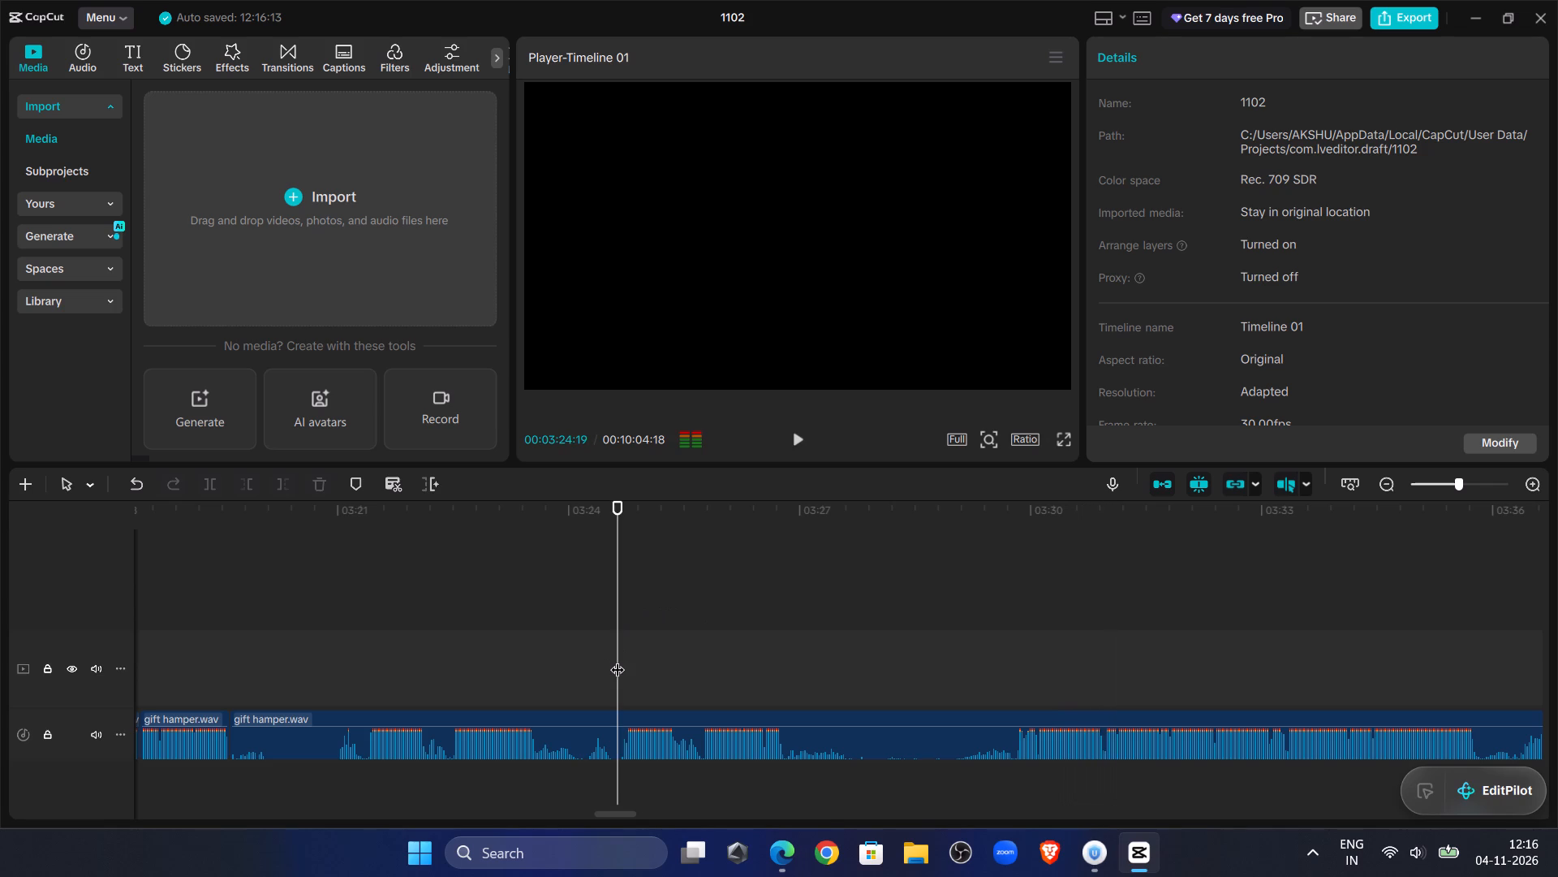
drag(618, 659, 365, 675)
click(371, 738)
click(240, 484)
drag(415, 713, 411, 714)
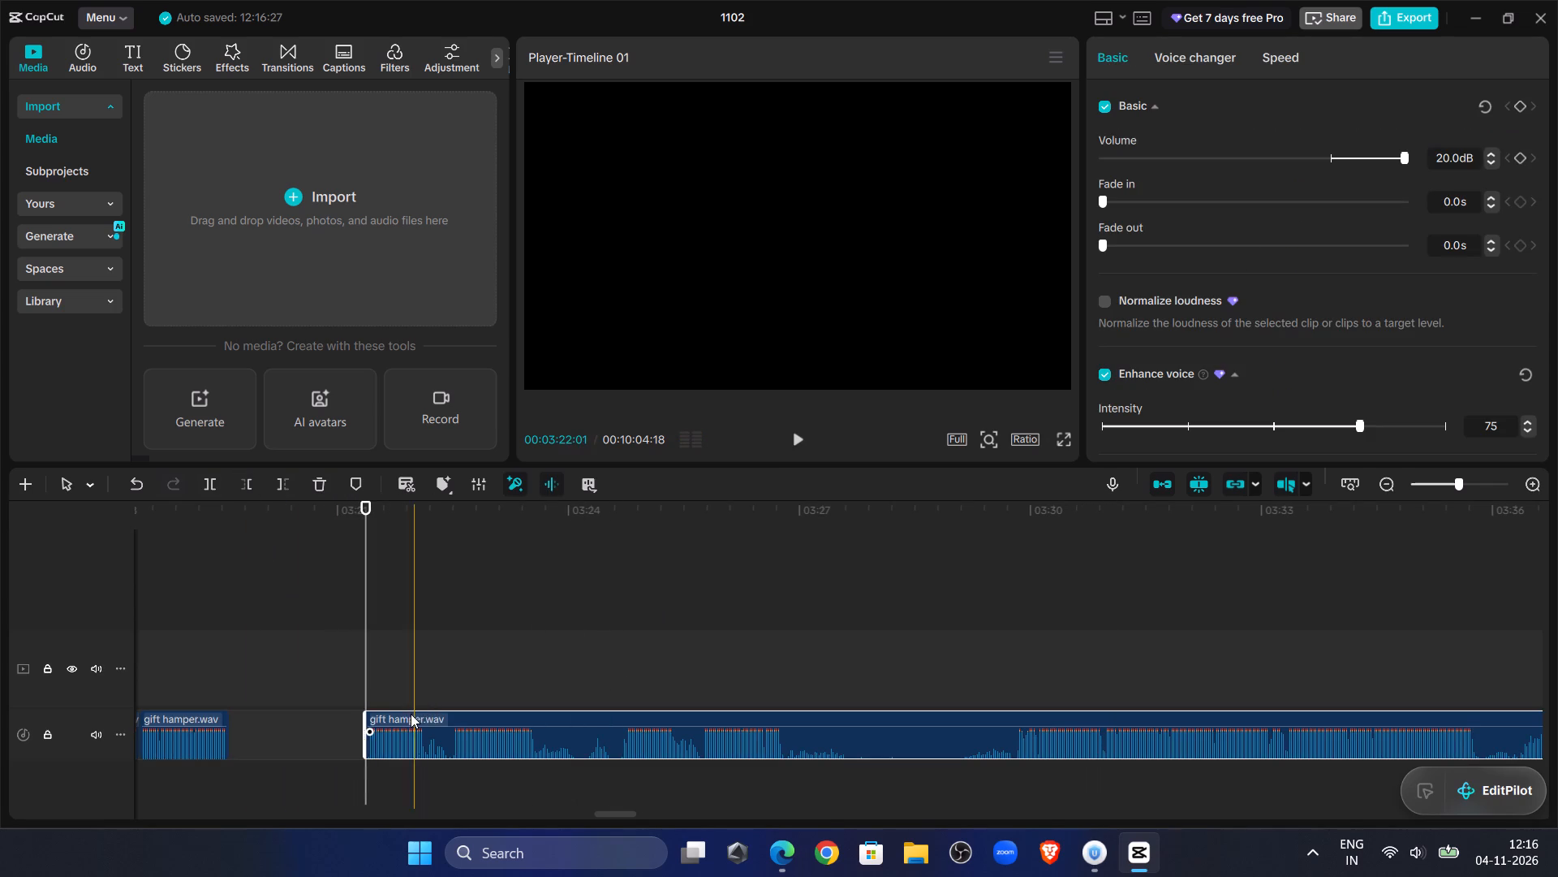
drag(411, 714, 278, 717)
Play across the join near 03:19:18 and split the last gift hamper.wav clip at 03:20:12.
click(176, 612)
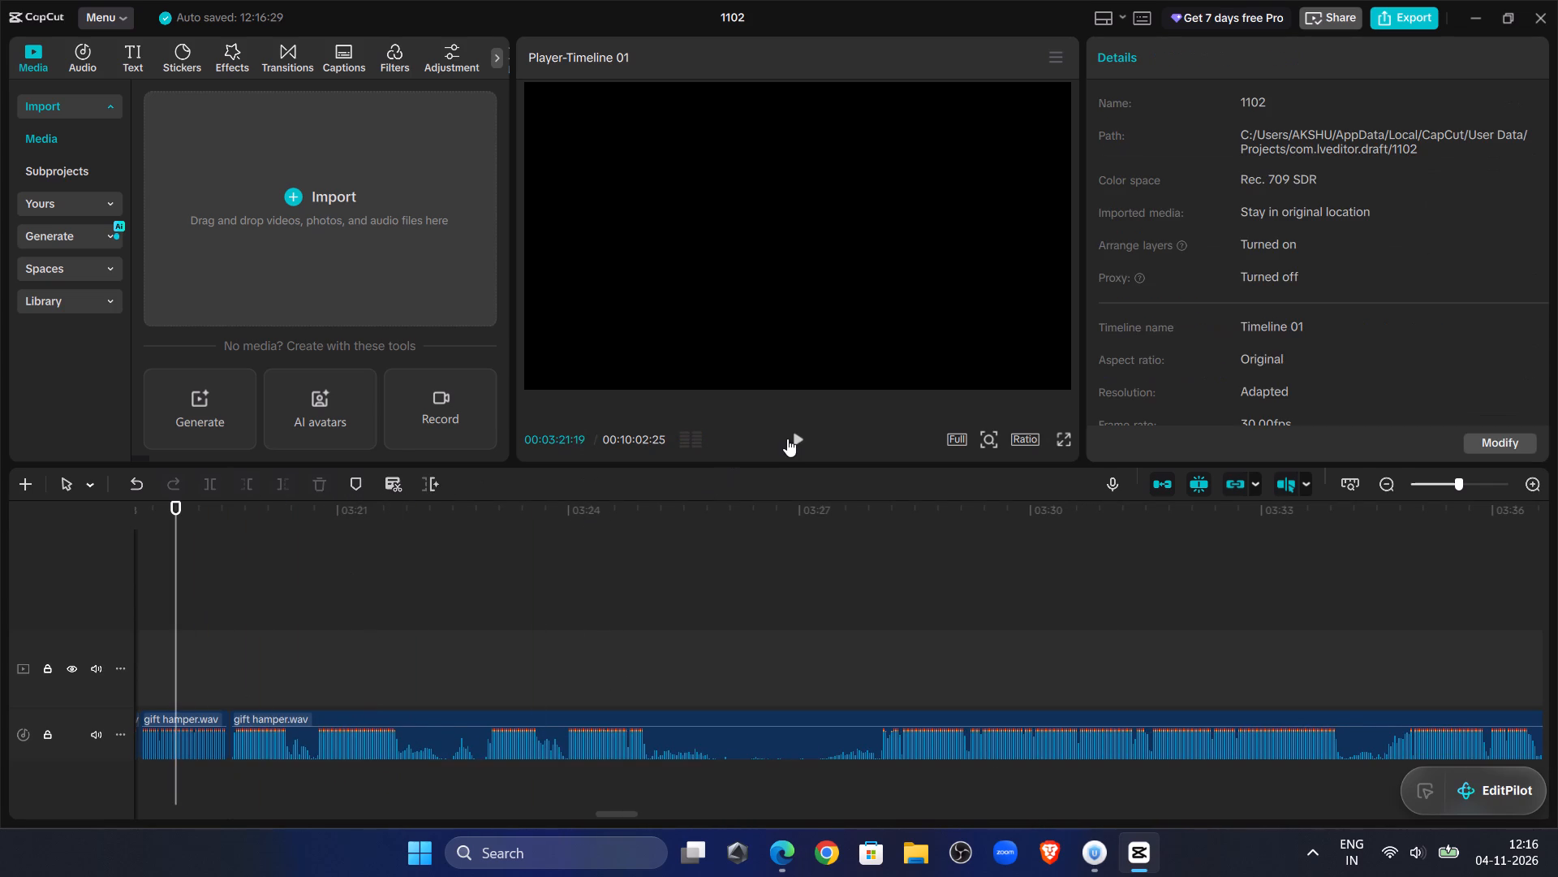
click(788, 438)
click(806, 431)
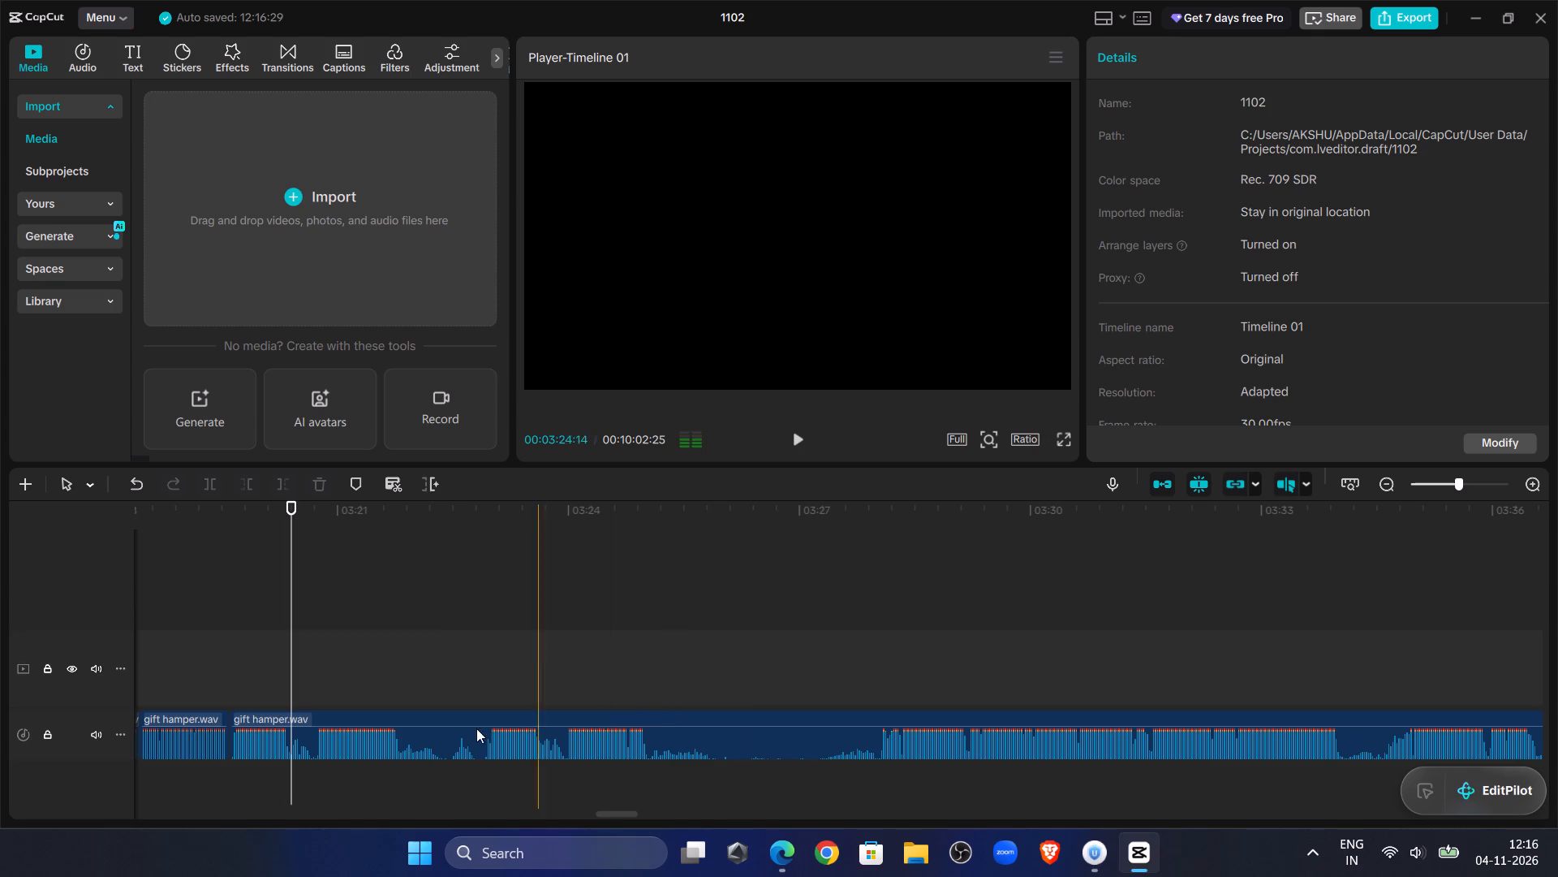
click(419, 733)
click(215, 483)
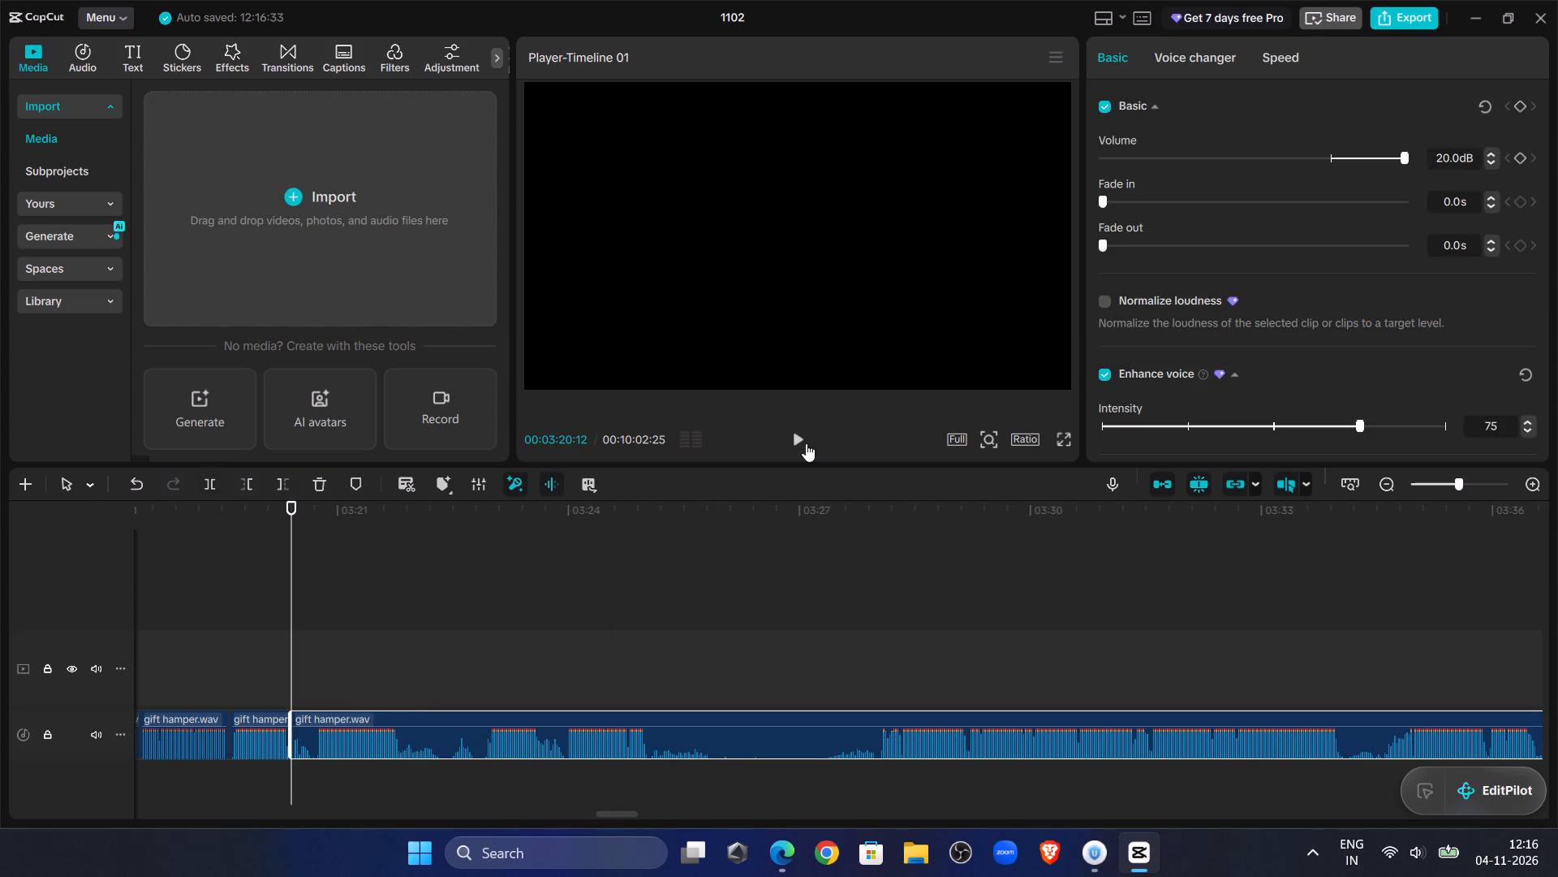
Listen past the split, trim the last gift hamper.wav clip's start to about 03:20:21, and close the gap back to 03:20:12.
double_click(806, 443)
click(236, 487)
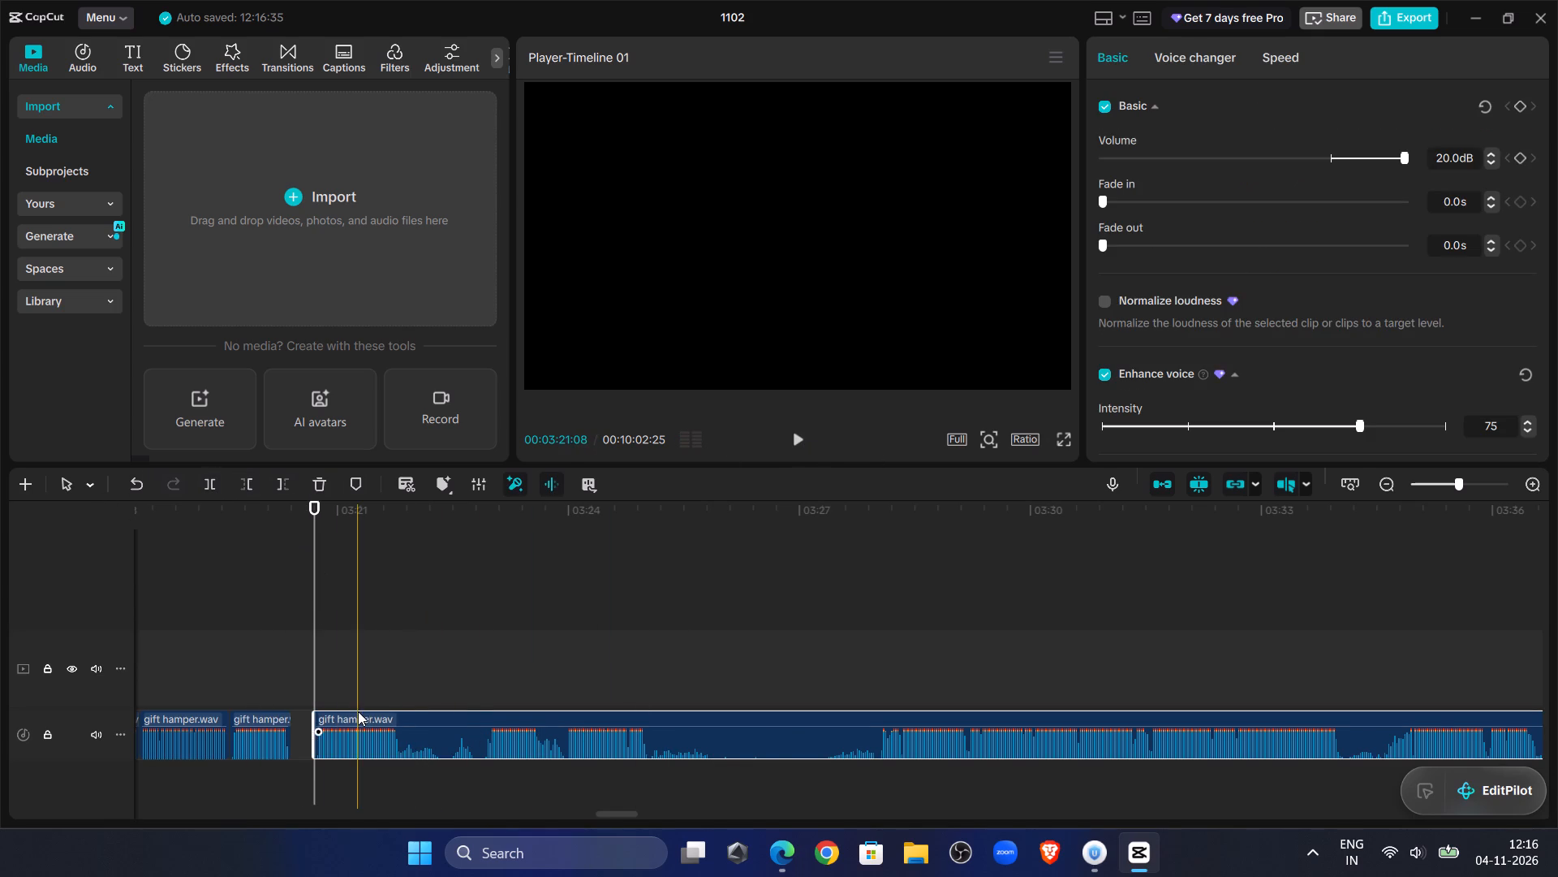
drag(354, 713, 335, 717)
Trim the end of the clip before the 03:19:18 join to 03:19:16, and move the two following clips back to close the gaps.
click(198, 646)
double_click(1478, 479)
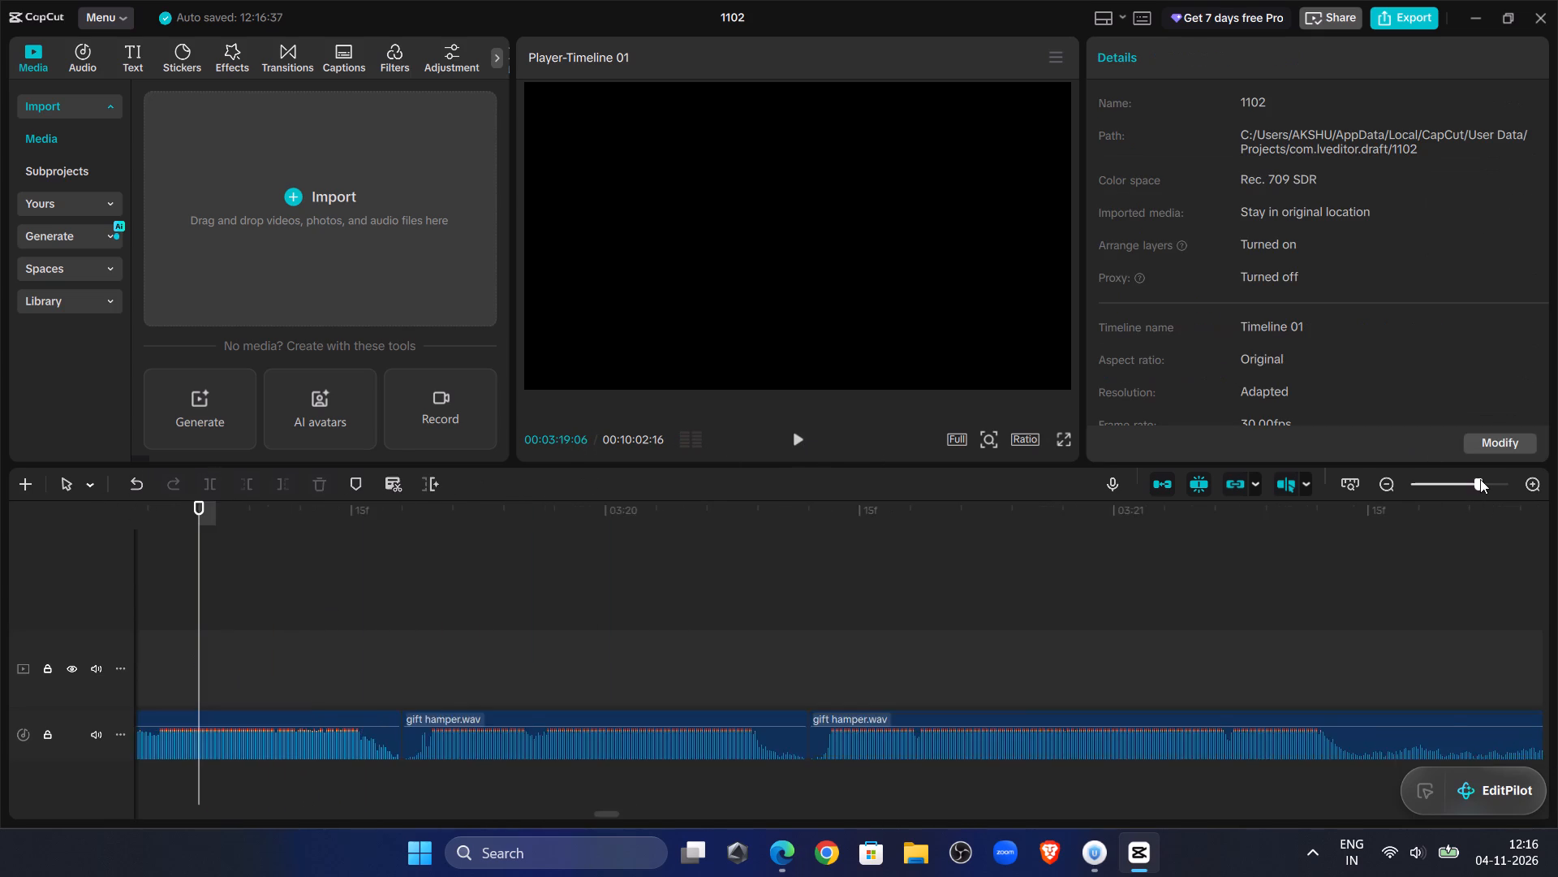
click(1487, 481)
double_click(800, 441)
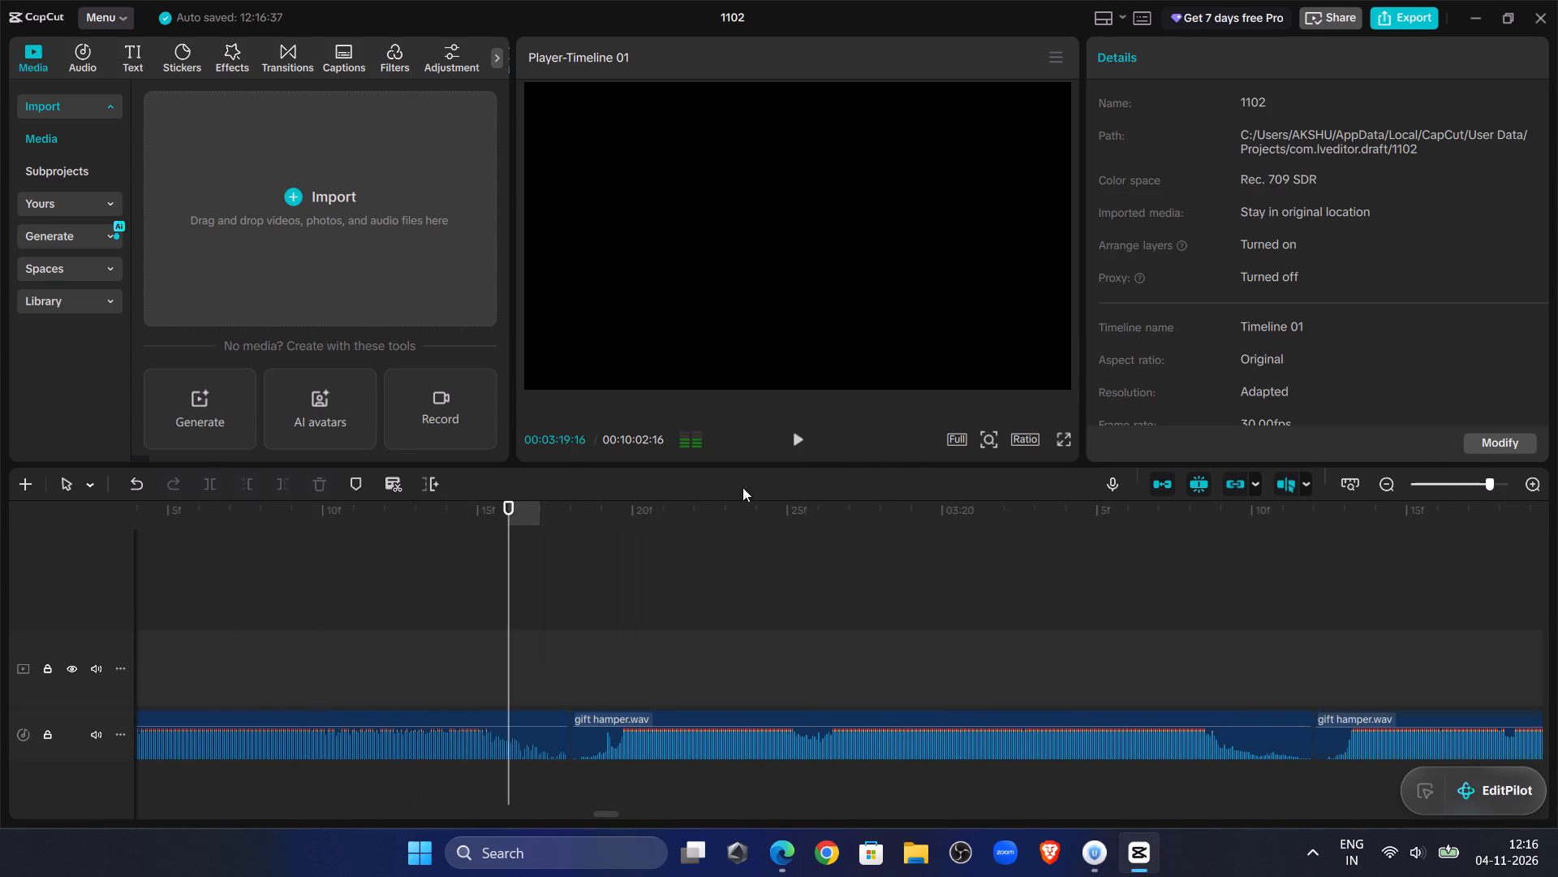
click(498, 709)
click(501, 724)
click(278, 481)
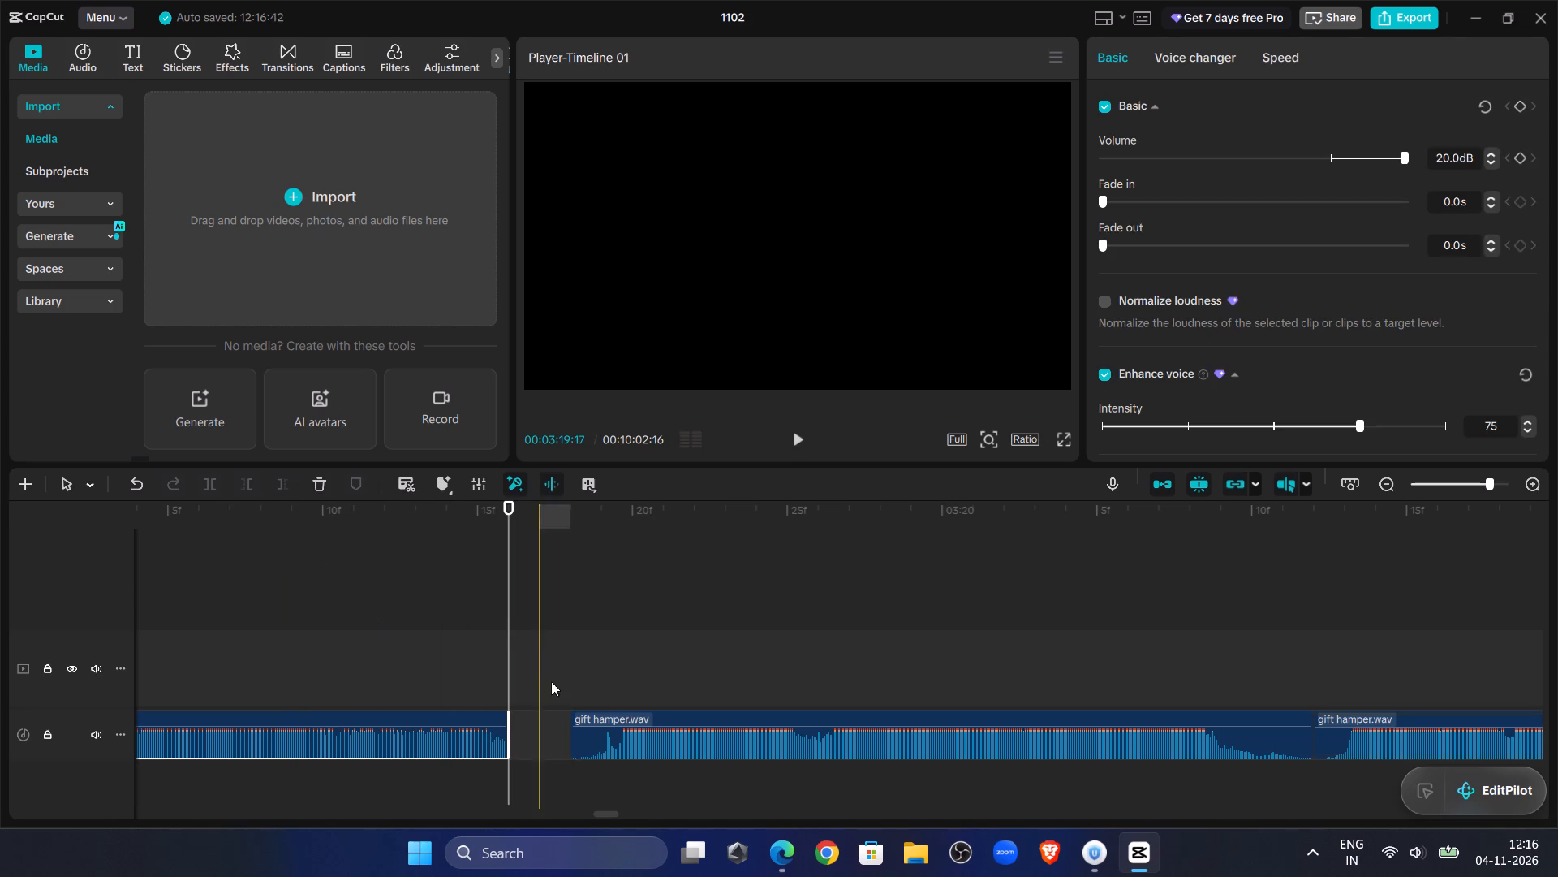
click(597, 711)
drag(600, 715, 536, 725)
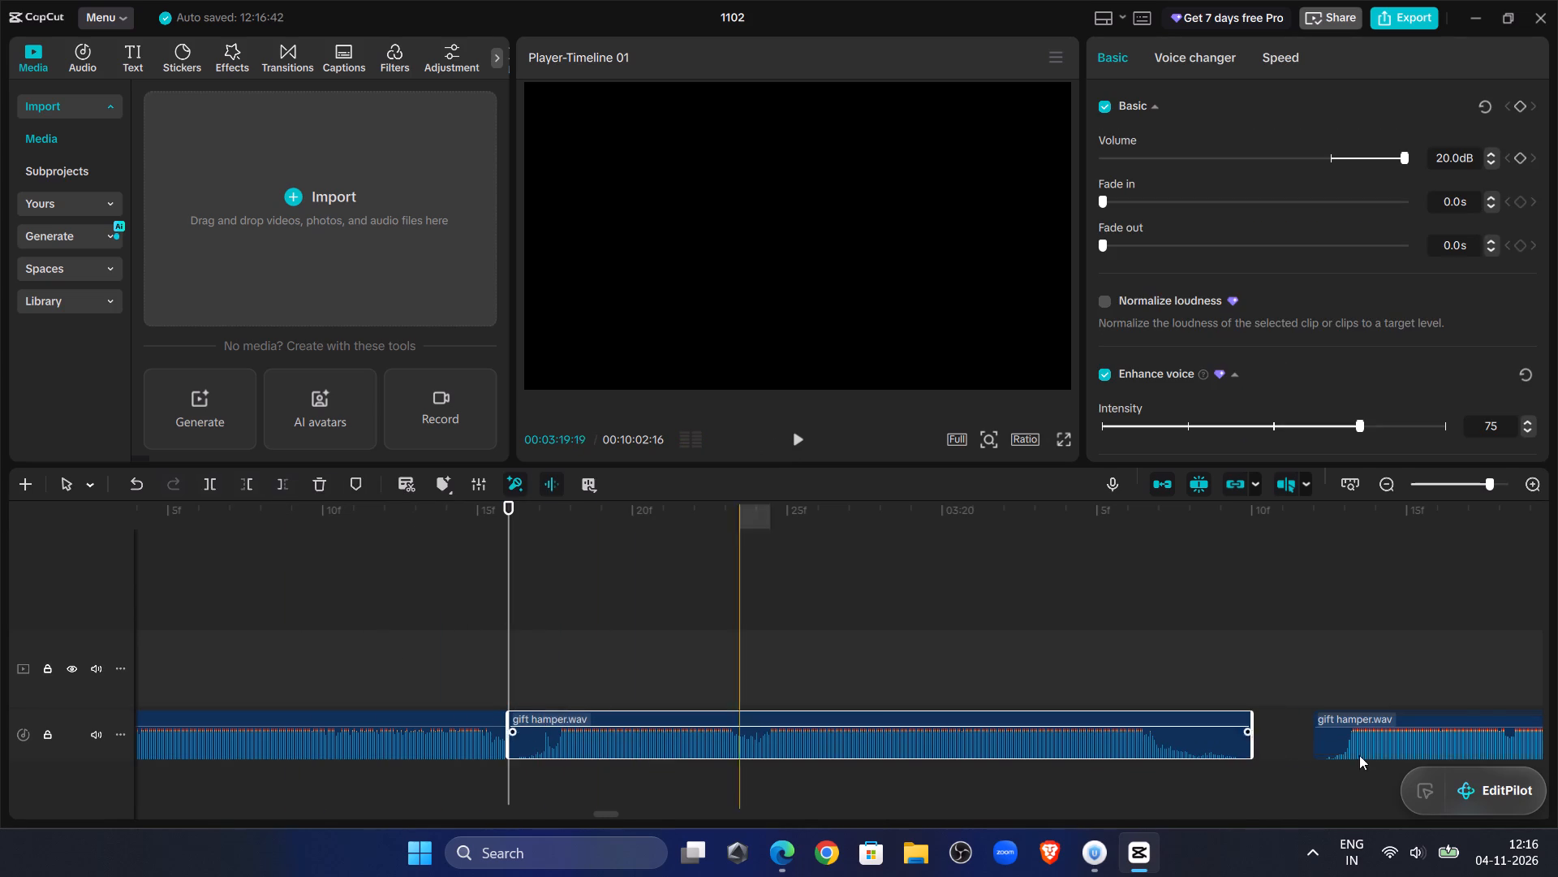
click(1413, 724)
drag(1413, 719, 1350, 726)
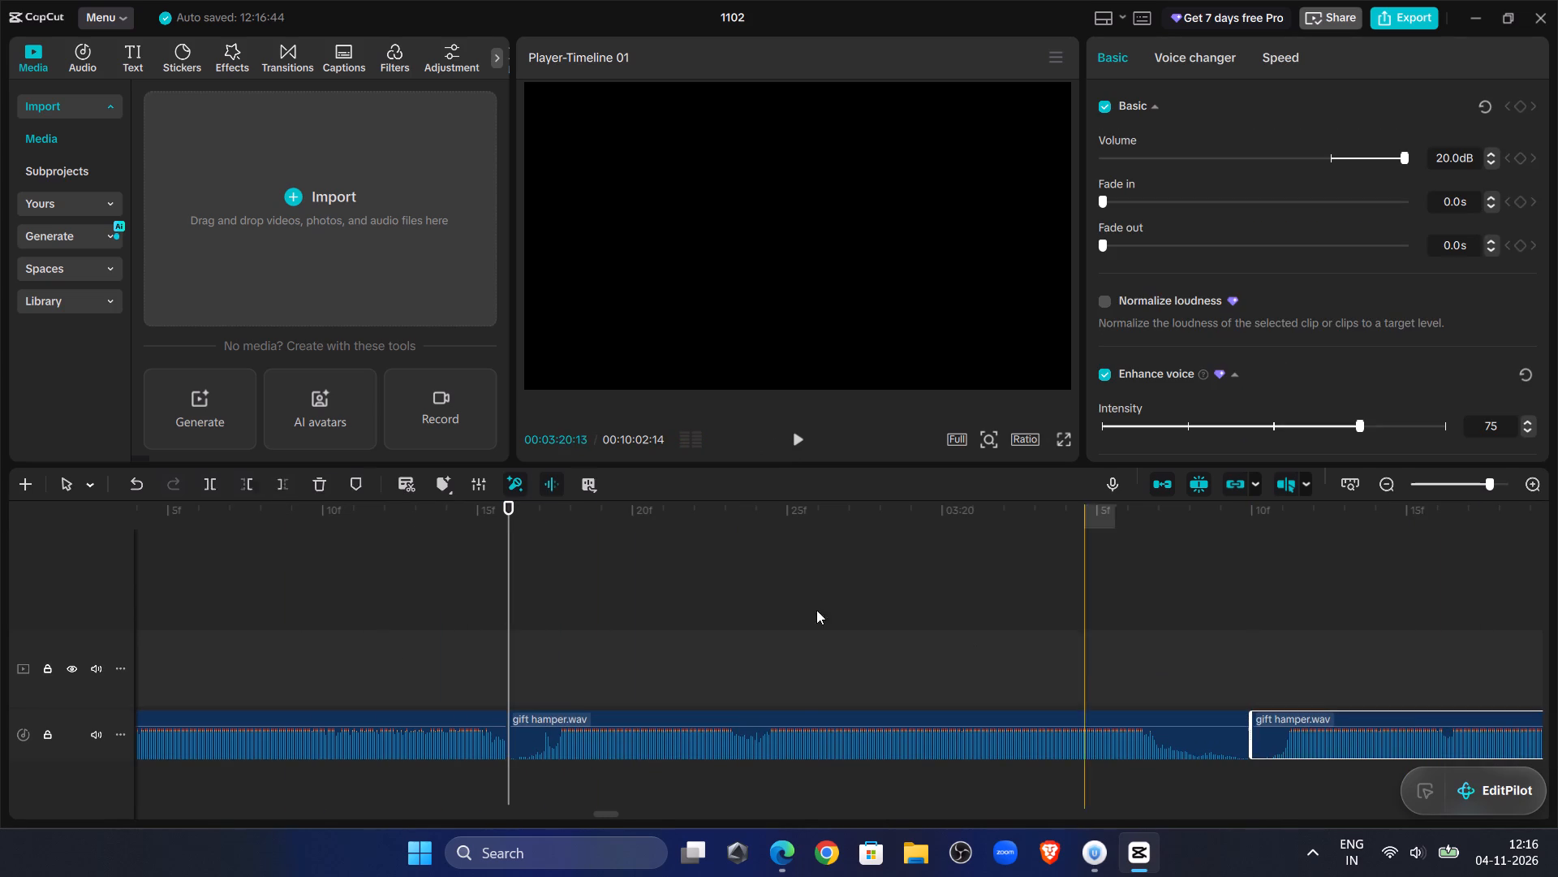
Play across the joins at 03:19:16 and 03:20:10, and split the last gift hamper.wav clip at 03:21:13.
click(463, 594)
drag(463, 594, 193, 610)
click(159, 559)
click(787, 440)
double_click(789, 439)
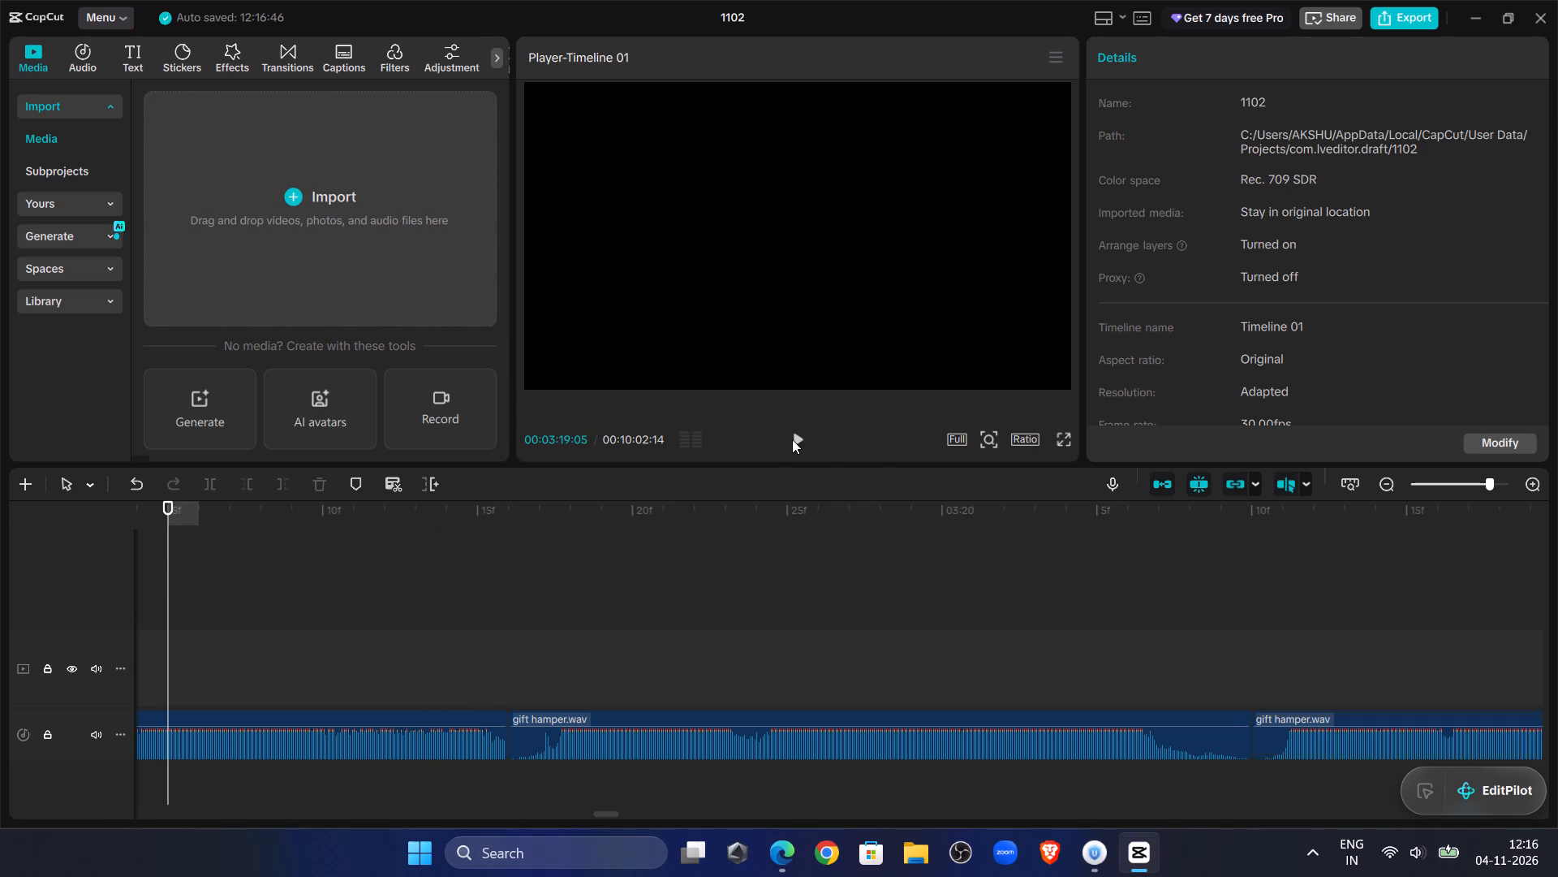
click(802, 440)
click(797, 444)
click(795, 436)
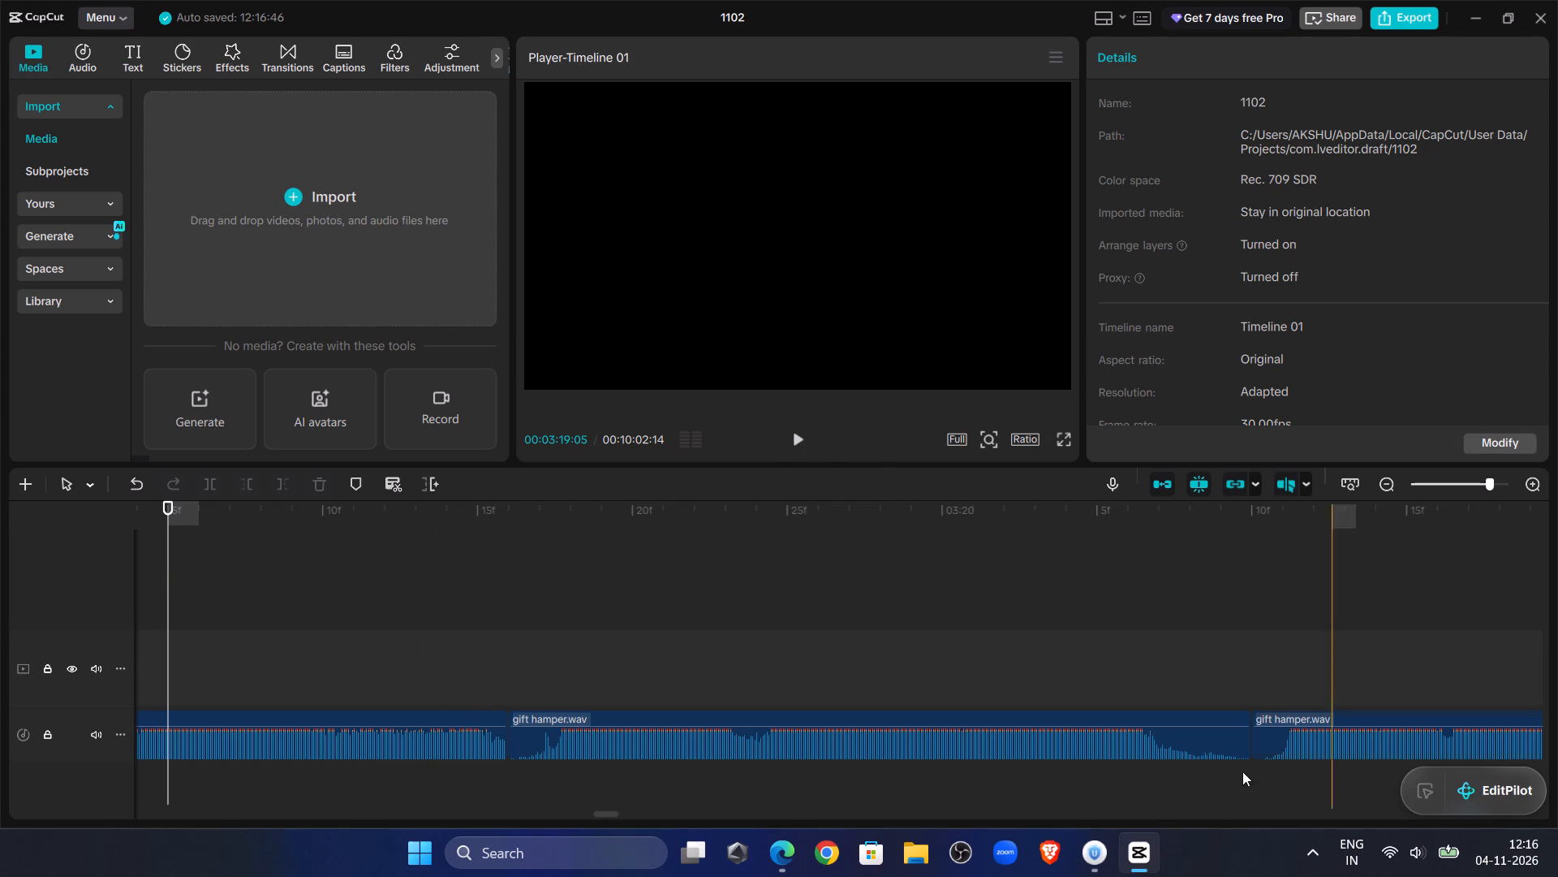
click(799, 436)
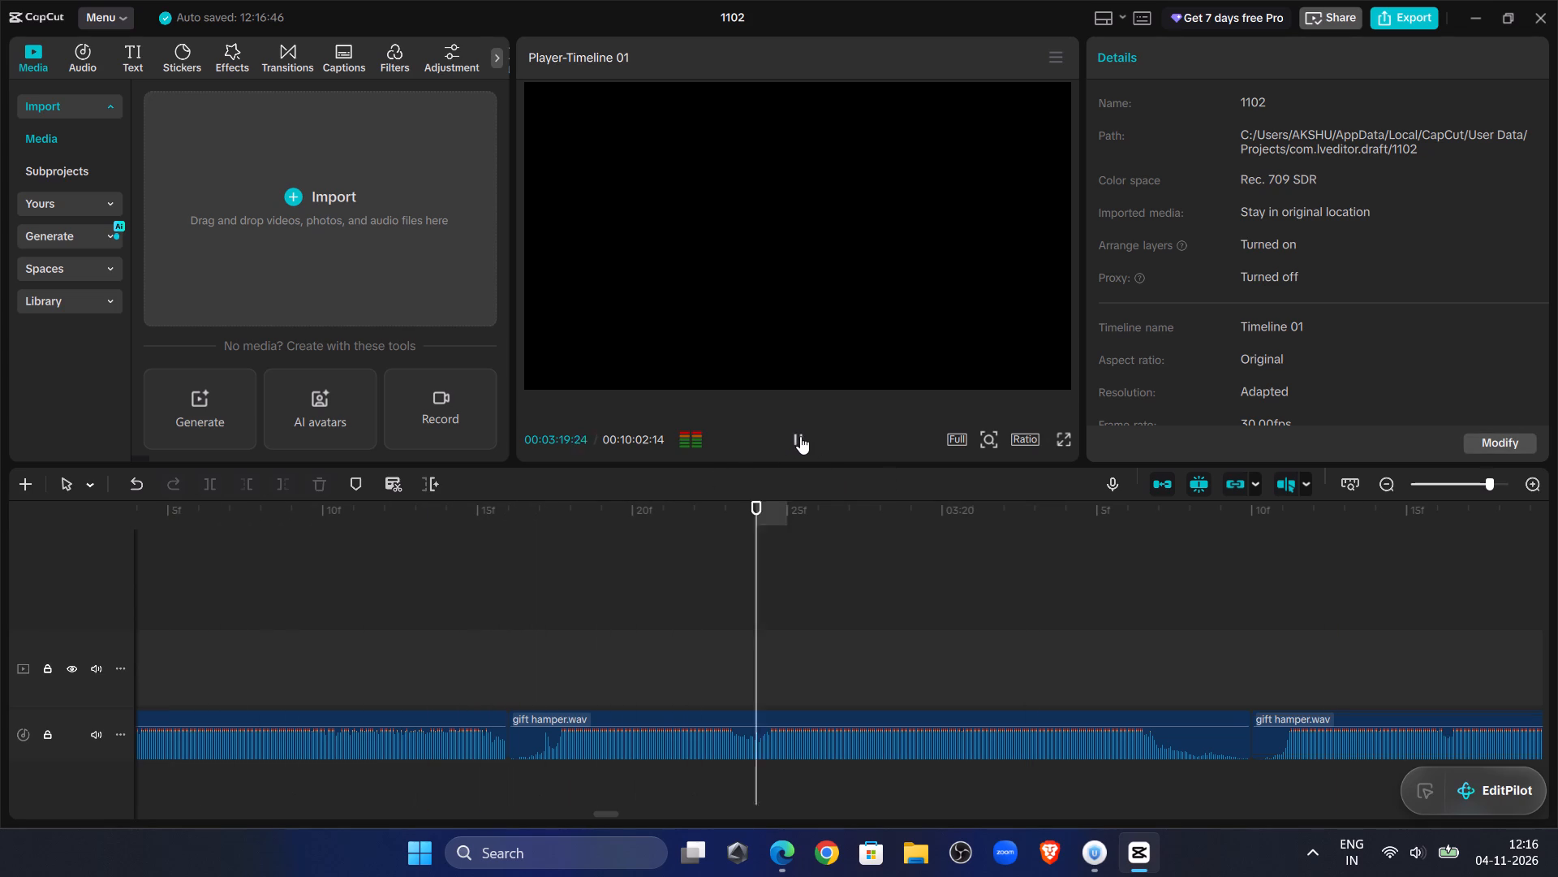
click(800, 436)
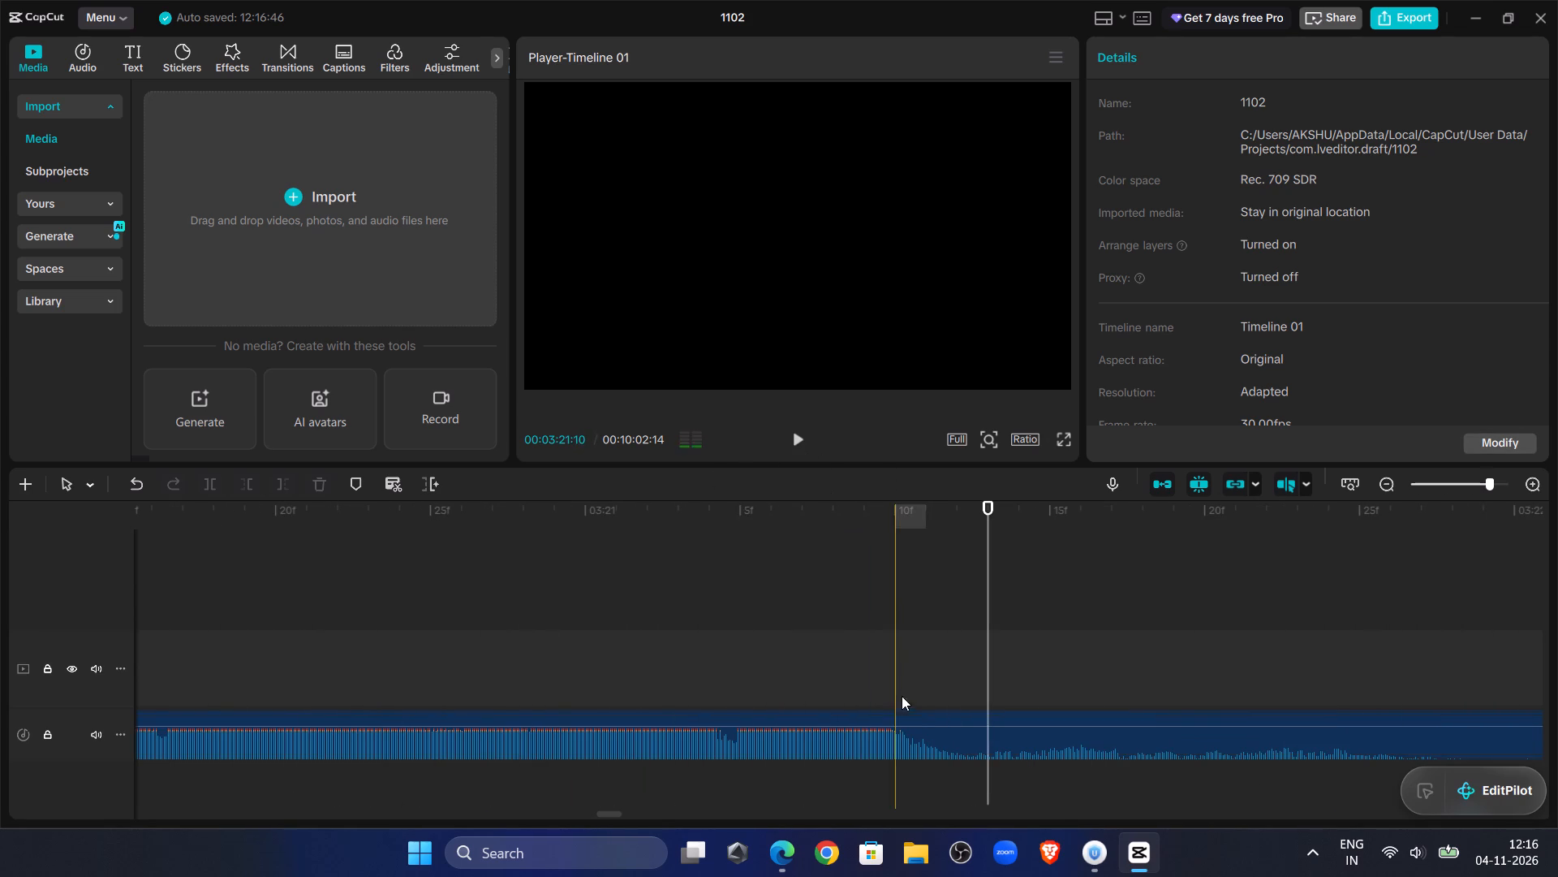
click(863, 731)
click(211, 488)
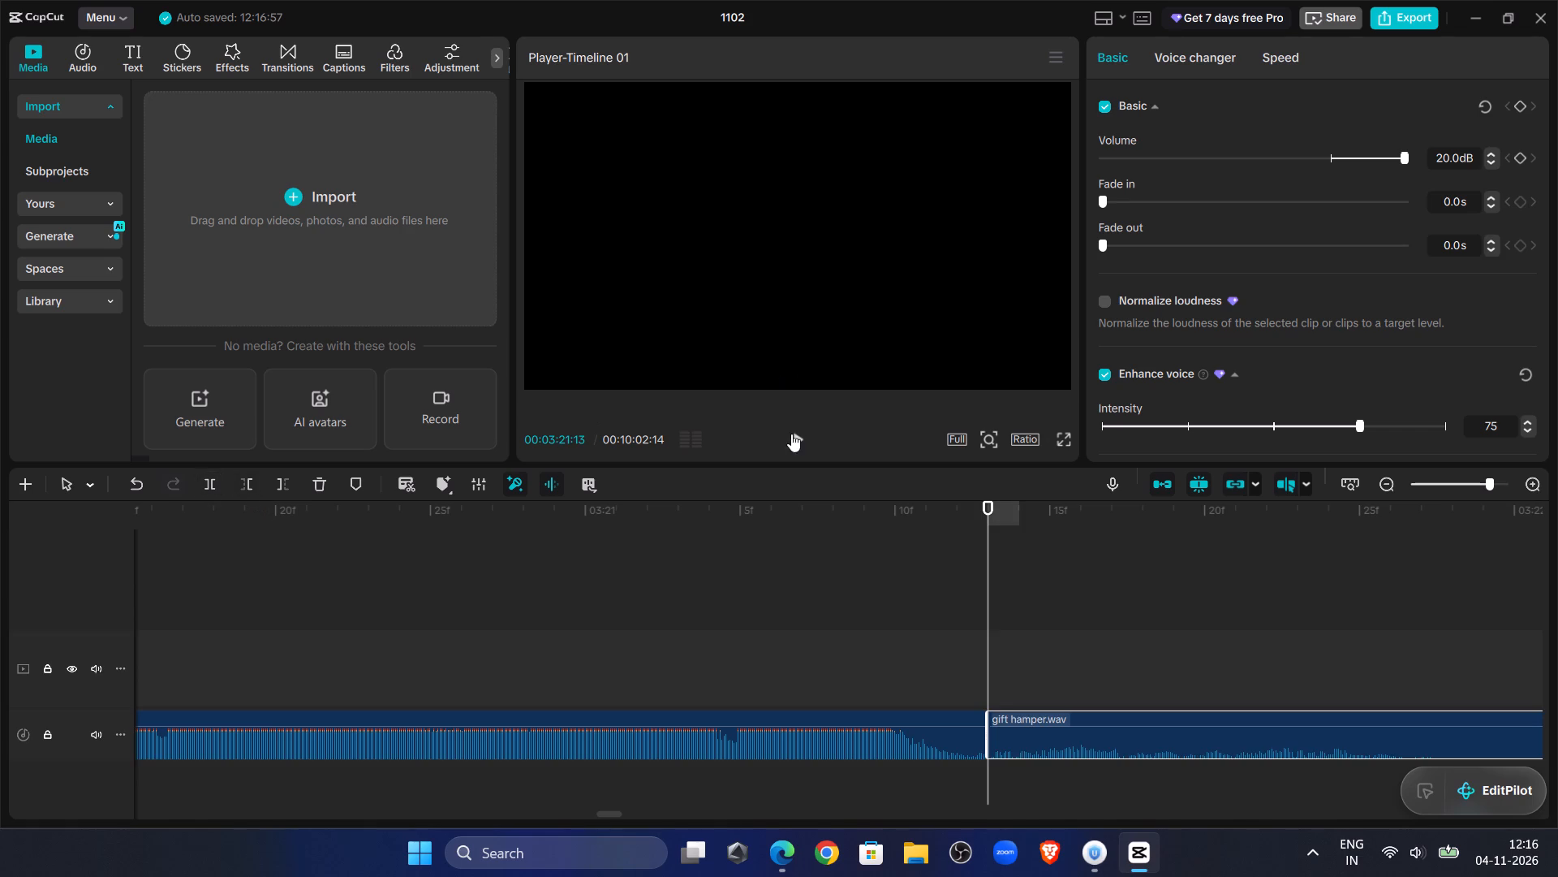
Listen past the split, trim the last gift hamper.wav clip's start to 03:27:28, and close the gap back to 03:21:13.
click(791, 434)
click(1465, 482)
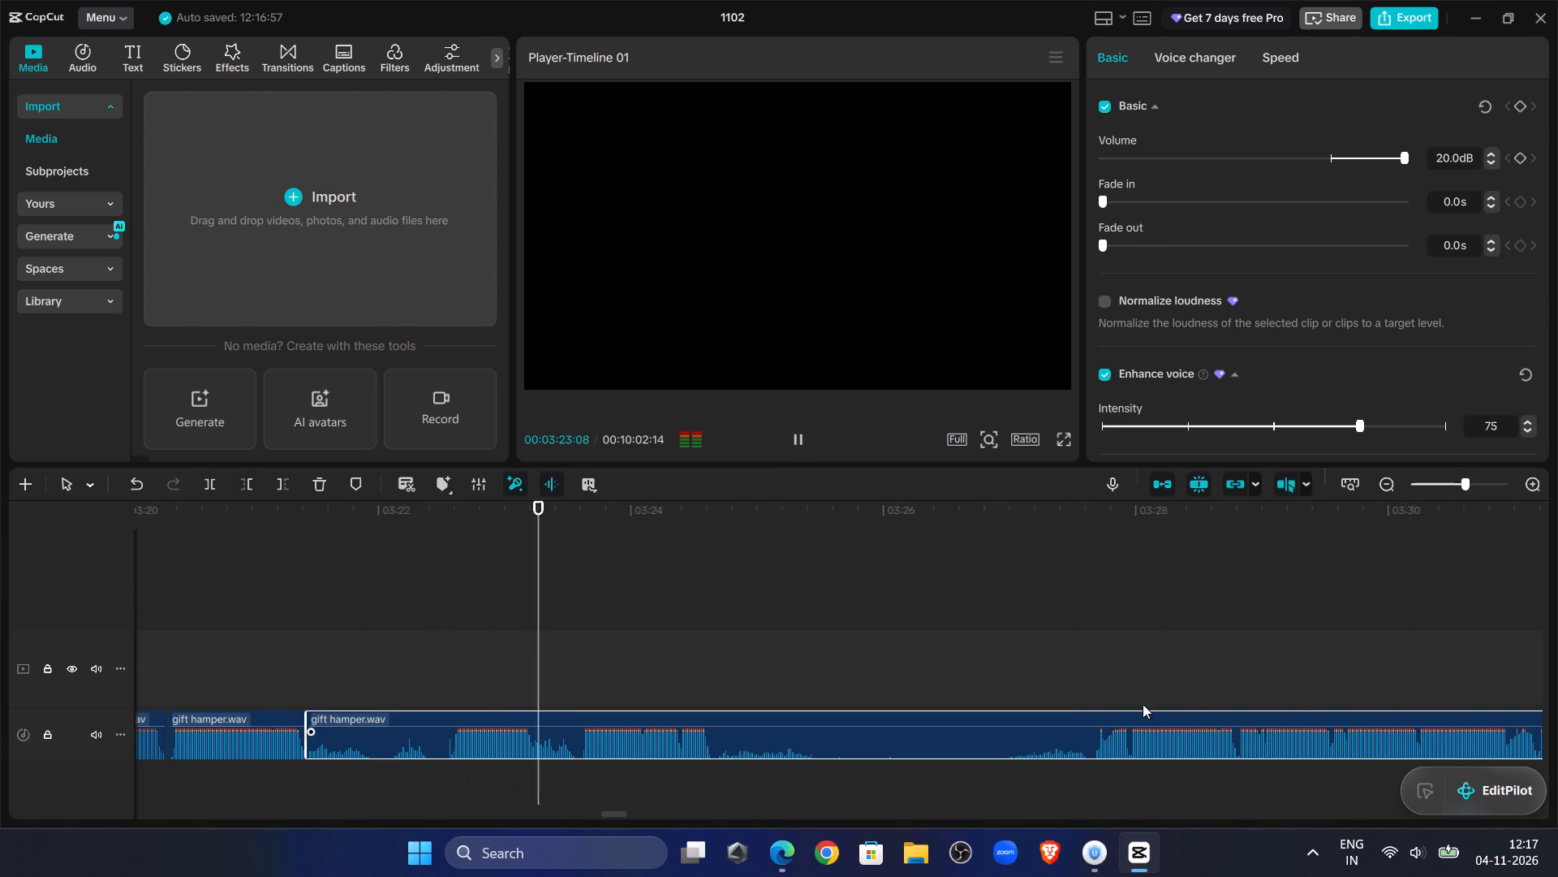
click(1079, 639)
click(807, 441)
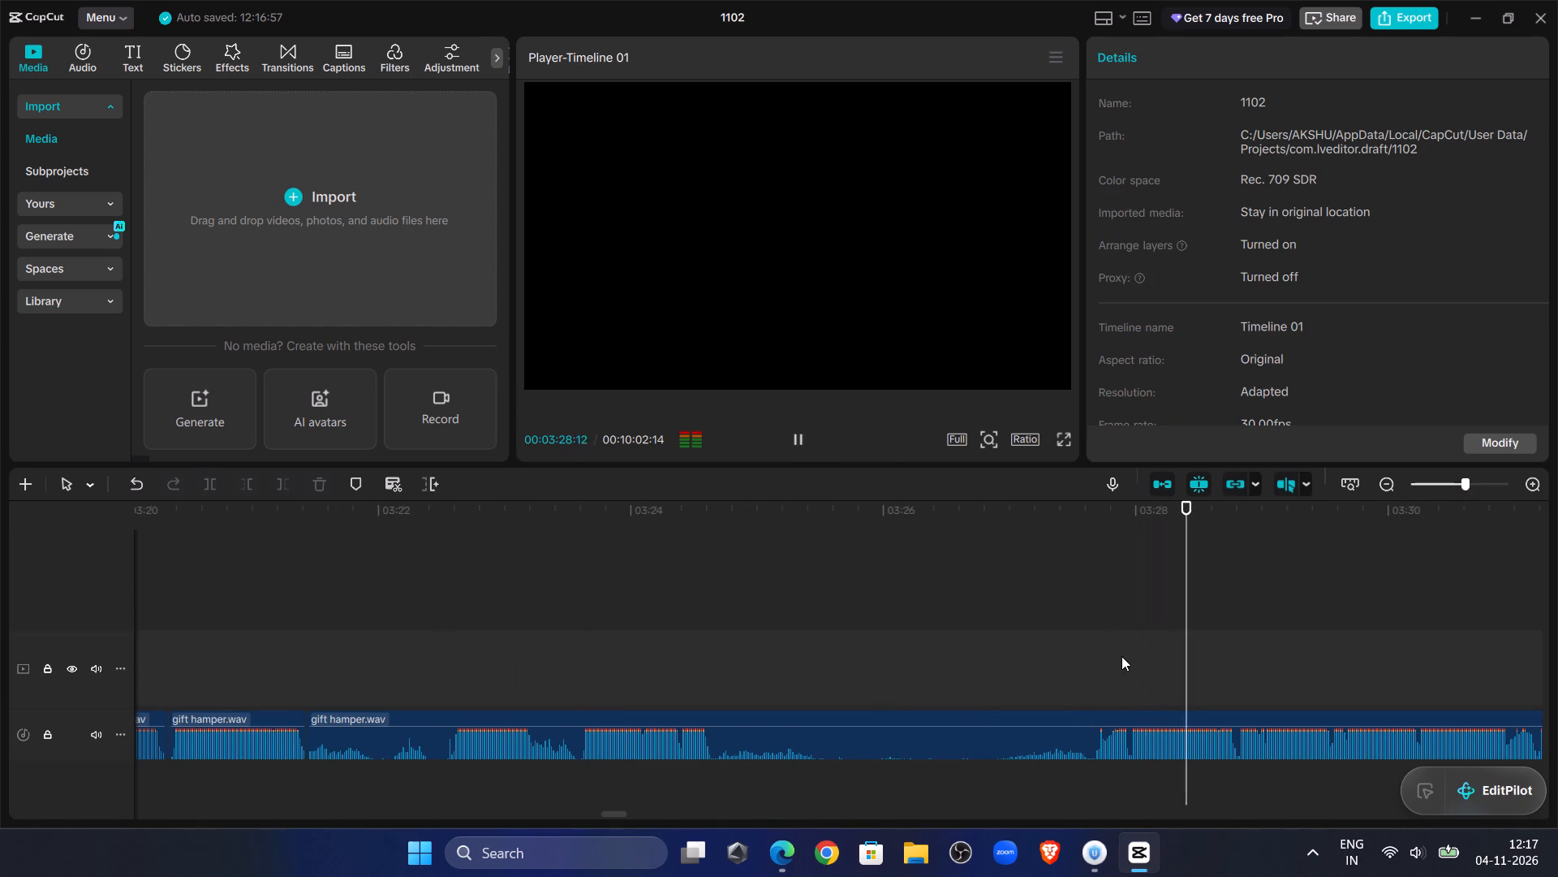
click(1125, 649)
drag(1125, 649, 1127, 658)
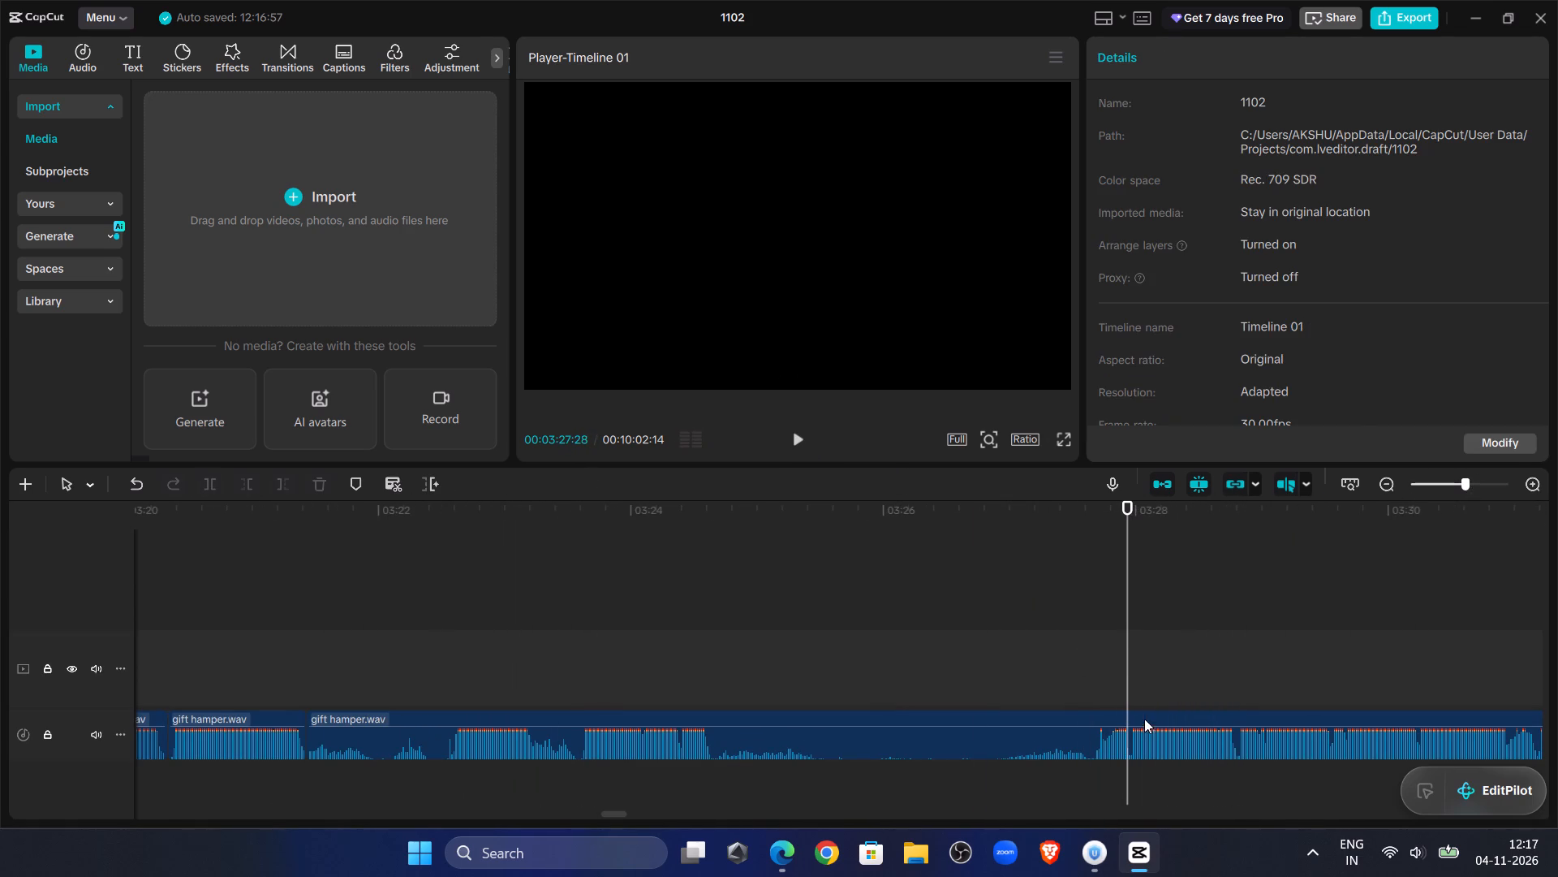
click(1147, 732)
click(239, 493)
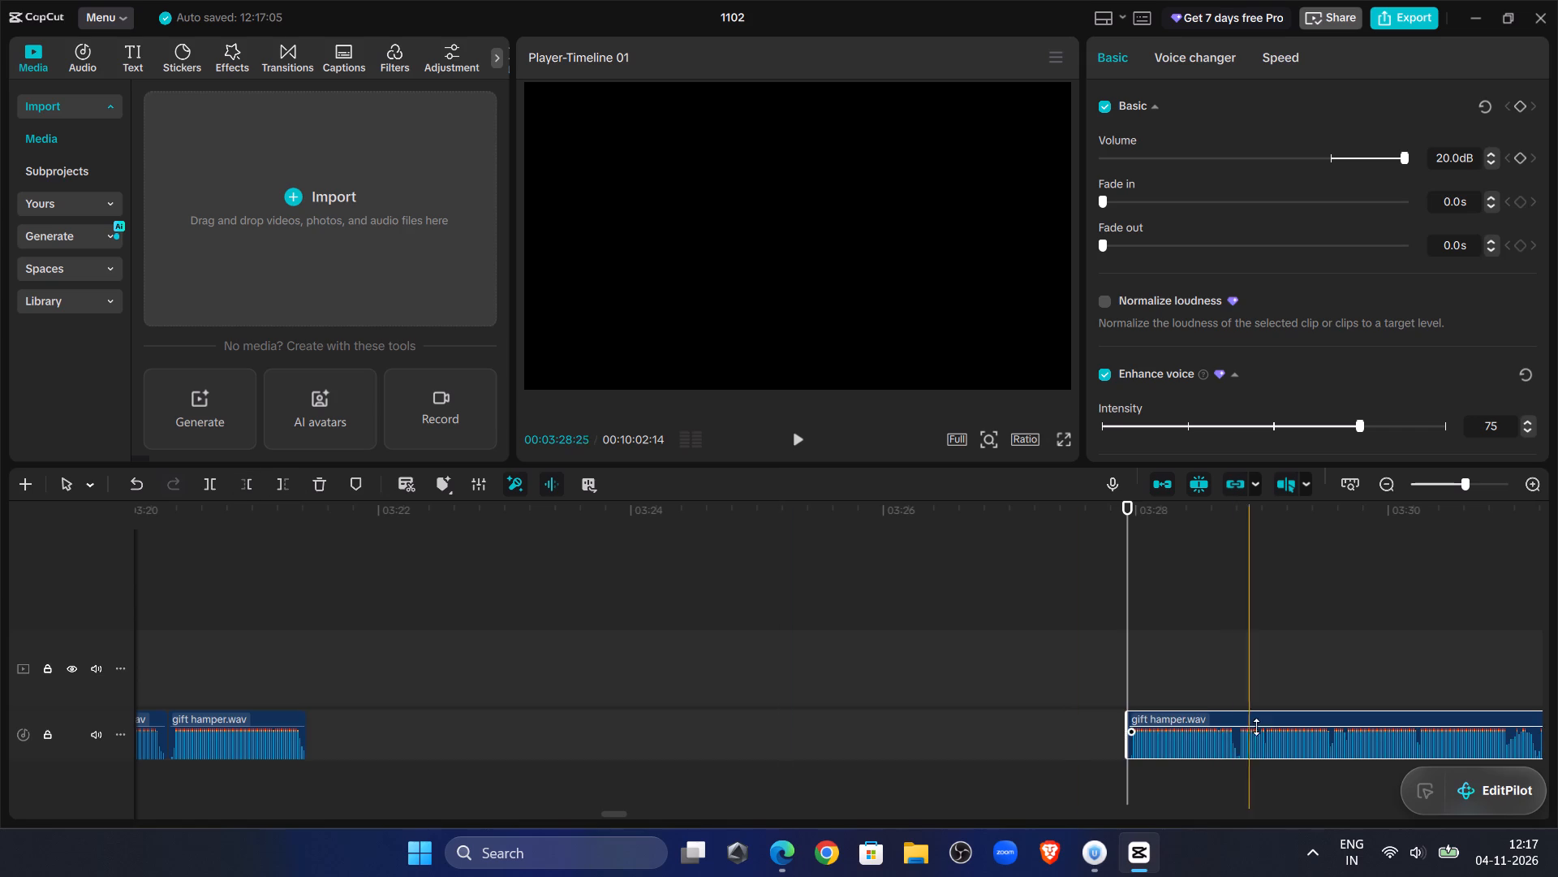
drag(1274, 718, 448, 727)
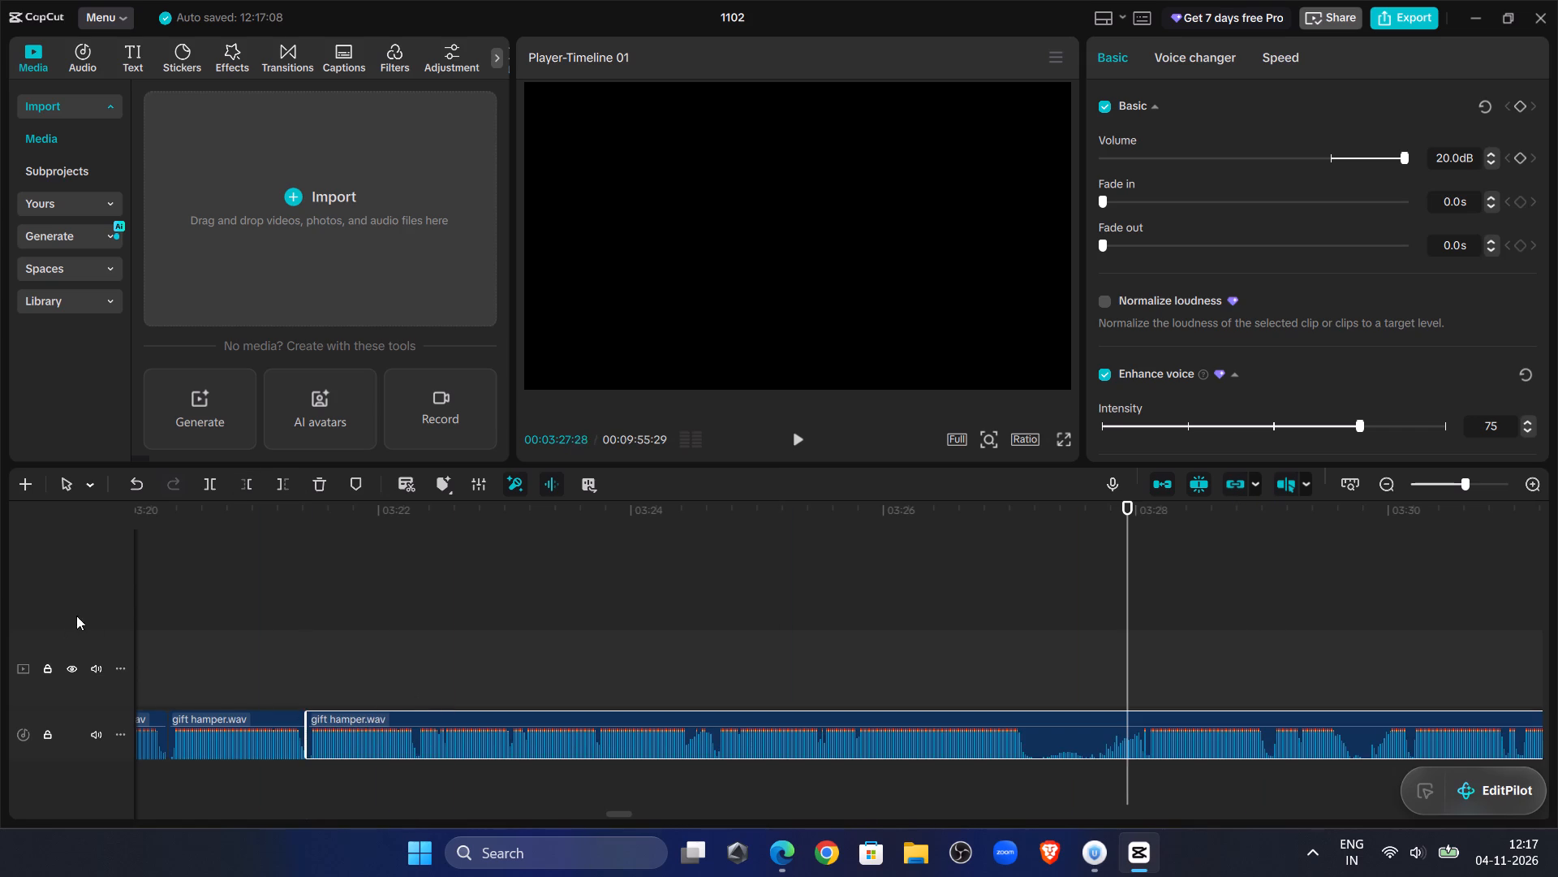
Listen past the 03:21:13 join, trim the last gift hamper.wav clip's start to 03:38:18, and close the gap back to 03:21:13.
click(274, 646)
click(797, 450)
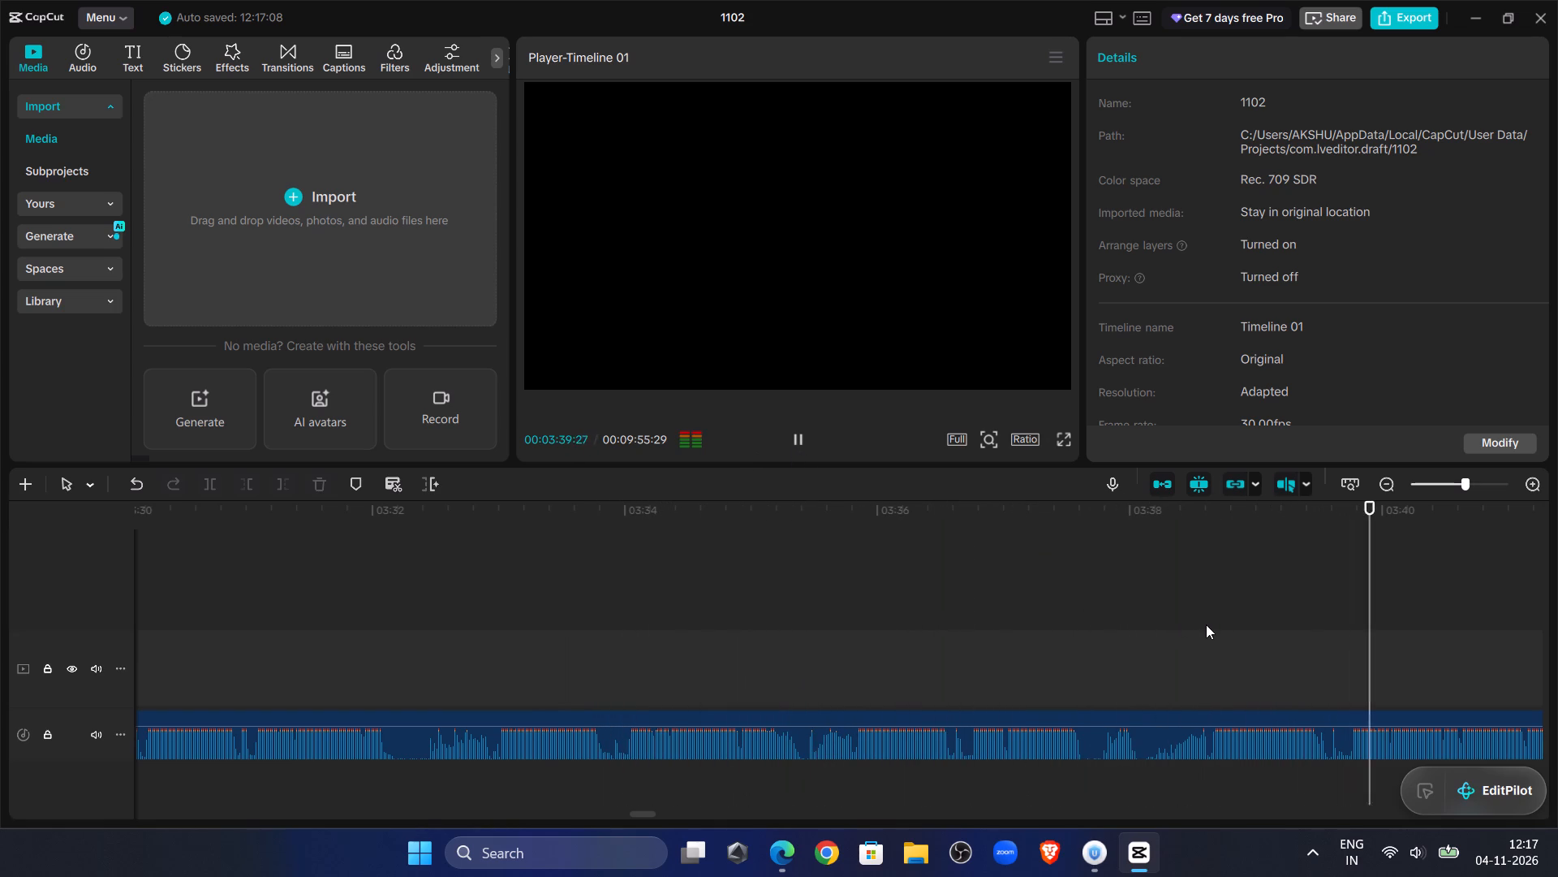
click(1223, 644)
drag(1220, 646, 1207, 650)
click(1208, 742)
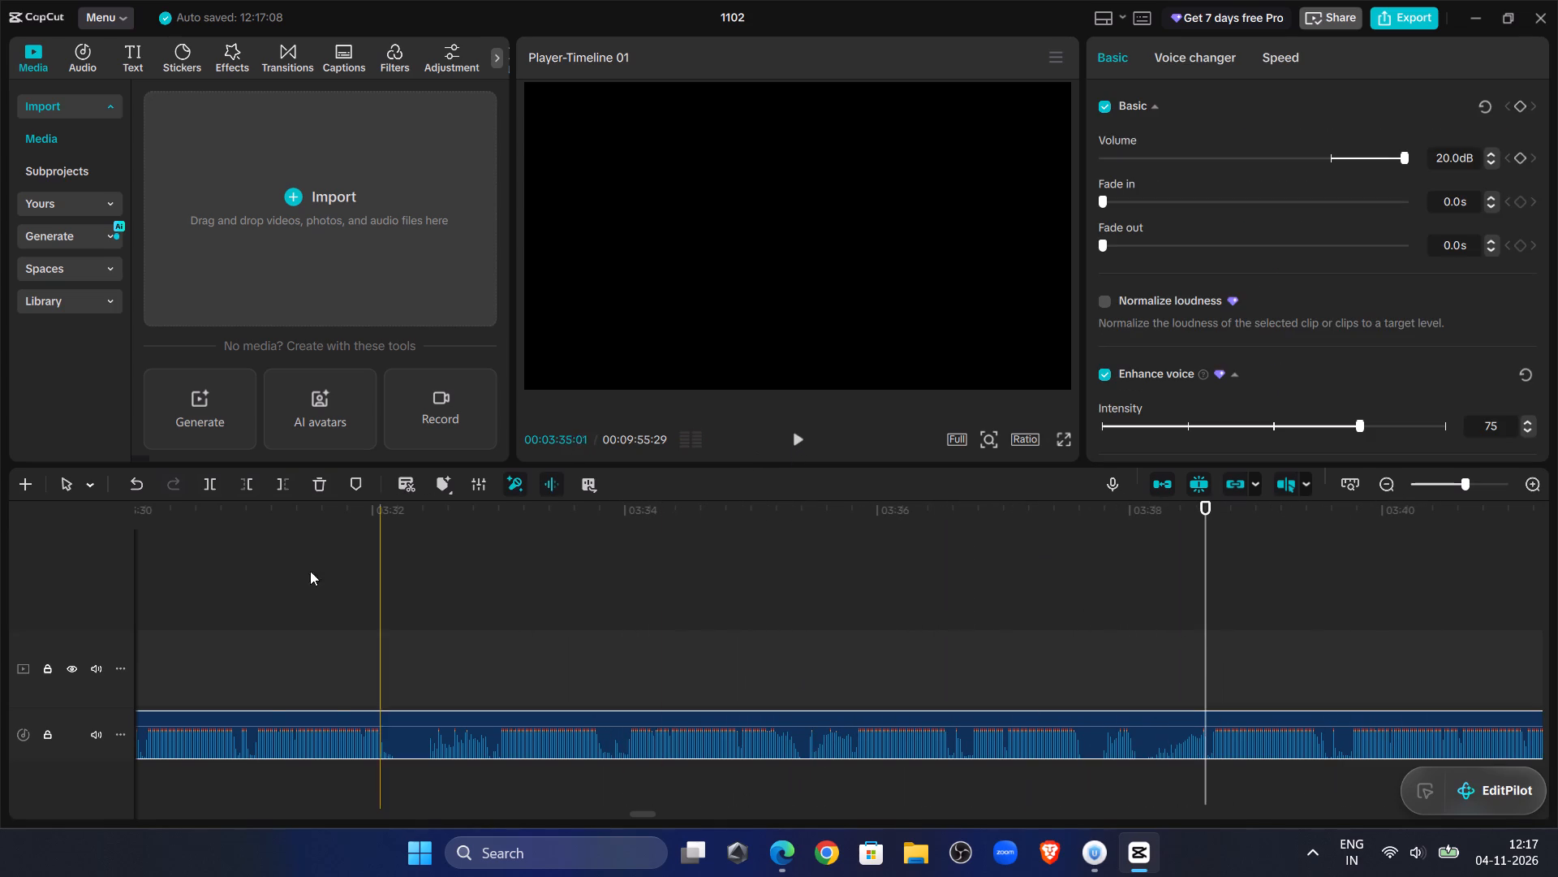
click(239, 489)
drag(1249, 714, 0, 688)
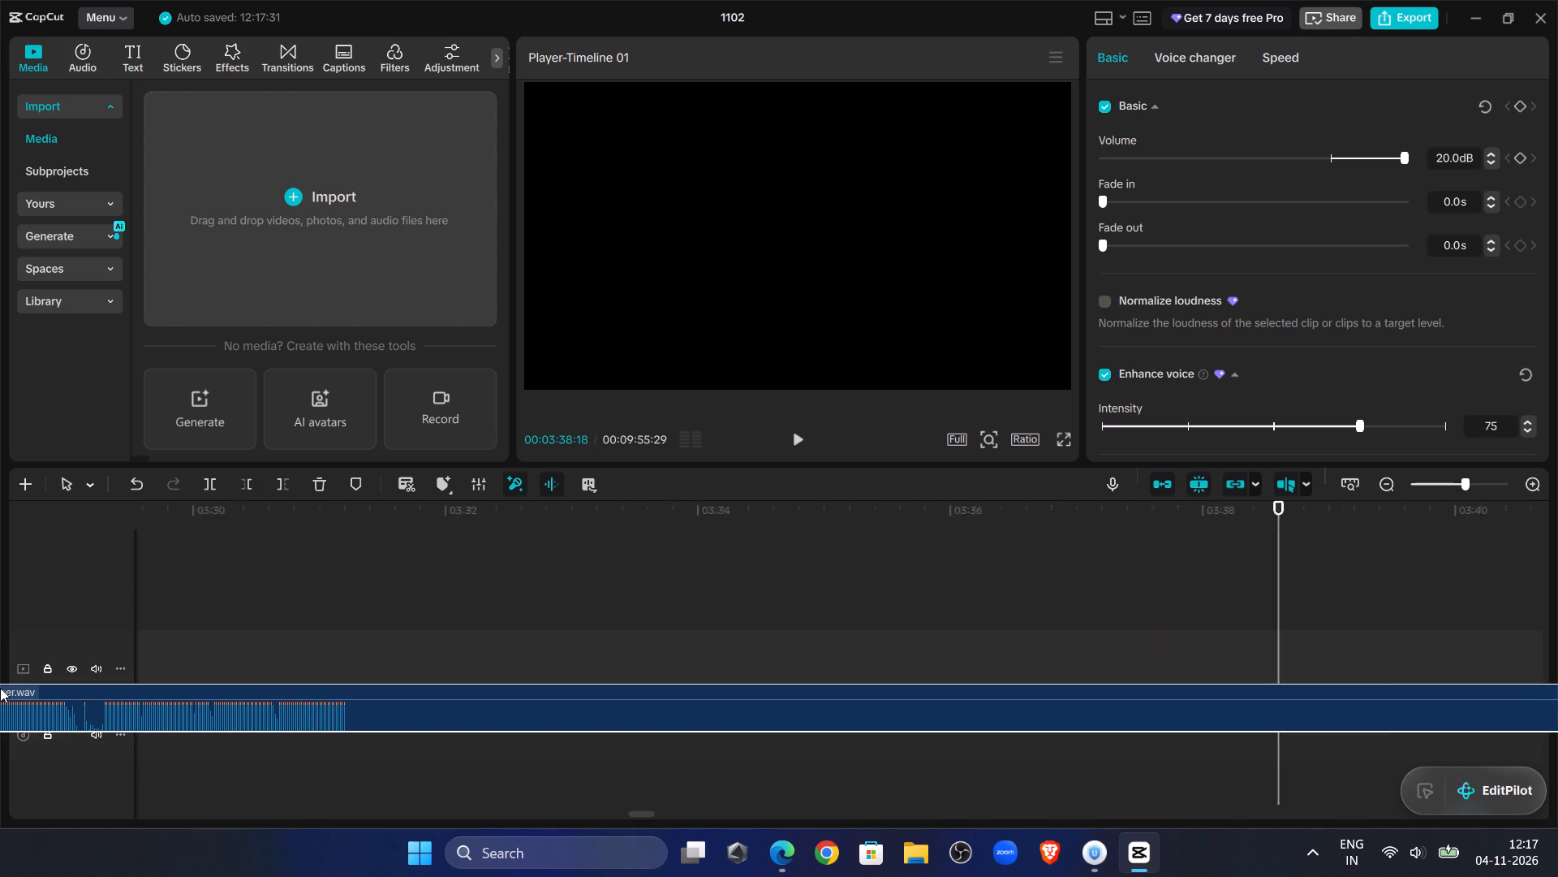
drag(0, 688, 415, 731)
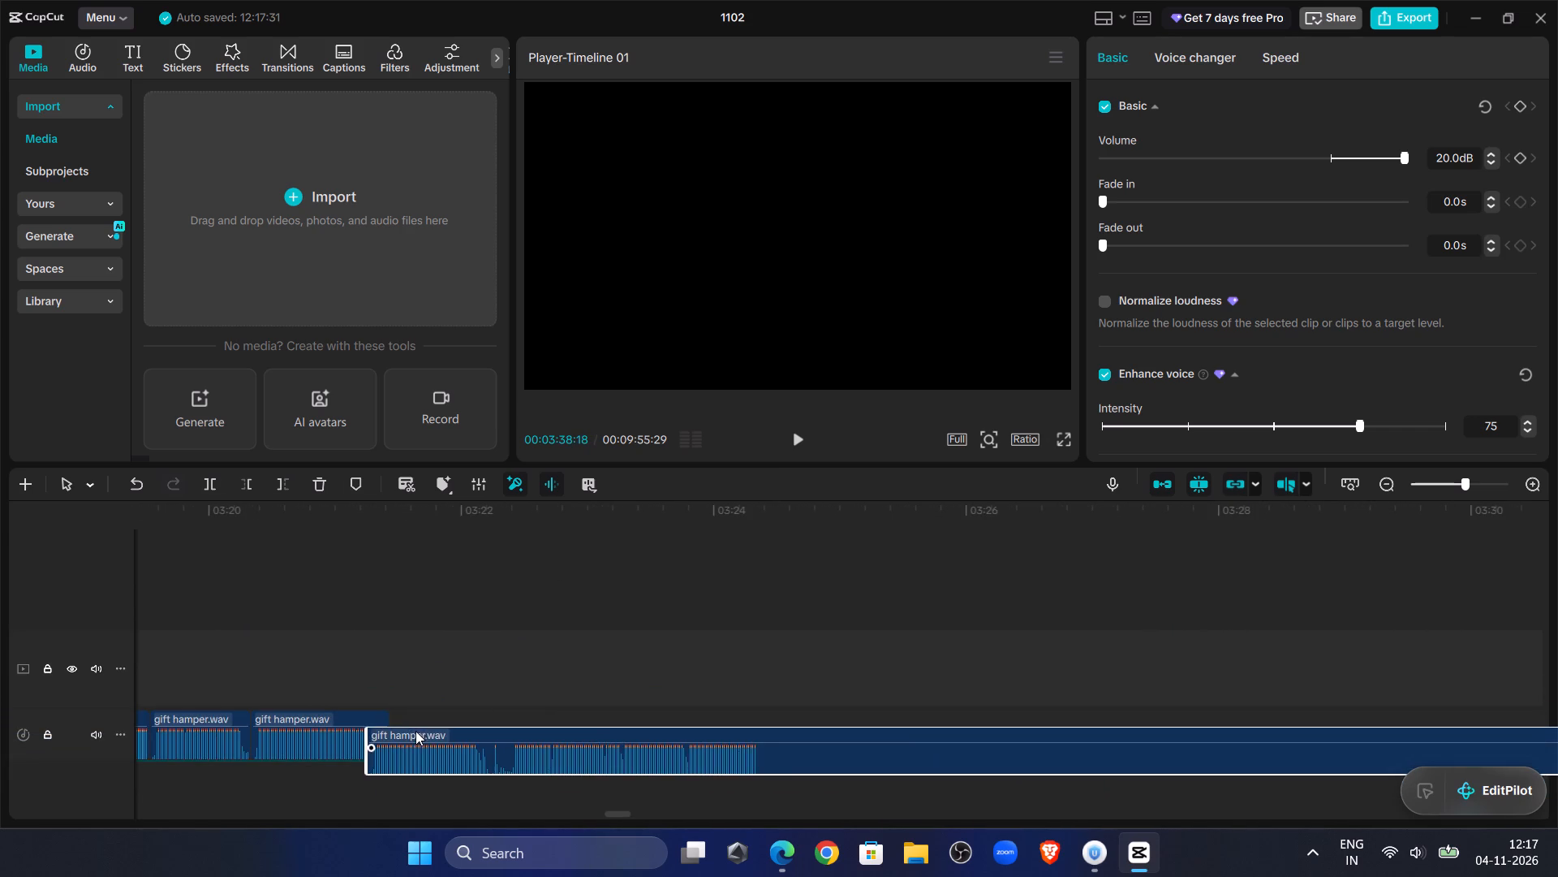
drag(415, 731, 434, 728)
Play across the join at 03:21:13, review the audio that follows, and return the playhead to the pause at 03:22:12.
click(359, 585)
click(796, 430)
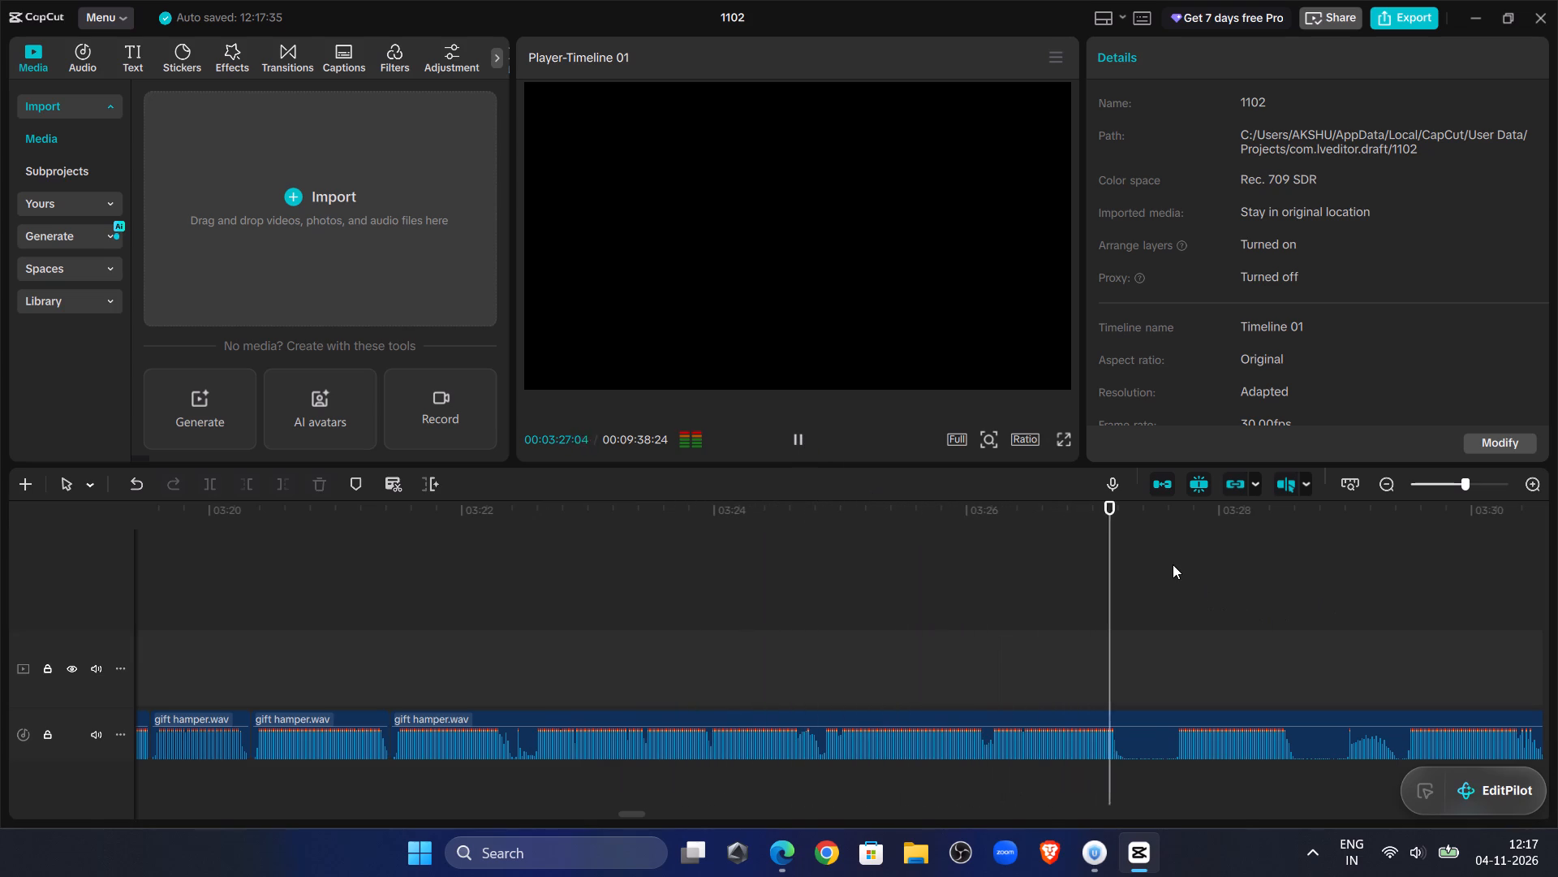
drag(622, 814, 640, 810)
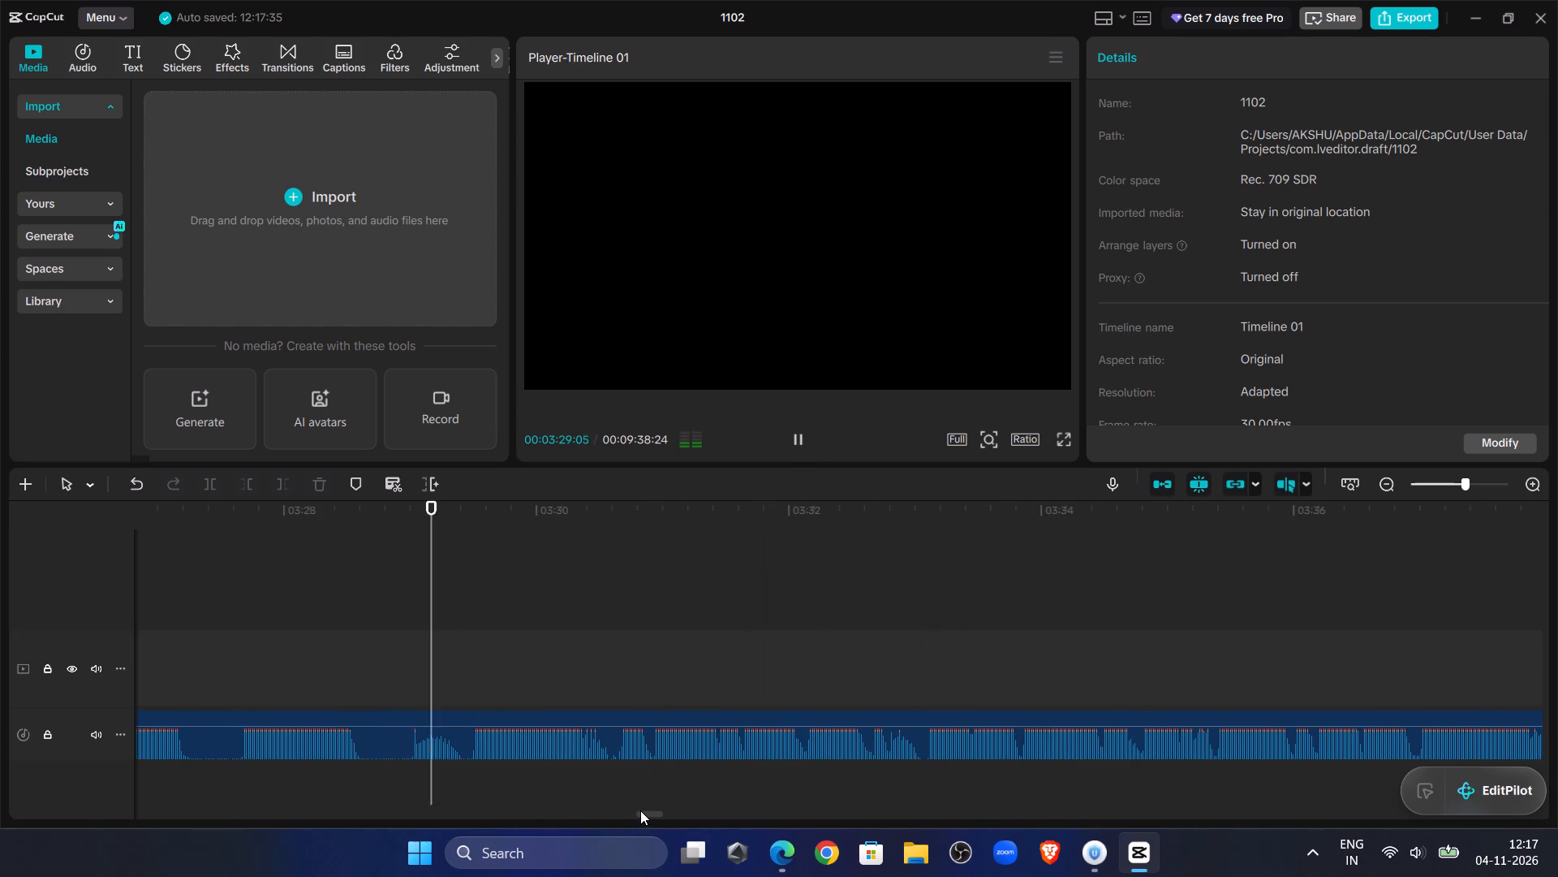
drag(640, 810, 556, 810)
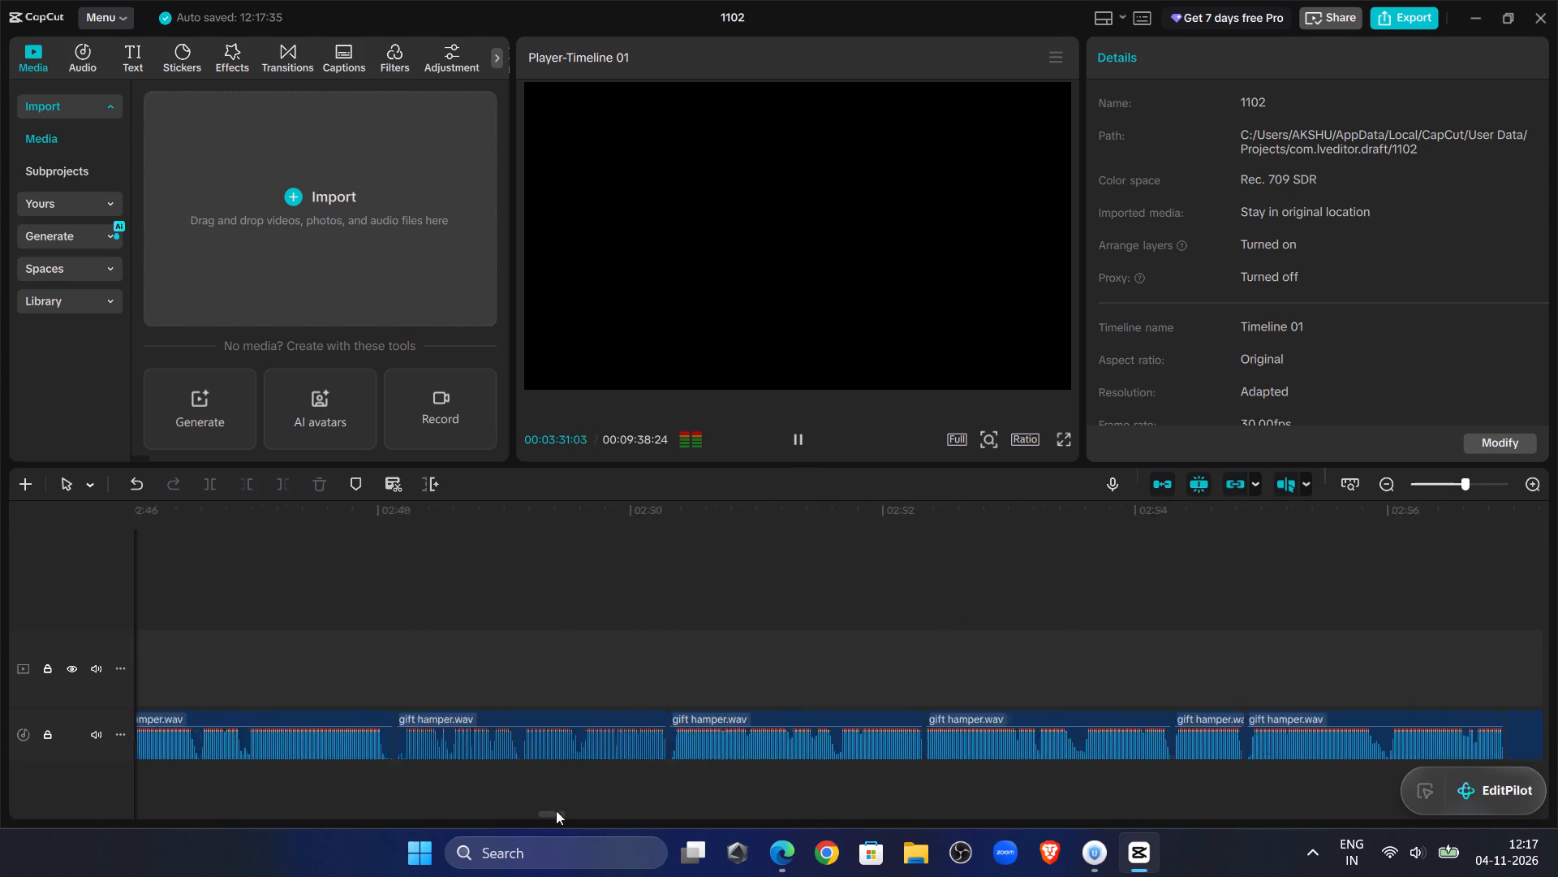
drag(556, 810, 635, 814)
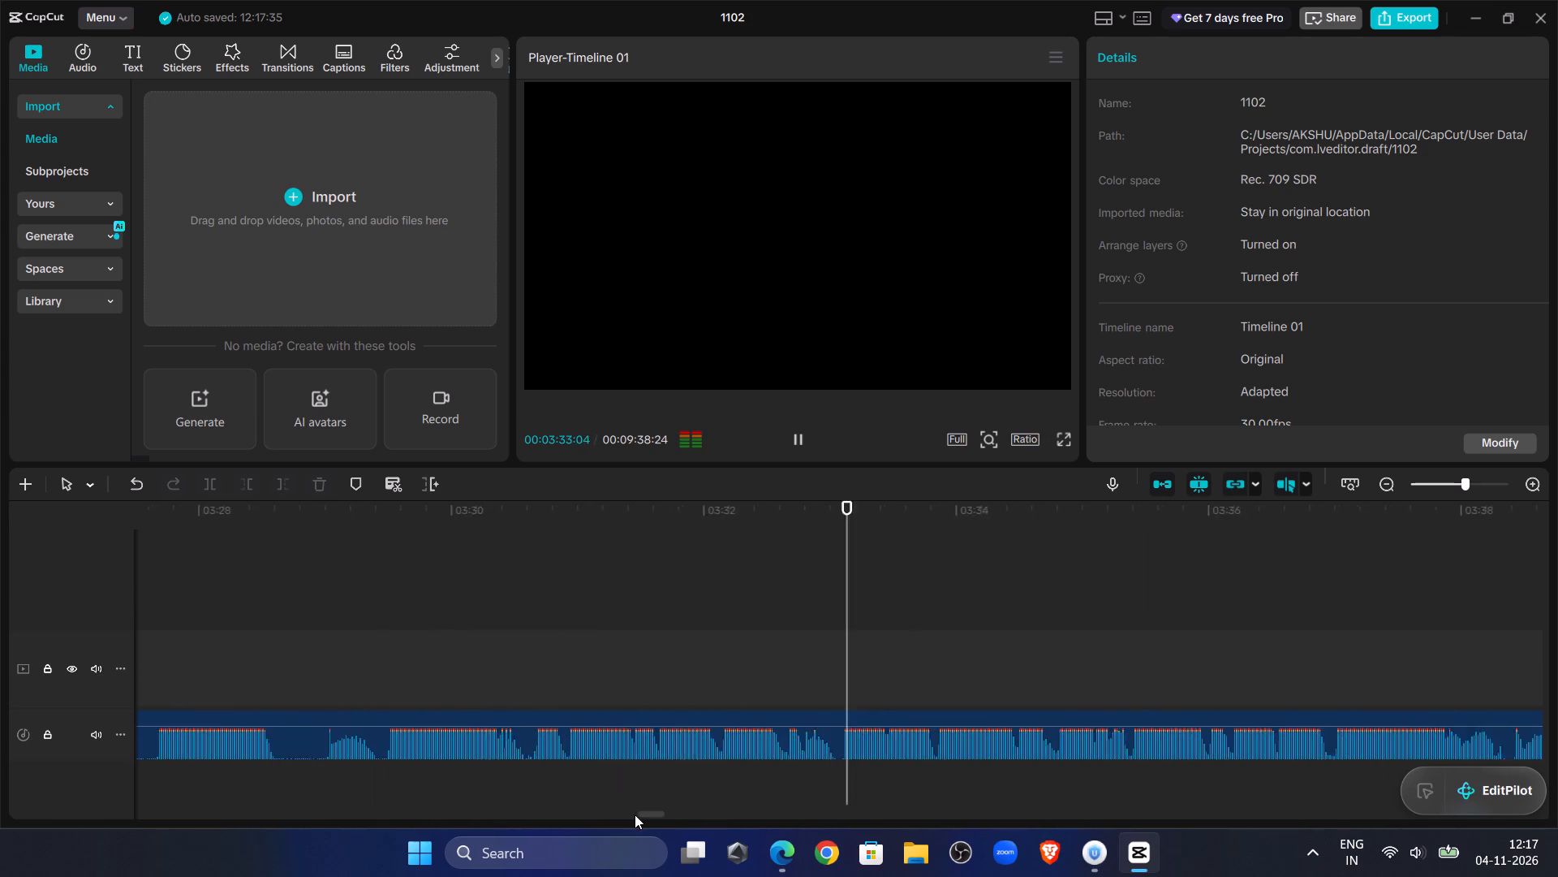
drag(635, 814, 631, 815)
click(642, 652)
drag(643, 651, 129, 687)
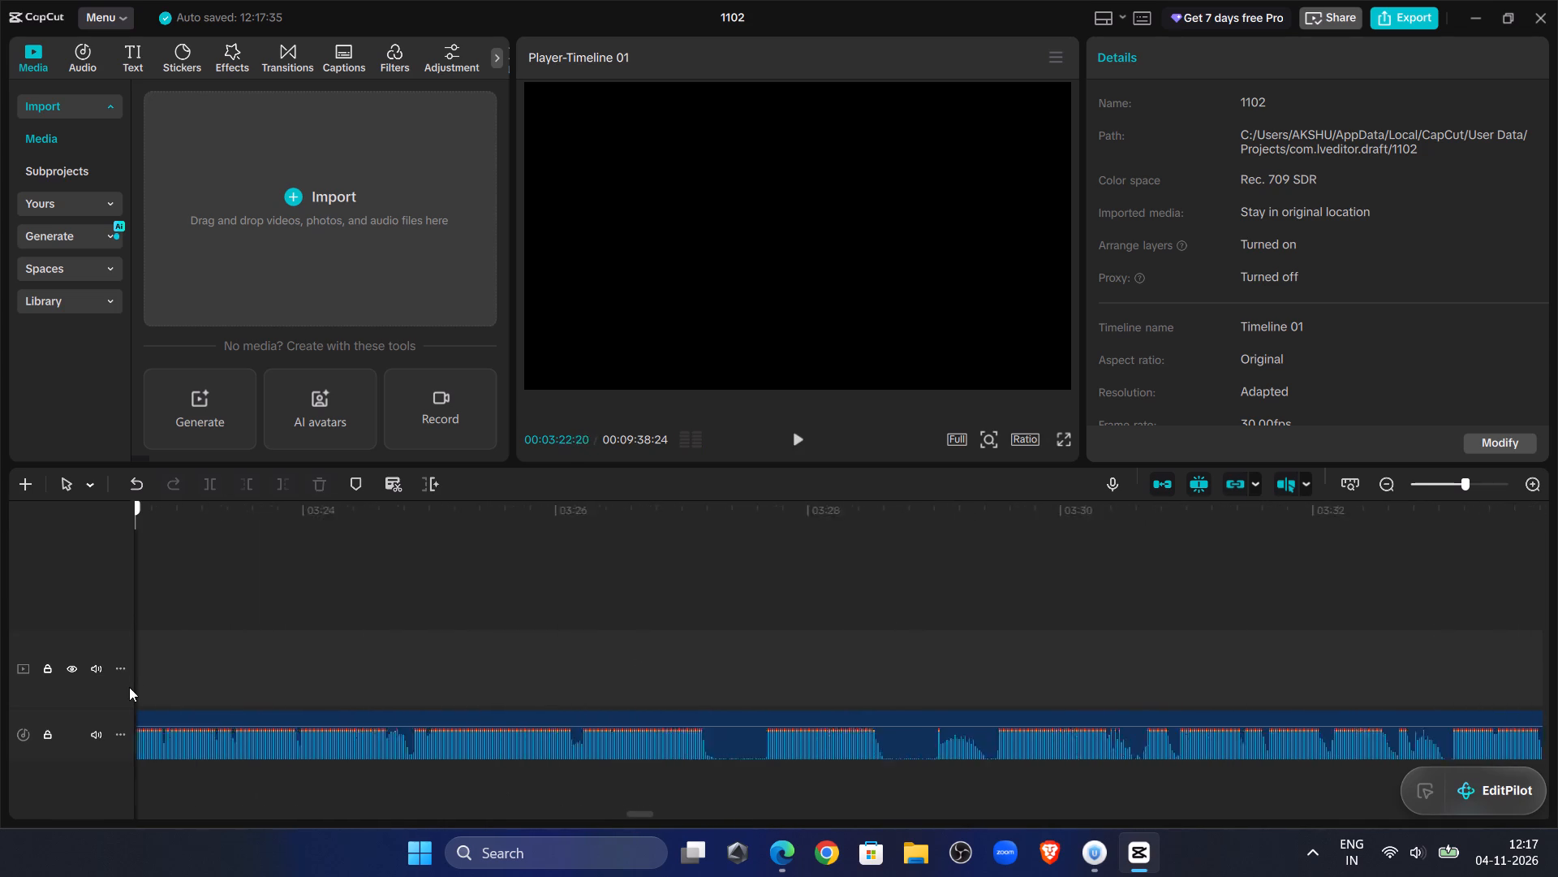
drag(129, 687, 592, 665)
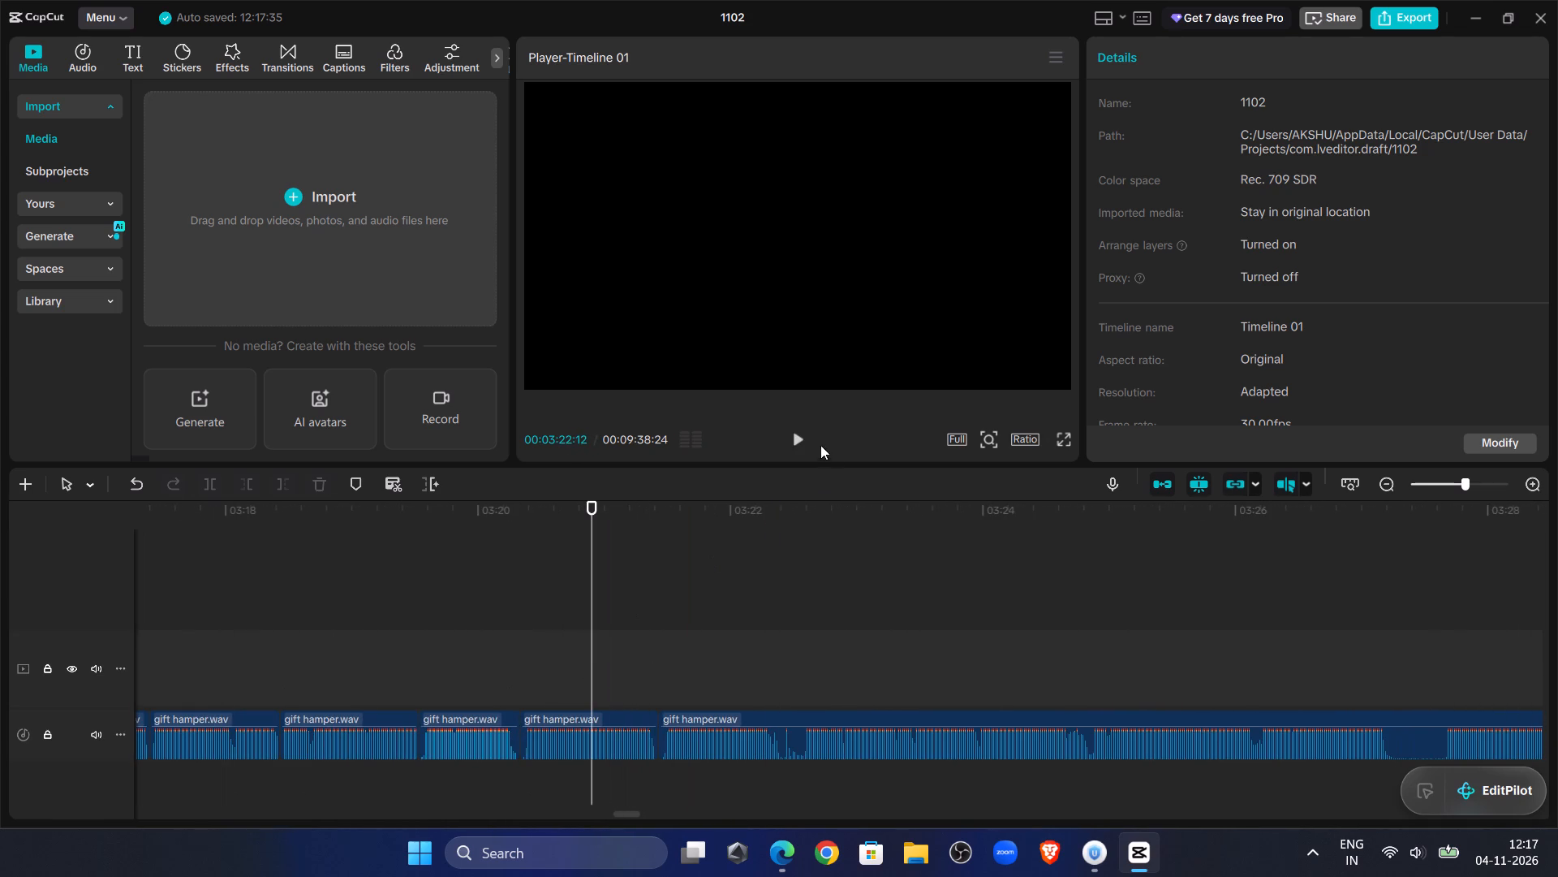
click(811, 435)
click(809, 435)
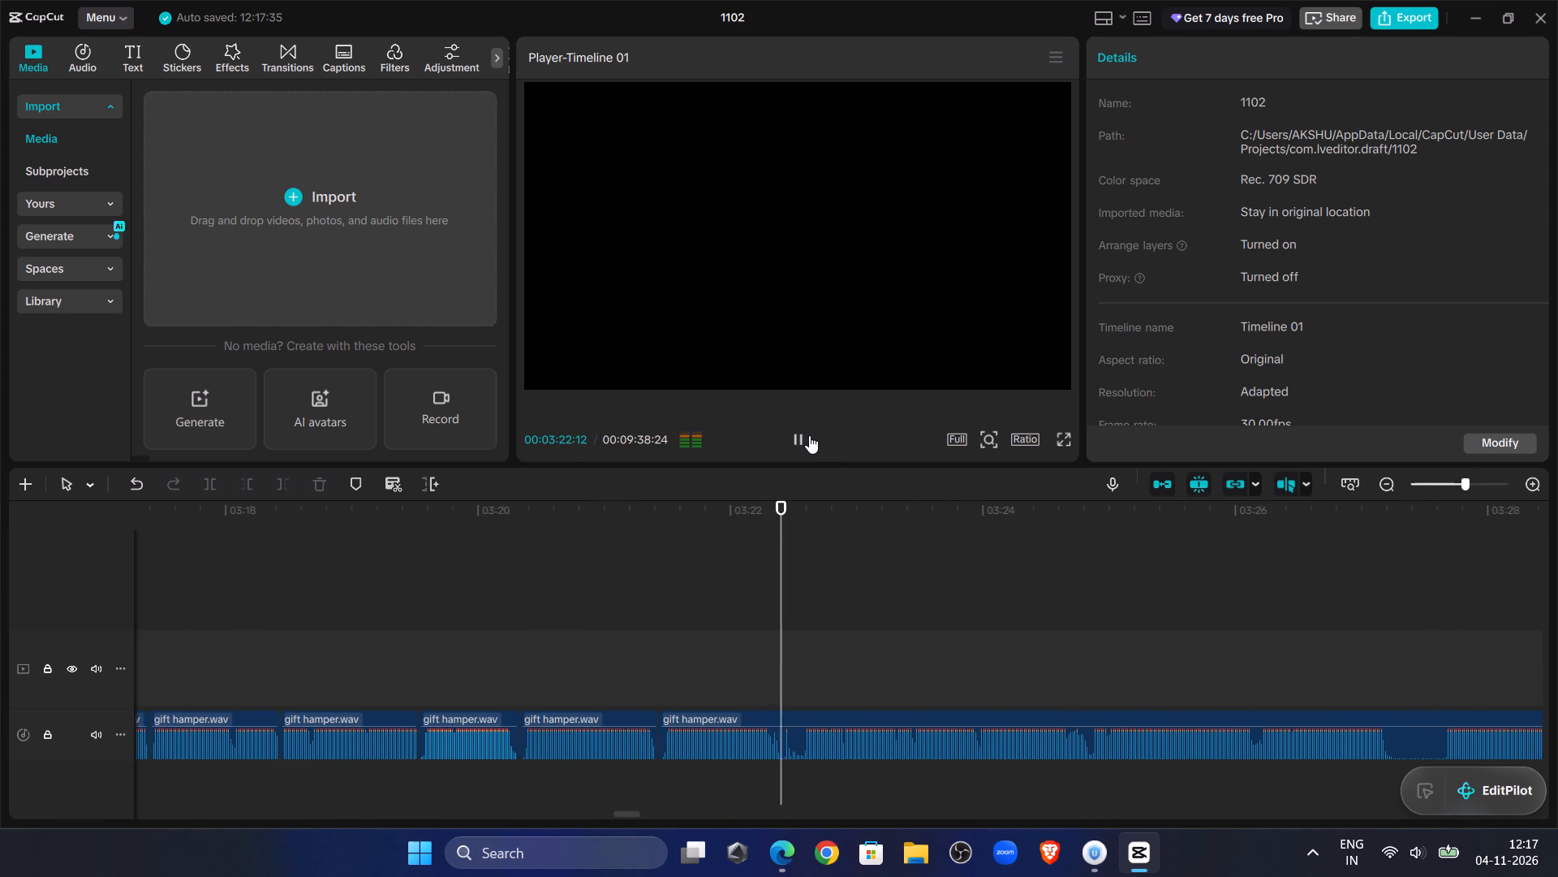
drag(790, 678, 781, 679)
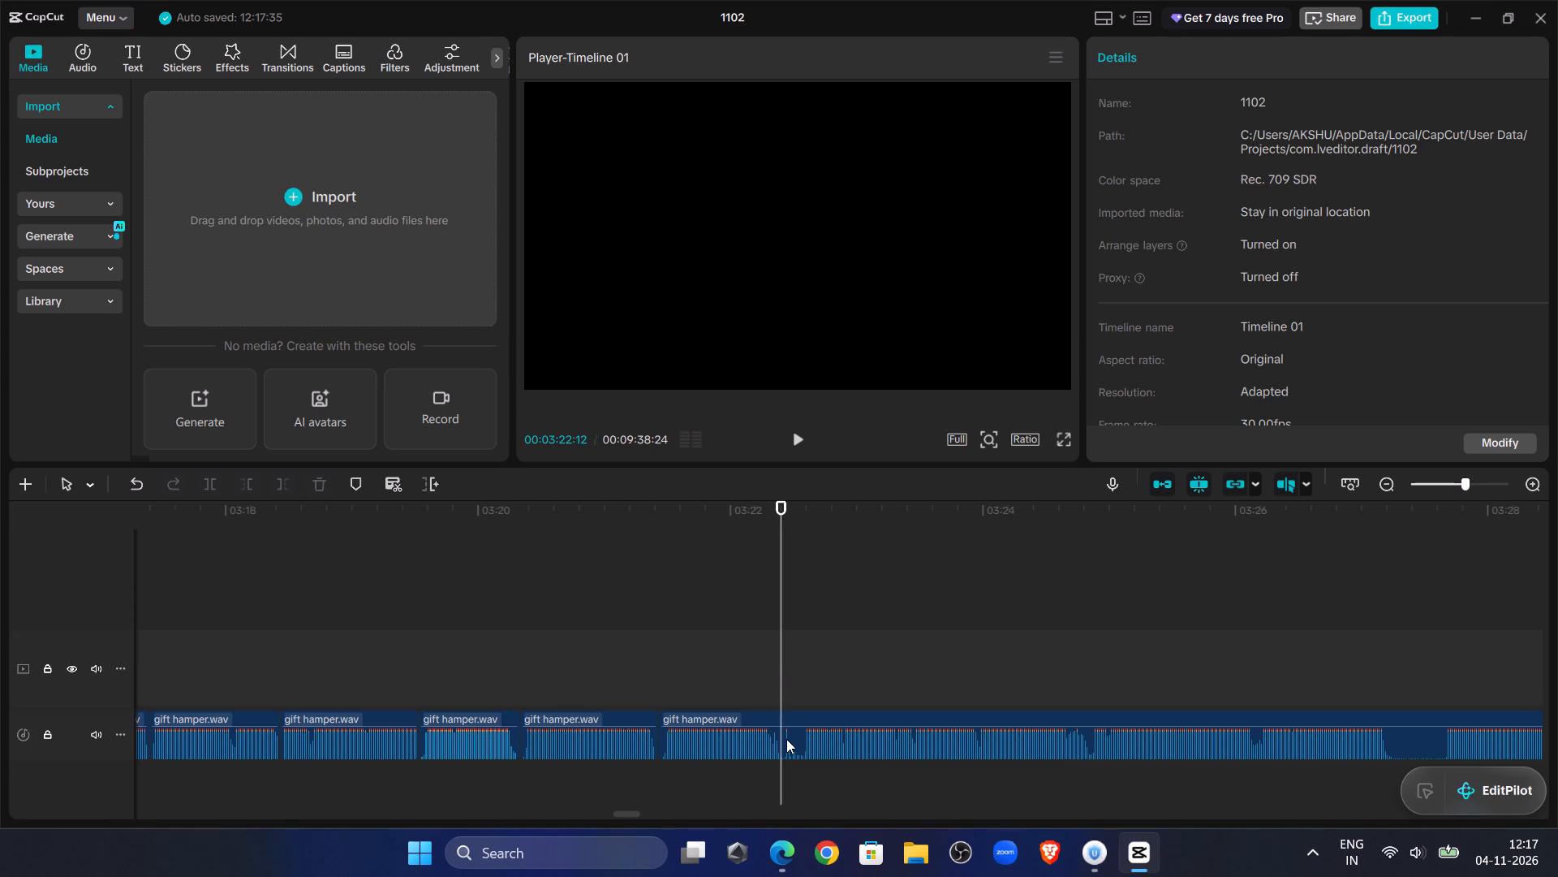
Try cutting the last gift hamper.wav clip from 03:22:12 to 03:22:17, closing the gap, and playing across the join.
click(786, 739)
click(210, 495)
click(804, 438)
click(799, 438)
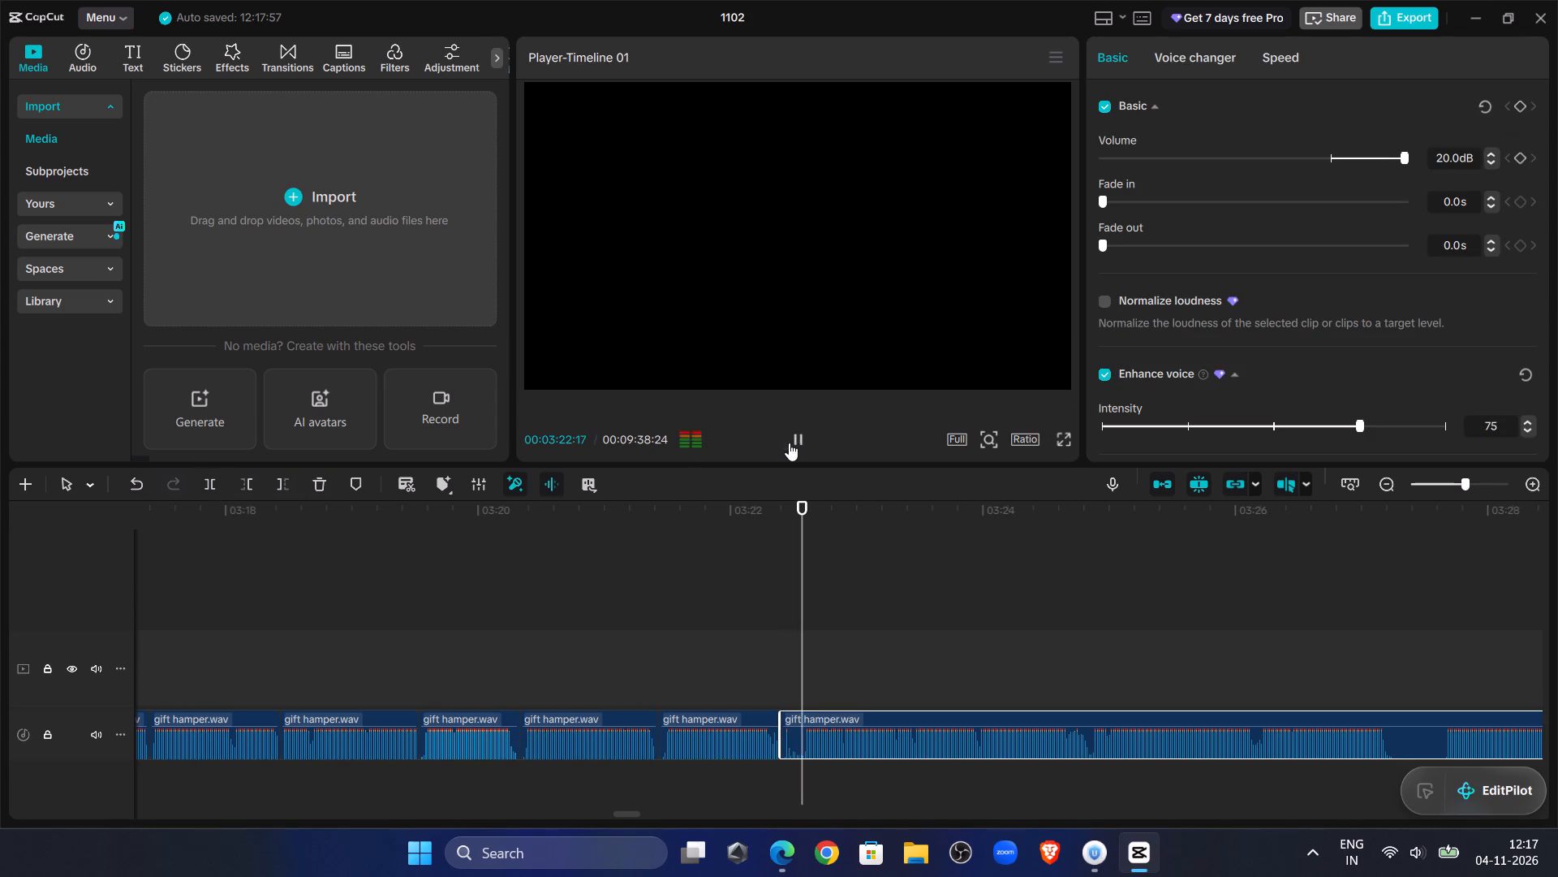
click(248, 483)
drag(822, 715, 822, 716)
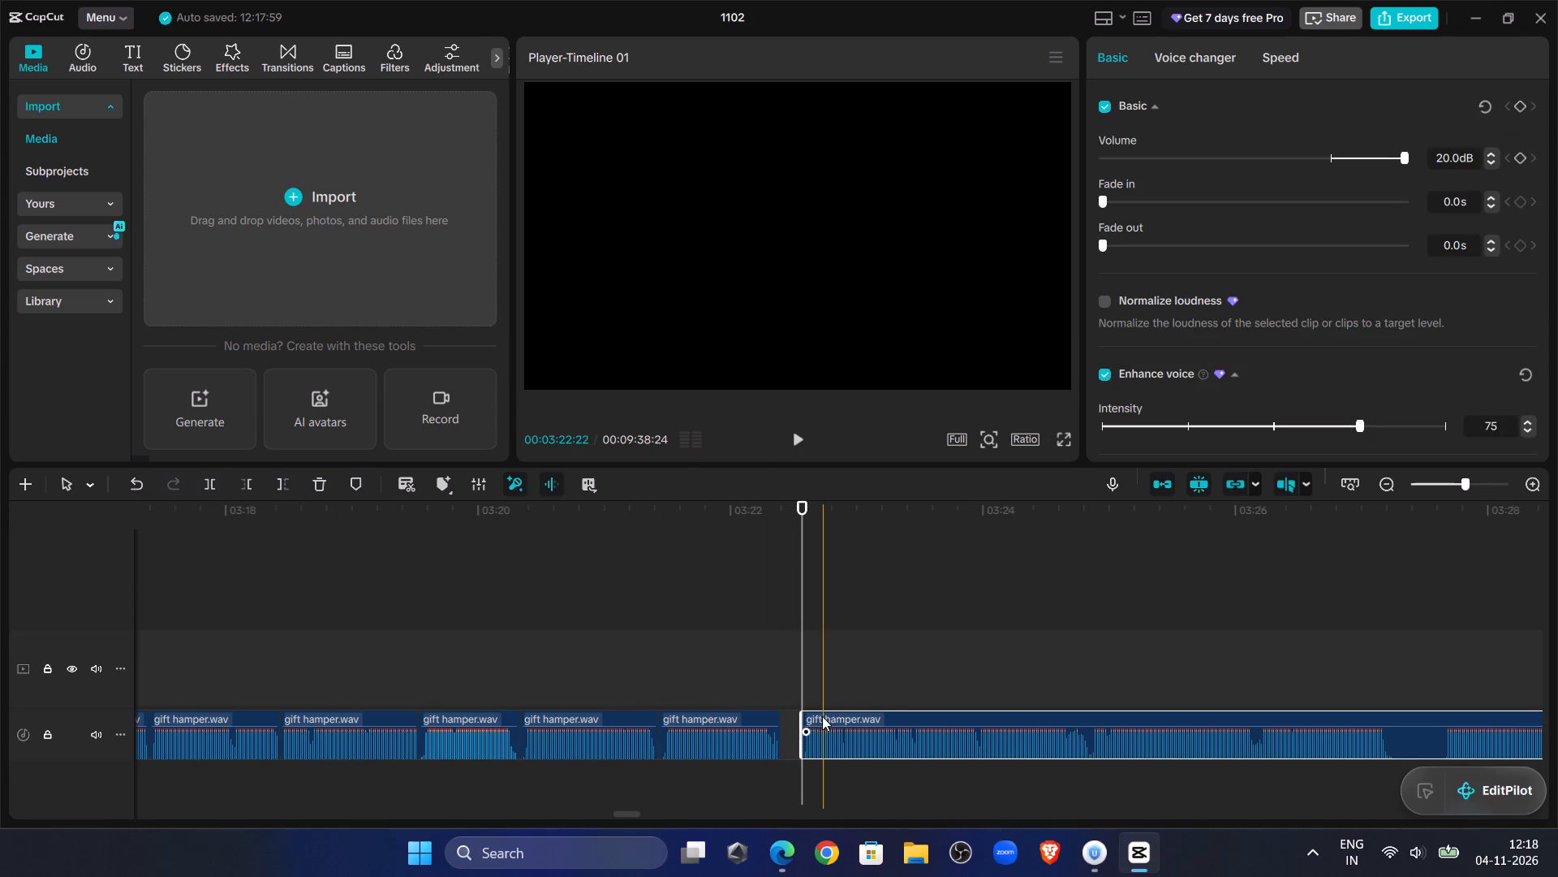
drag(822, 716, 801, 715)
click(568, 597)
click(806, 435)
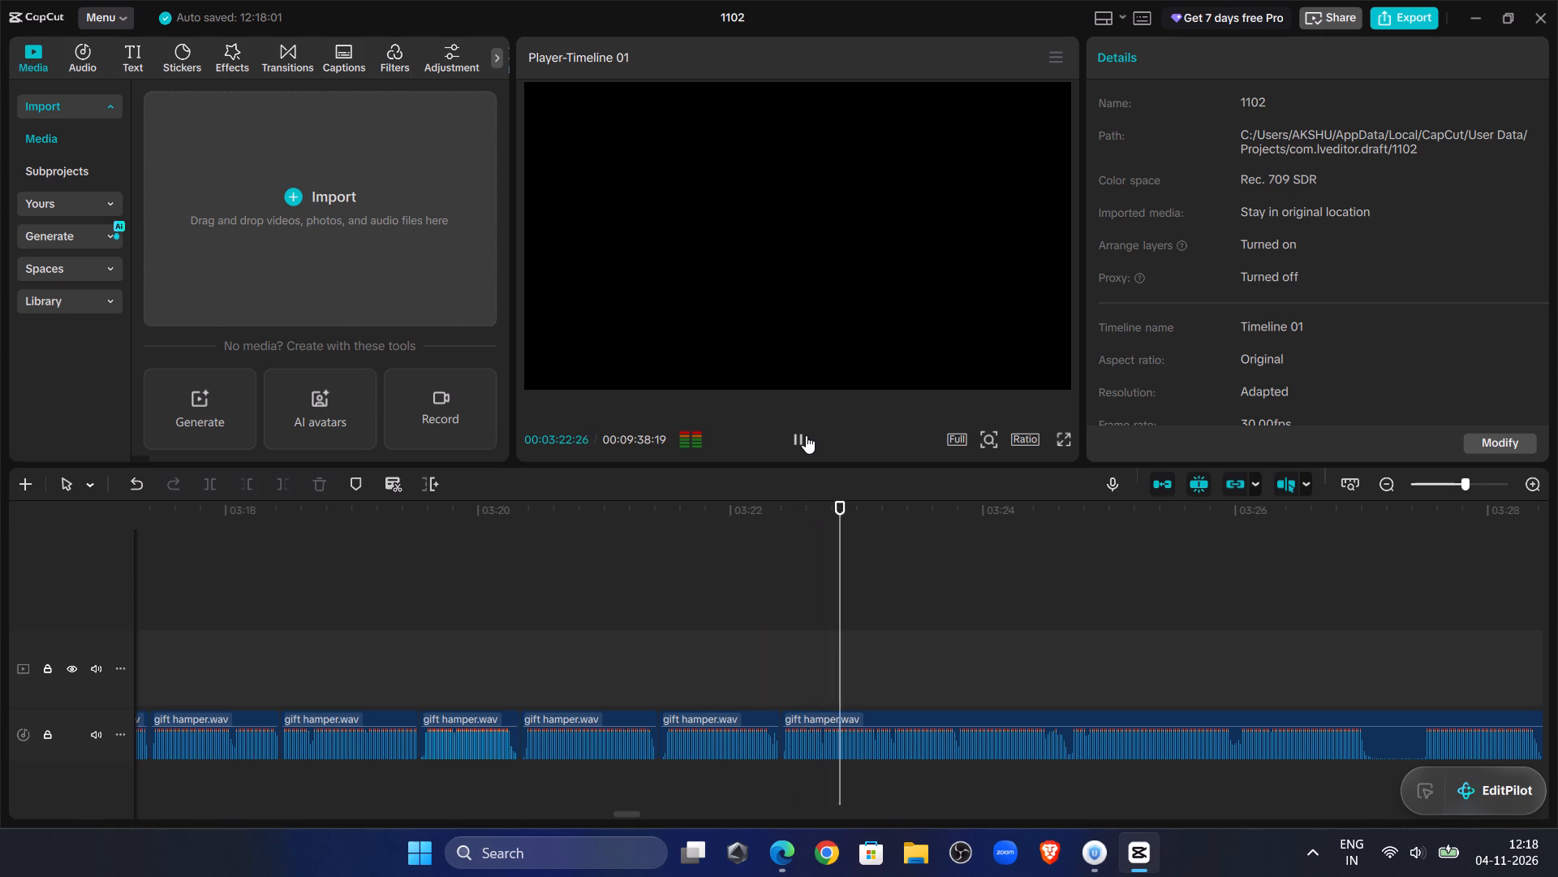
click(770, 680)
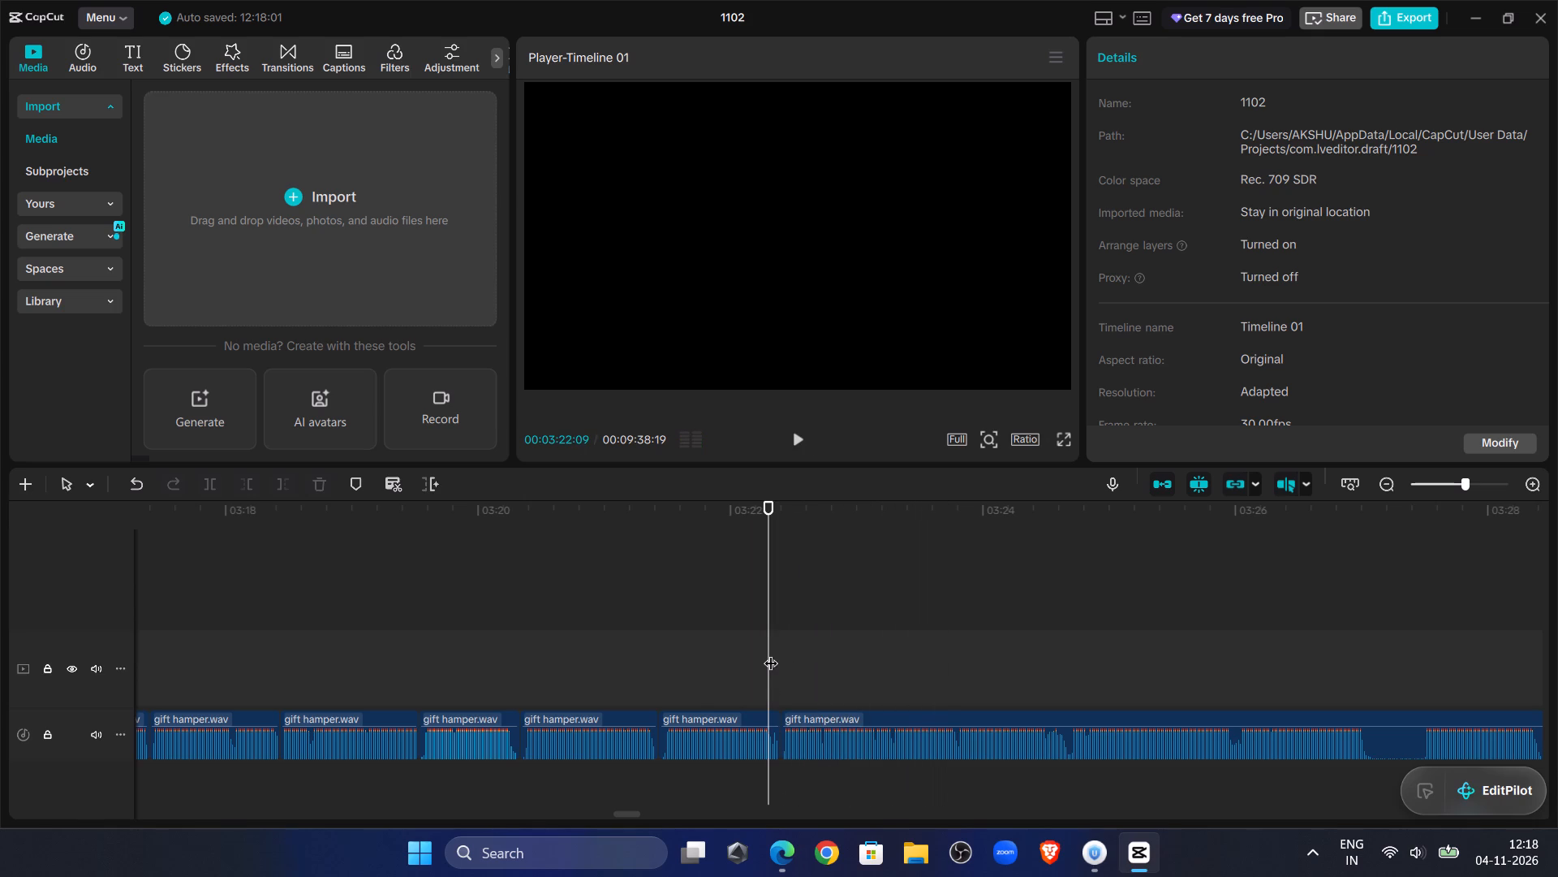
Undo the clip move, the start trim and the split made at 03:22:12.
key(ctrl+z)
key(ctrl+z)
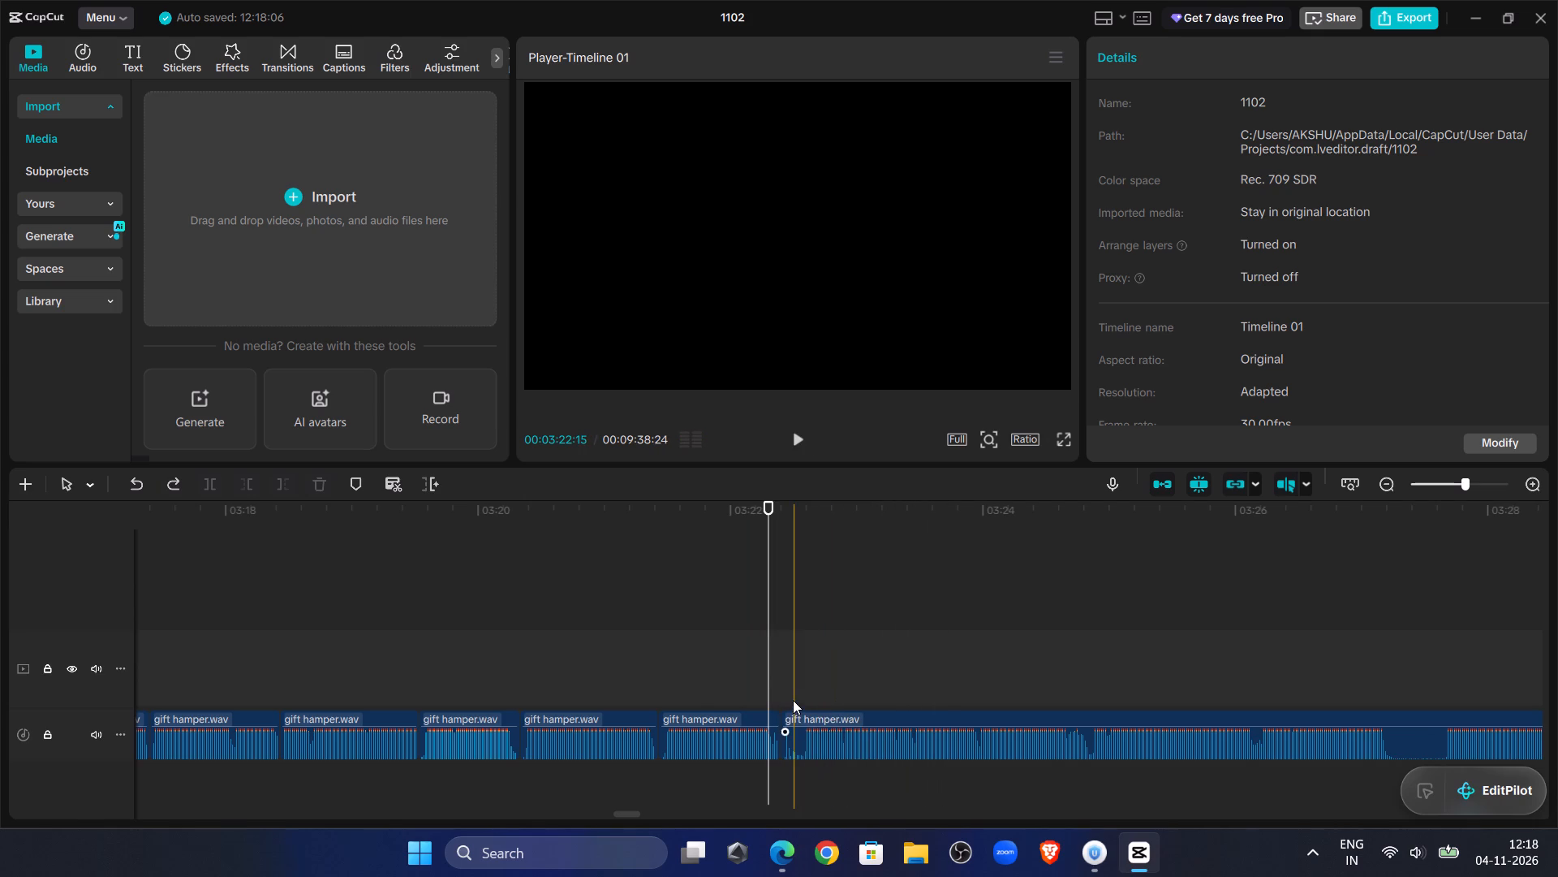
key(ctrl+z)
Split the last gift hamper.wav clip at 03:22:14, trim the new last piece's start to 03:22:17, and close the gap.
double_click(793, 687)
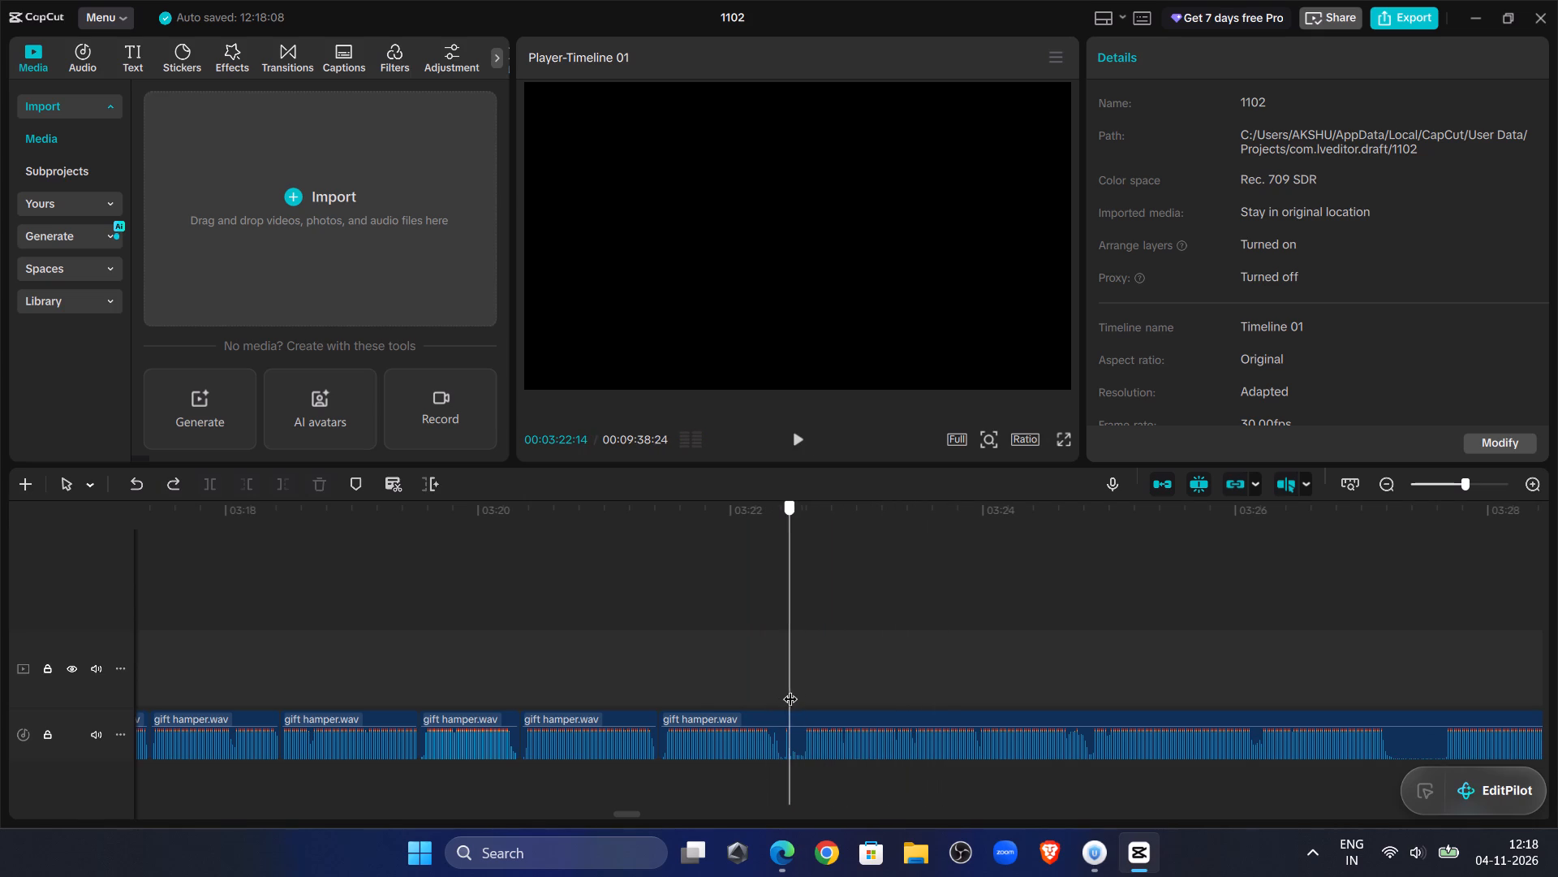
click(793, 755)
click(202, 493)
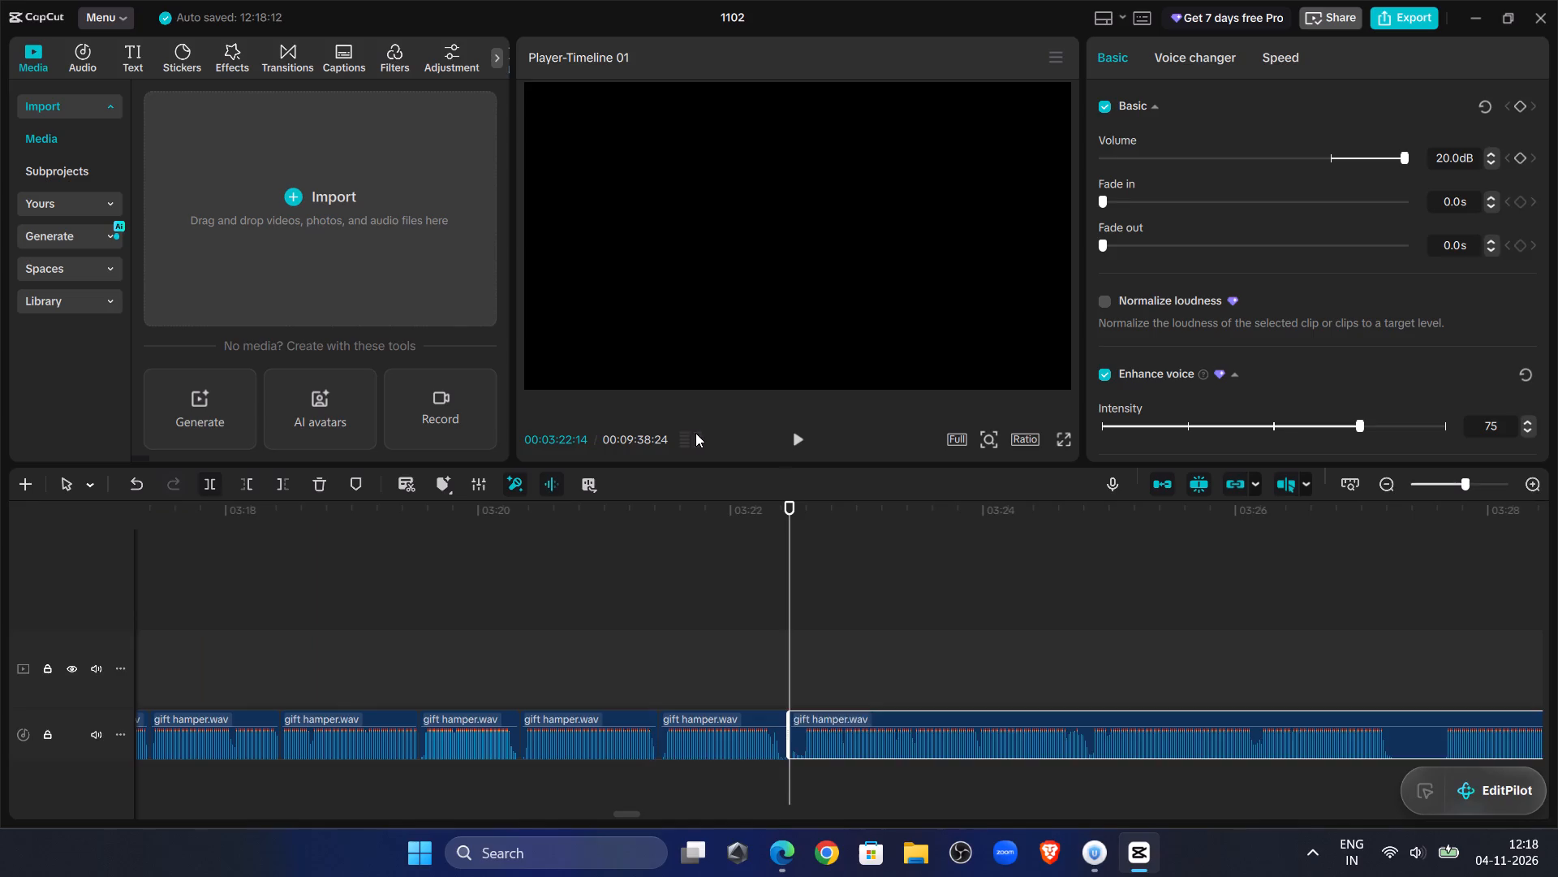
double_click(793, 435)
click(805, 598)
click(253, 485)
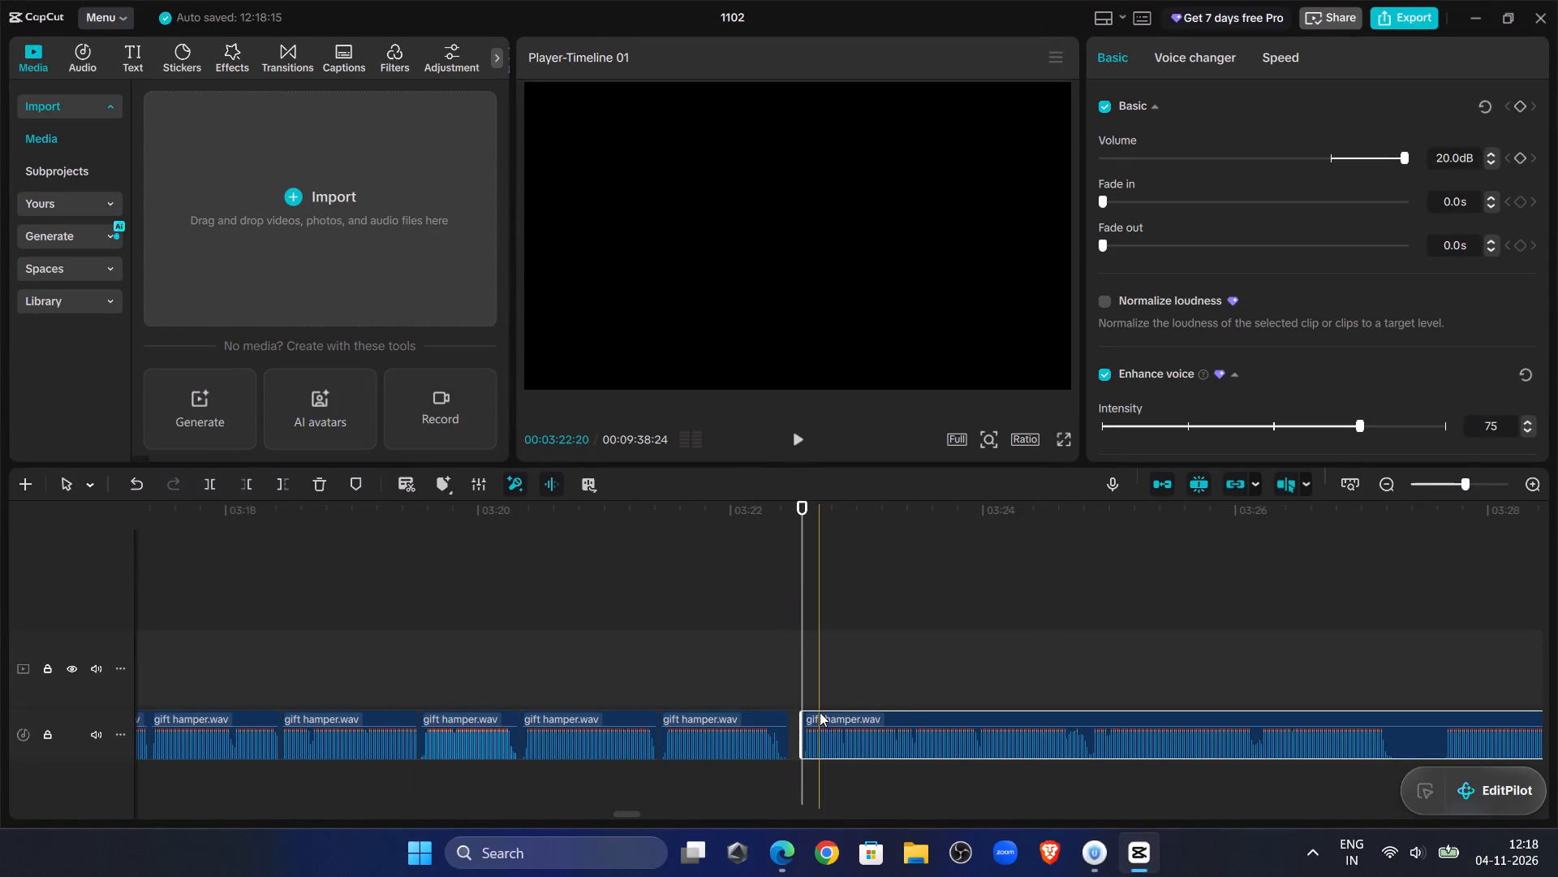
drag(816, 715, 805, 716)
Listen on from the 03:22:14 join, split the last clip at 03:24:17, trim the new piece's start to 03:24:22, and close the gap.
click(575, 619)
double_click(781, 446)
click(800, 446)
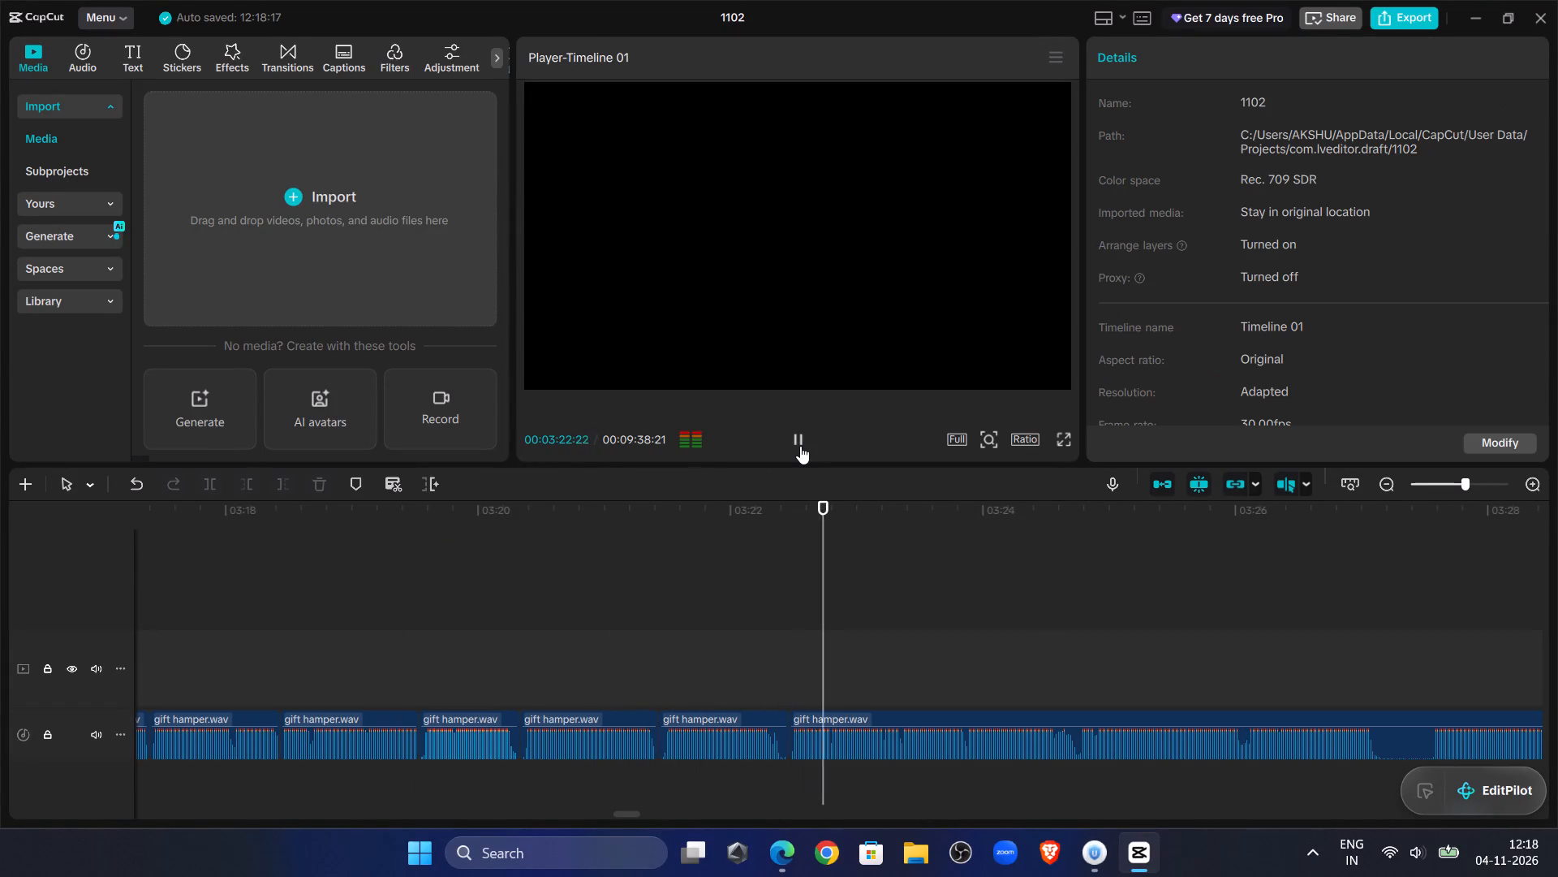
click(800, 446)
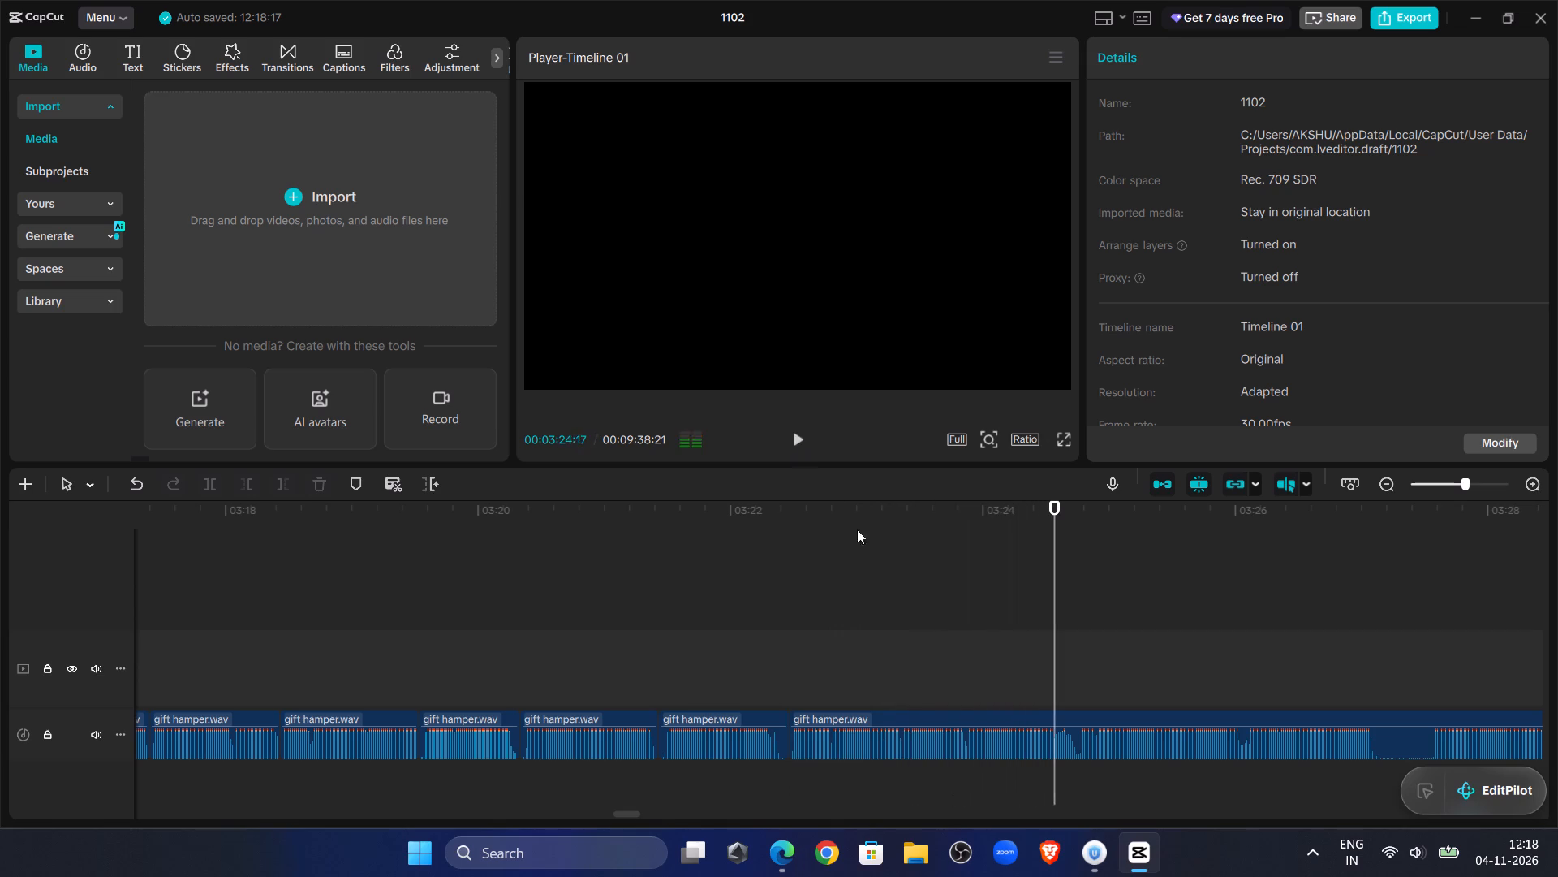
click(959, 731)
click(213, 494)
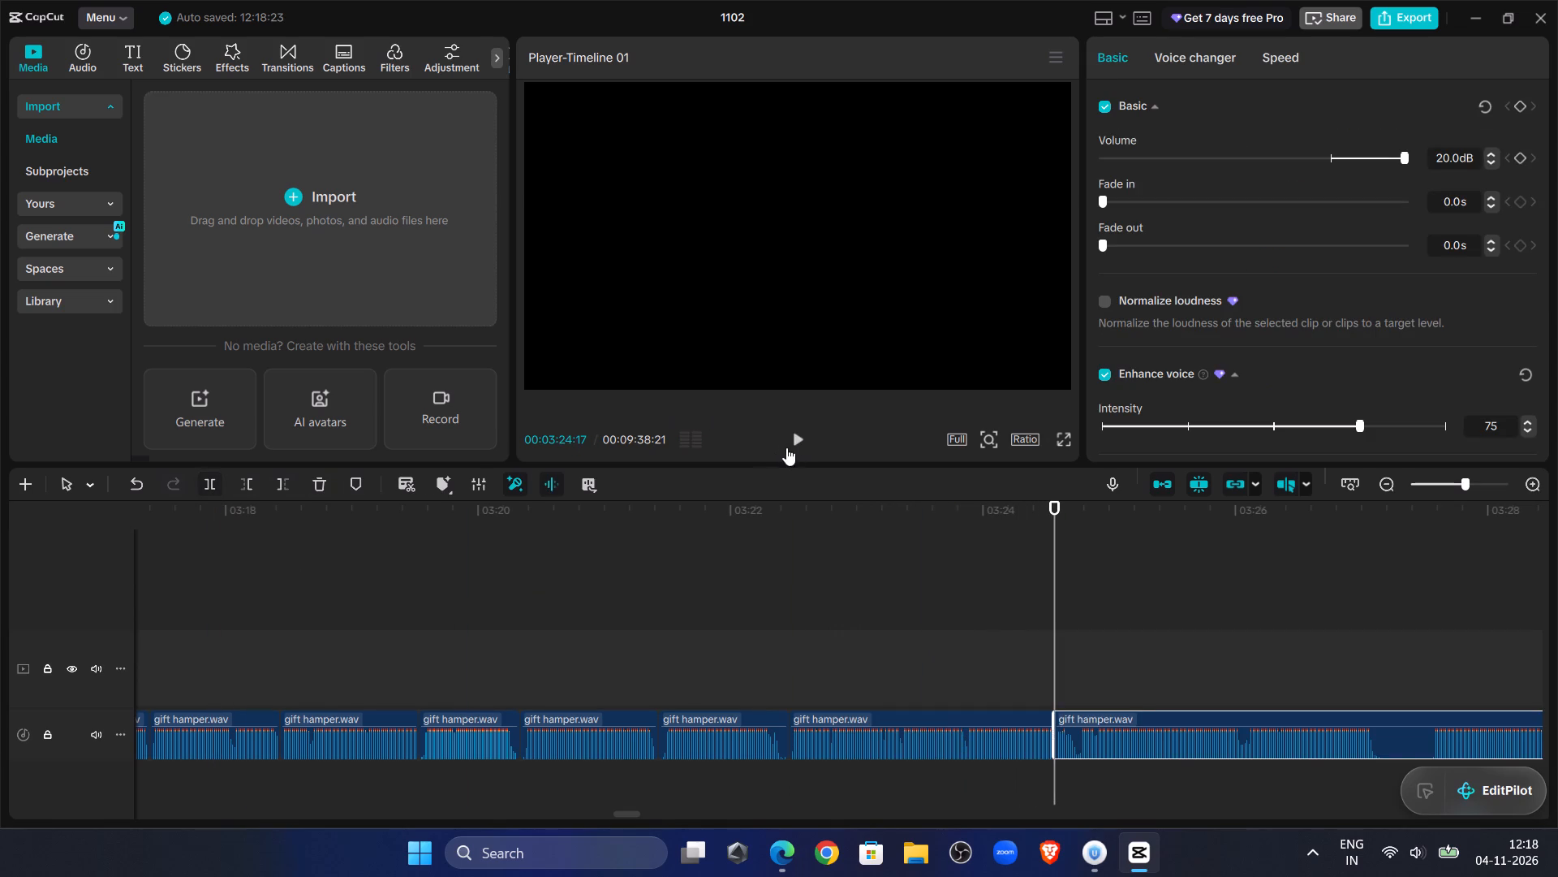
double_click(790, 442)
click(1078, 546)
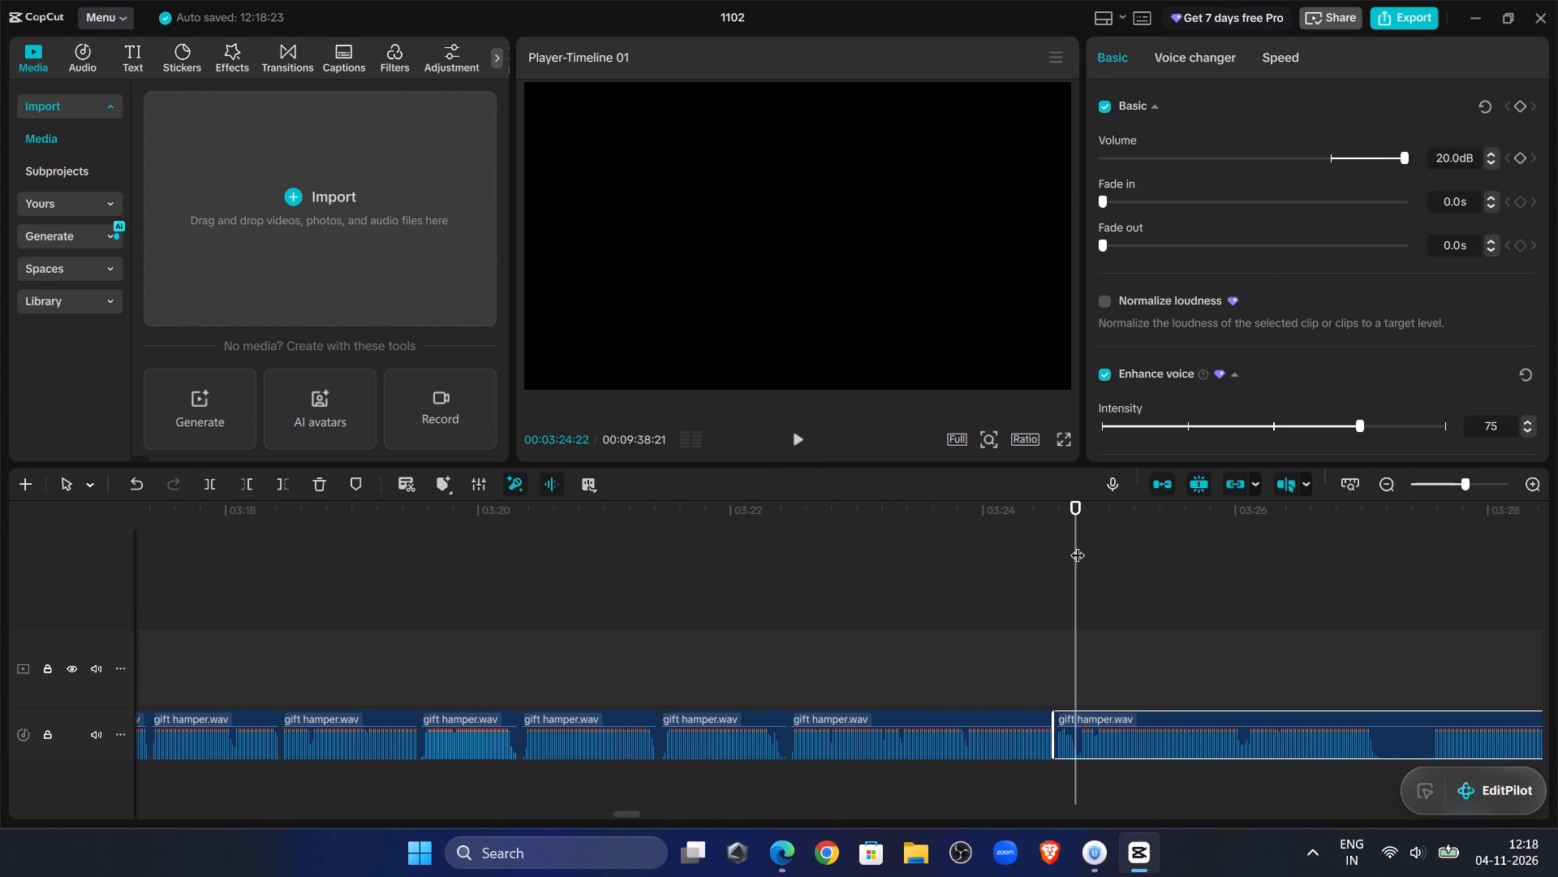
click(236, 480)
drag(1100, 715, 1083, 718)
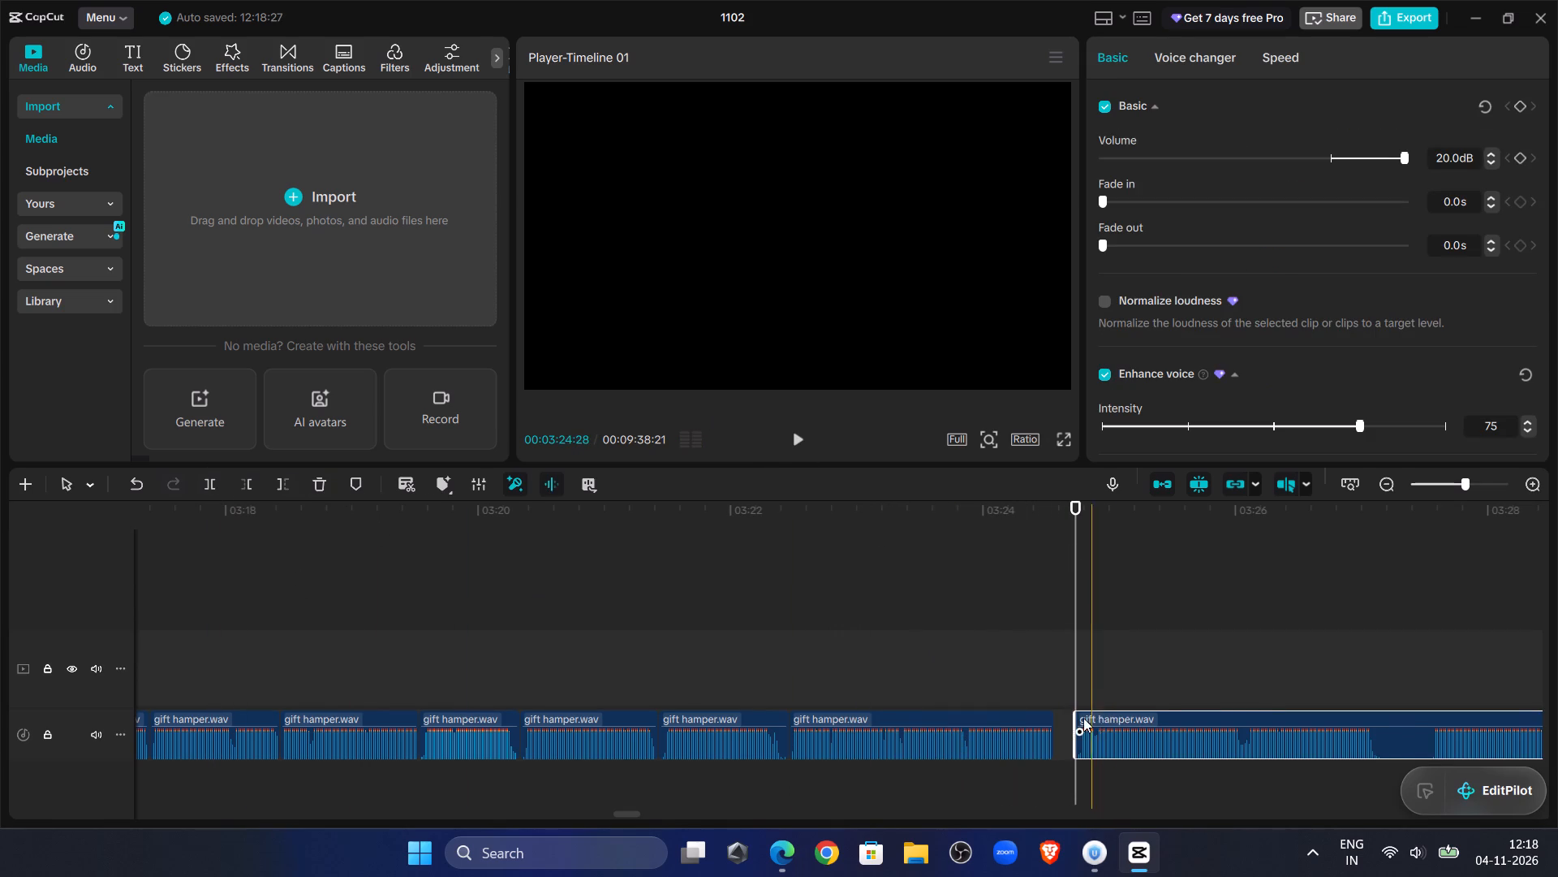
drag(1083, 718, 1074, 719)
Play across the join at 03:24:17 and split the last gift hamper.wav clip at about 03:26:29.
click(975, 598)
click(790, 440)
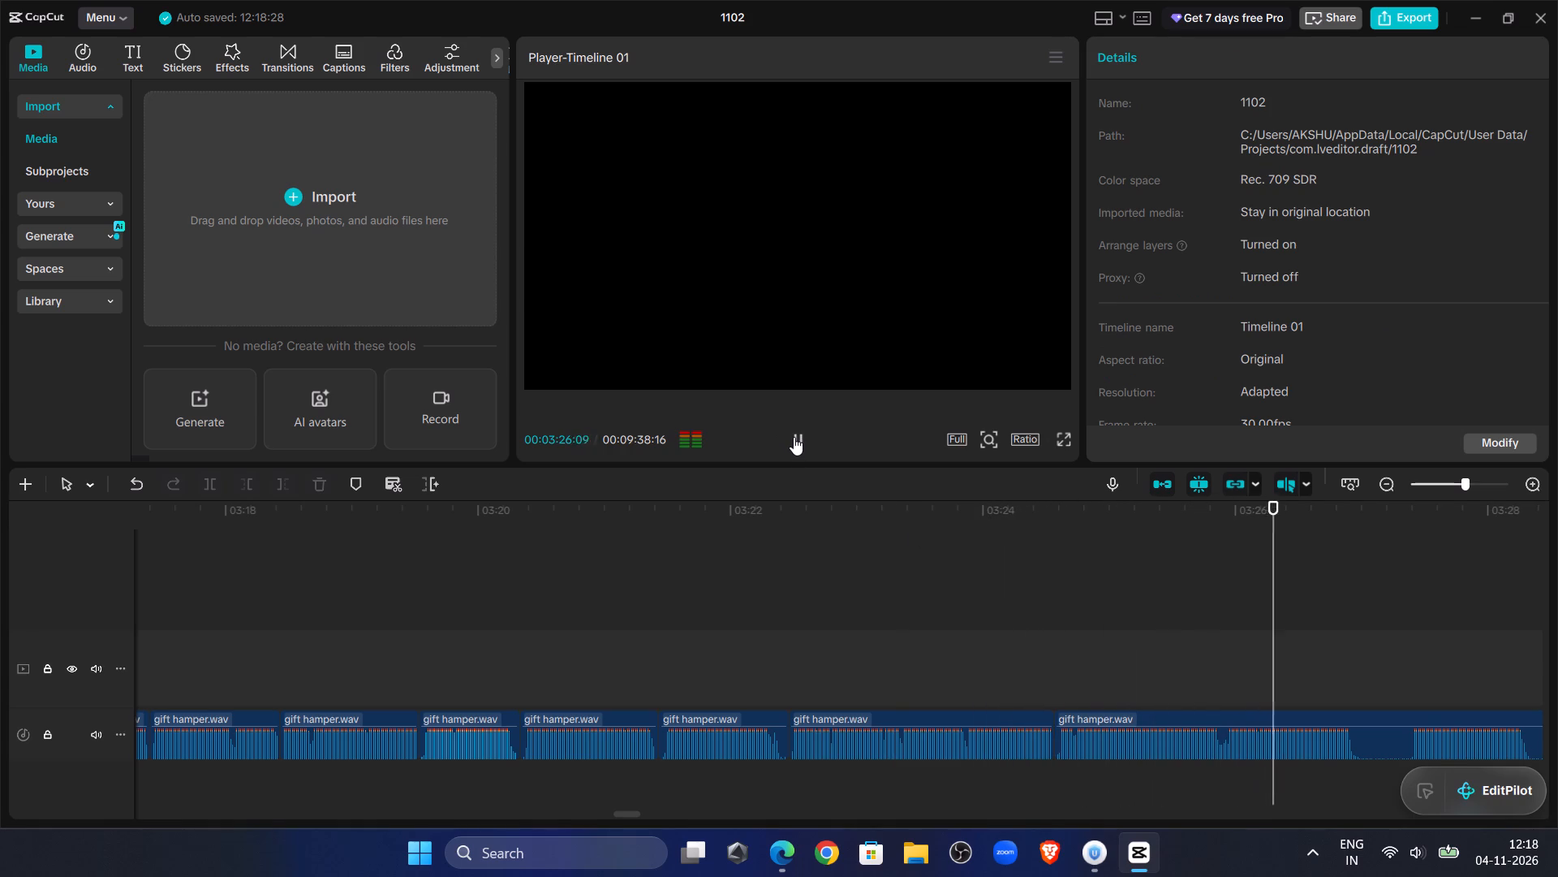
click(794, 437)
click(1315, 738)
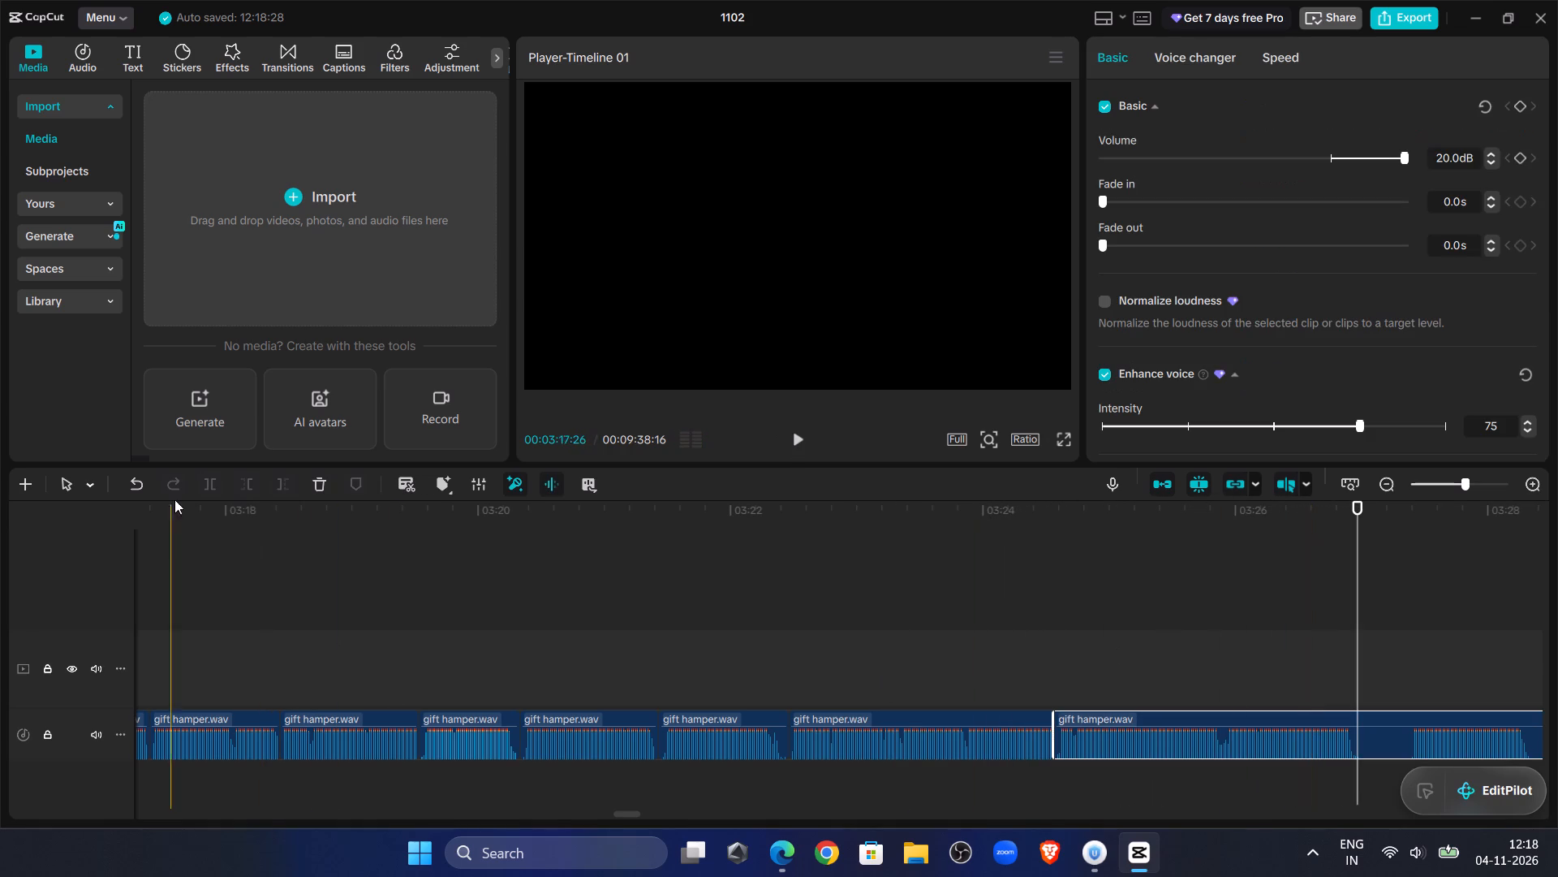
click(208, 486)
Listen past the split, trim the last gift hamper.wav clip's start to 03:29:06, and close the gap back to about 03:26:29.
click(1318, 600)
drag(1318, 600, 1557, 607)
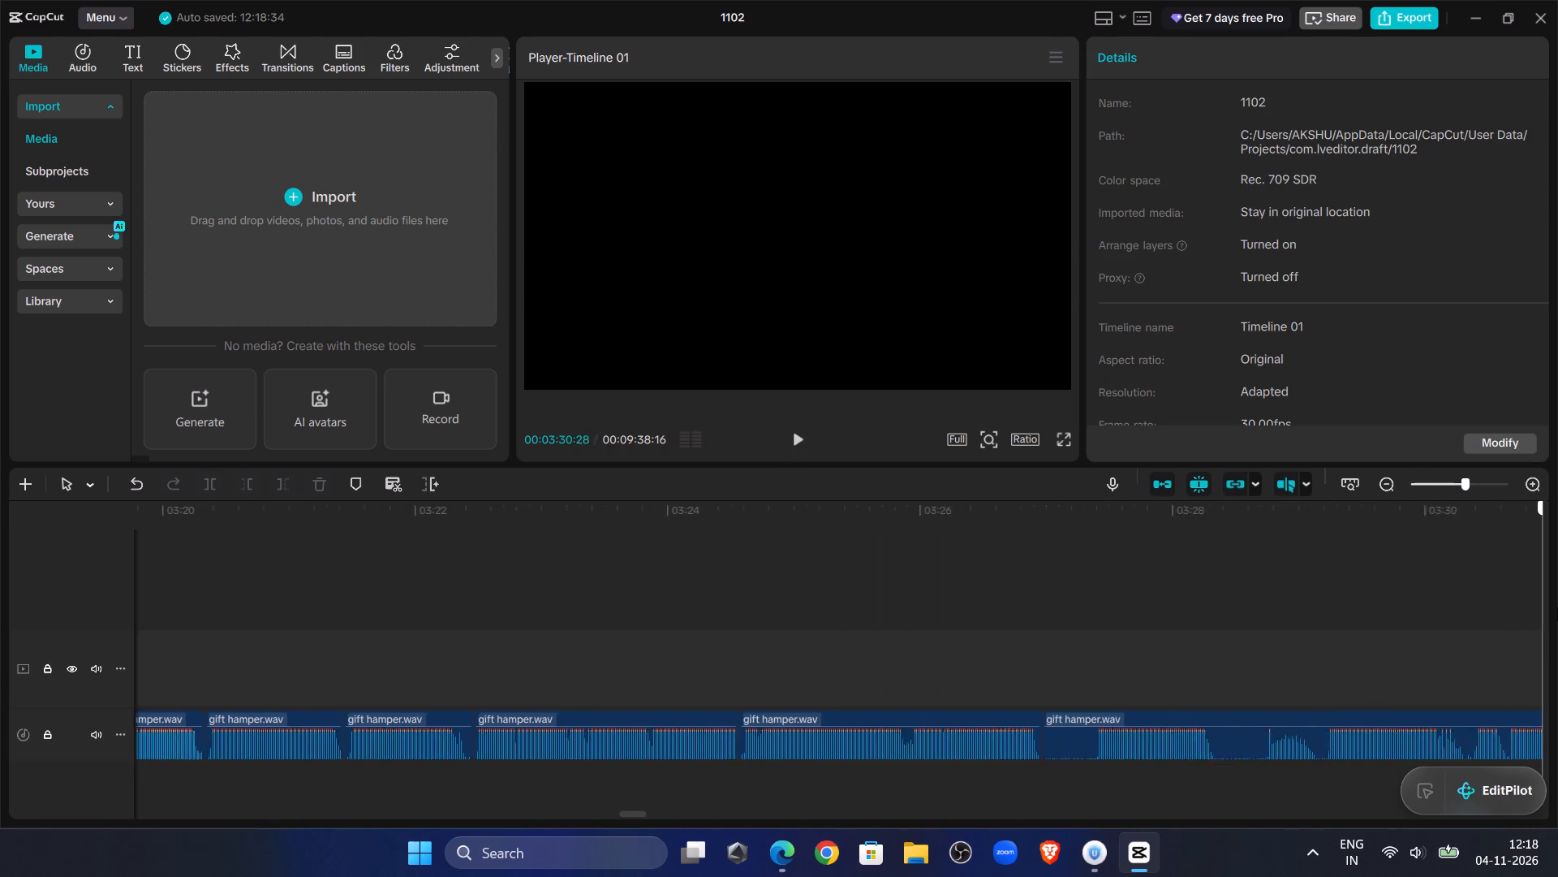
drag(1557, 607, 917, 593)
click(807, 443)
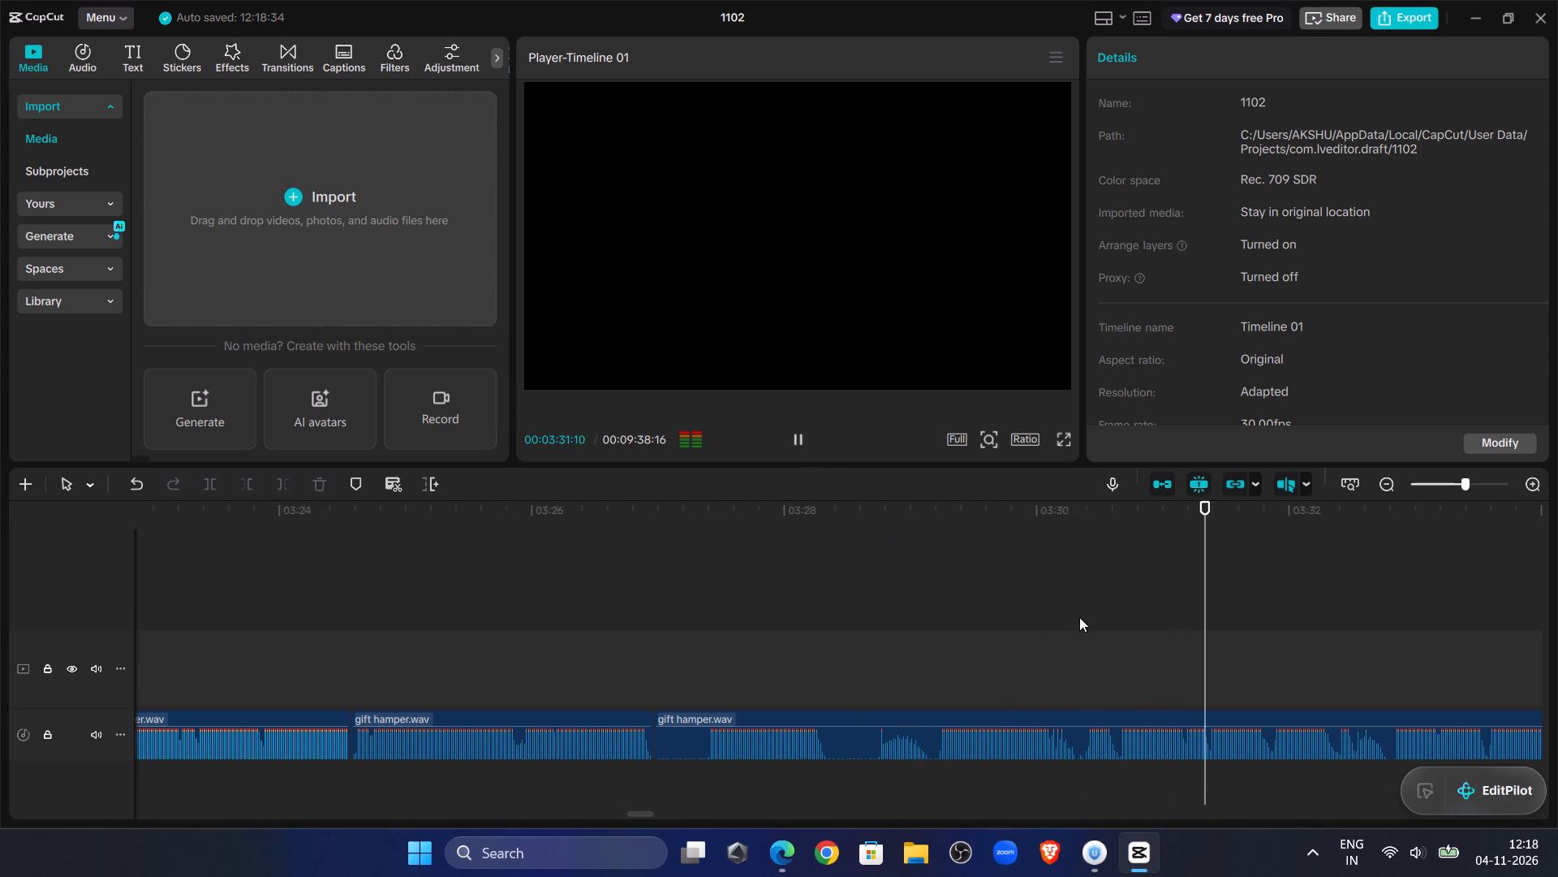
click(932, 633)
drag(932, 633, 937, 642)
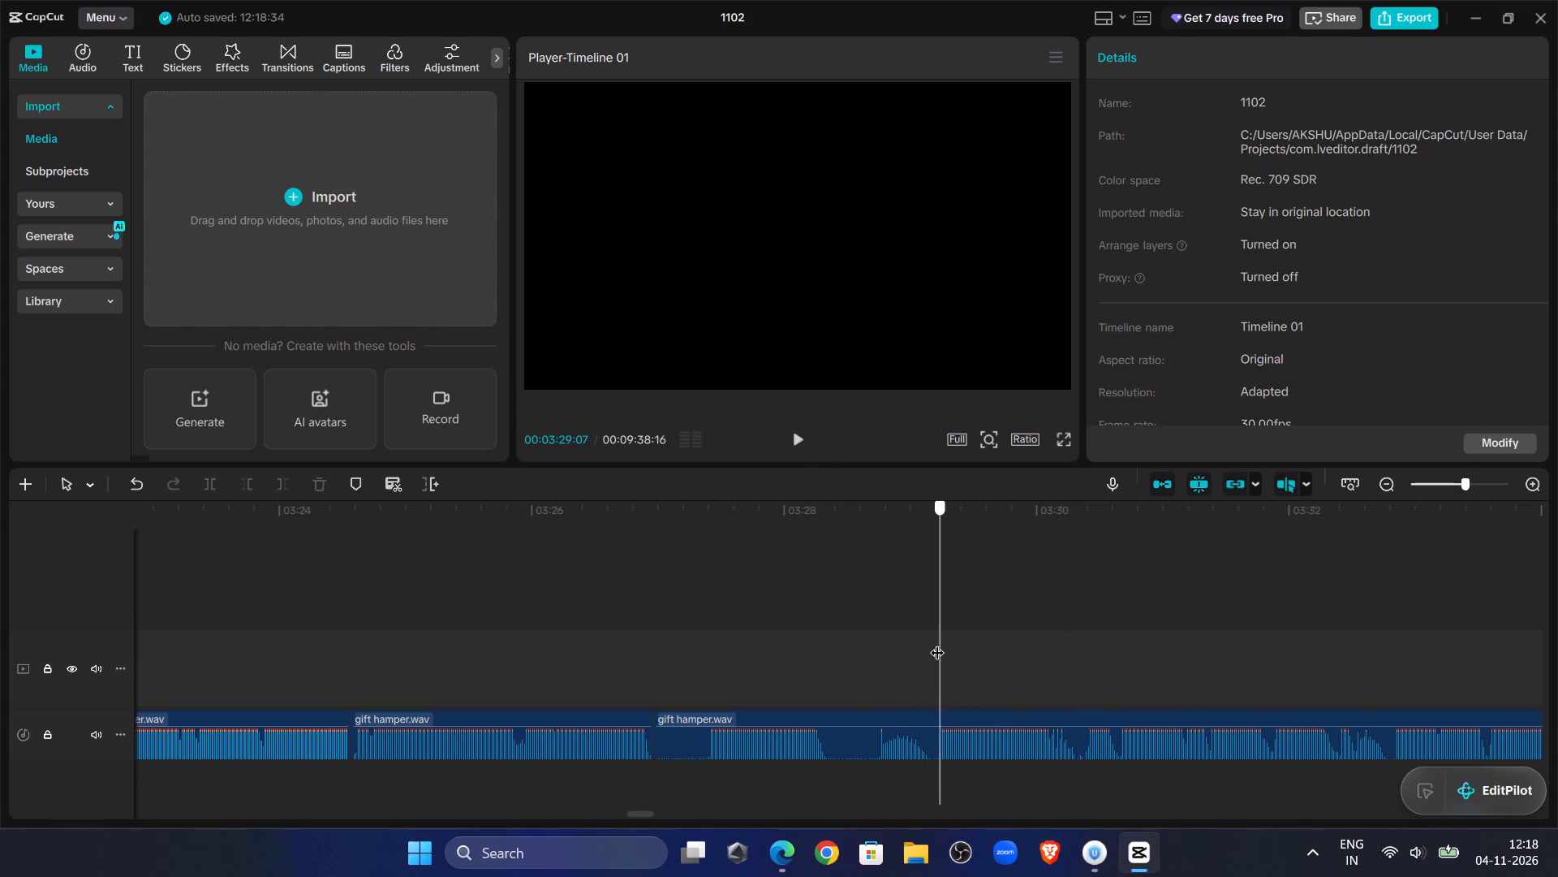
drag(937, 642, 934, 642)
click(920, 722)
click(241, 486)
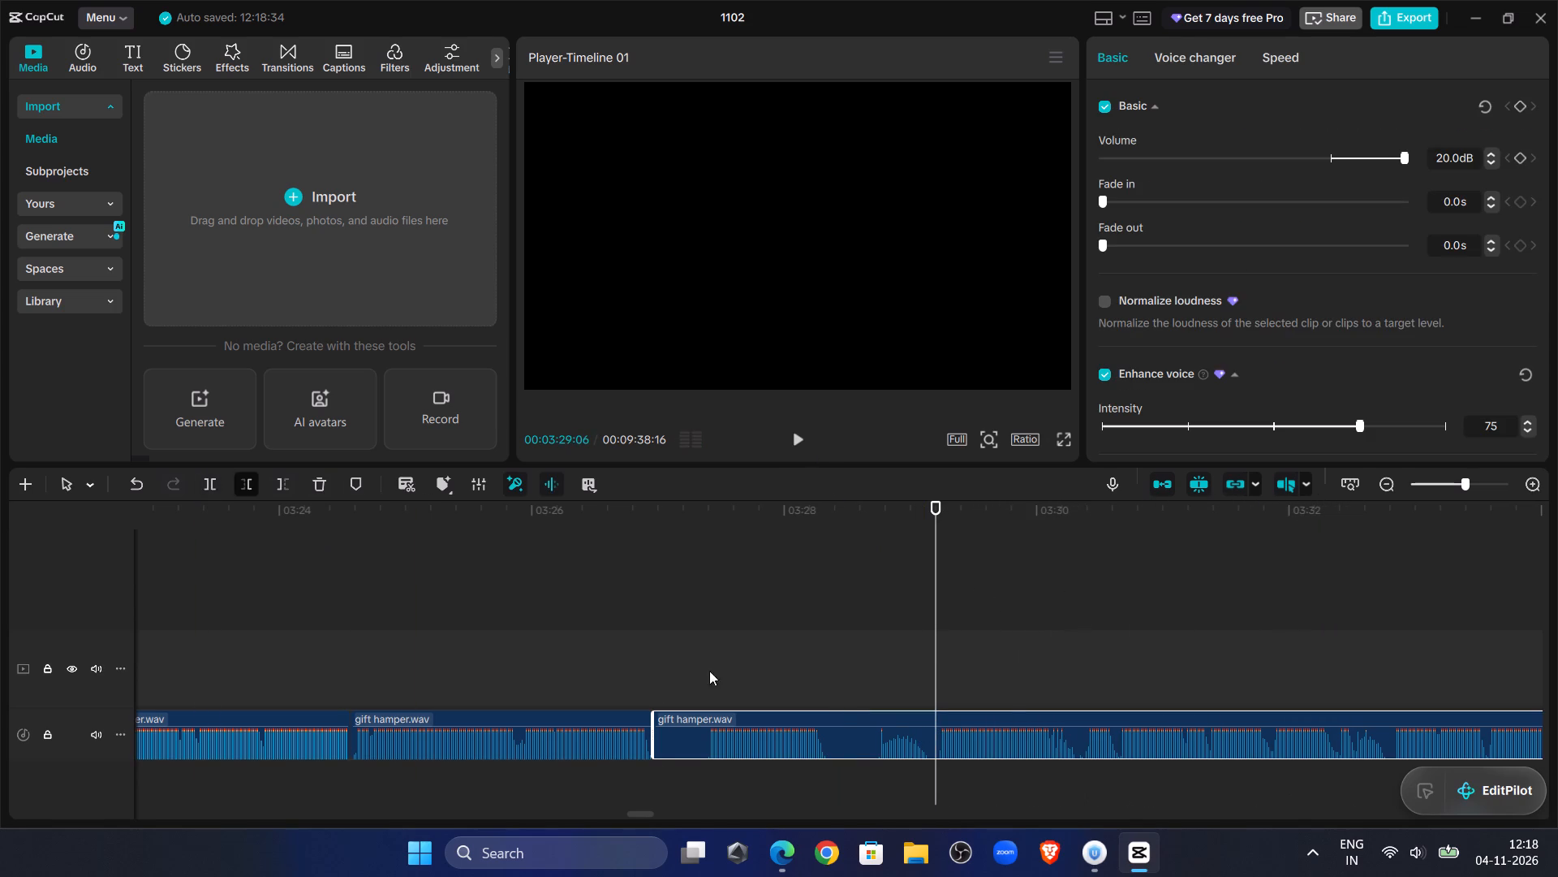
drag(998, 718, 720, 720)
Listen on from the 03:26:29 join, split the last clip at 03:27:28, trim the new piece's start to 03:28:03, and close the gap.
click(608, 650)
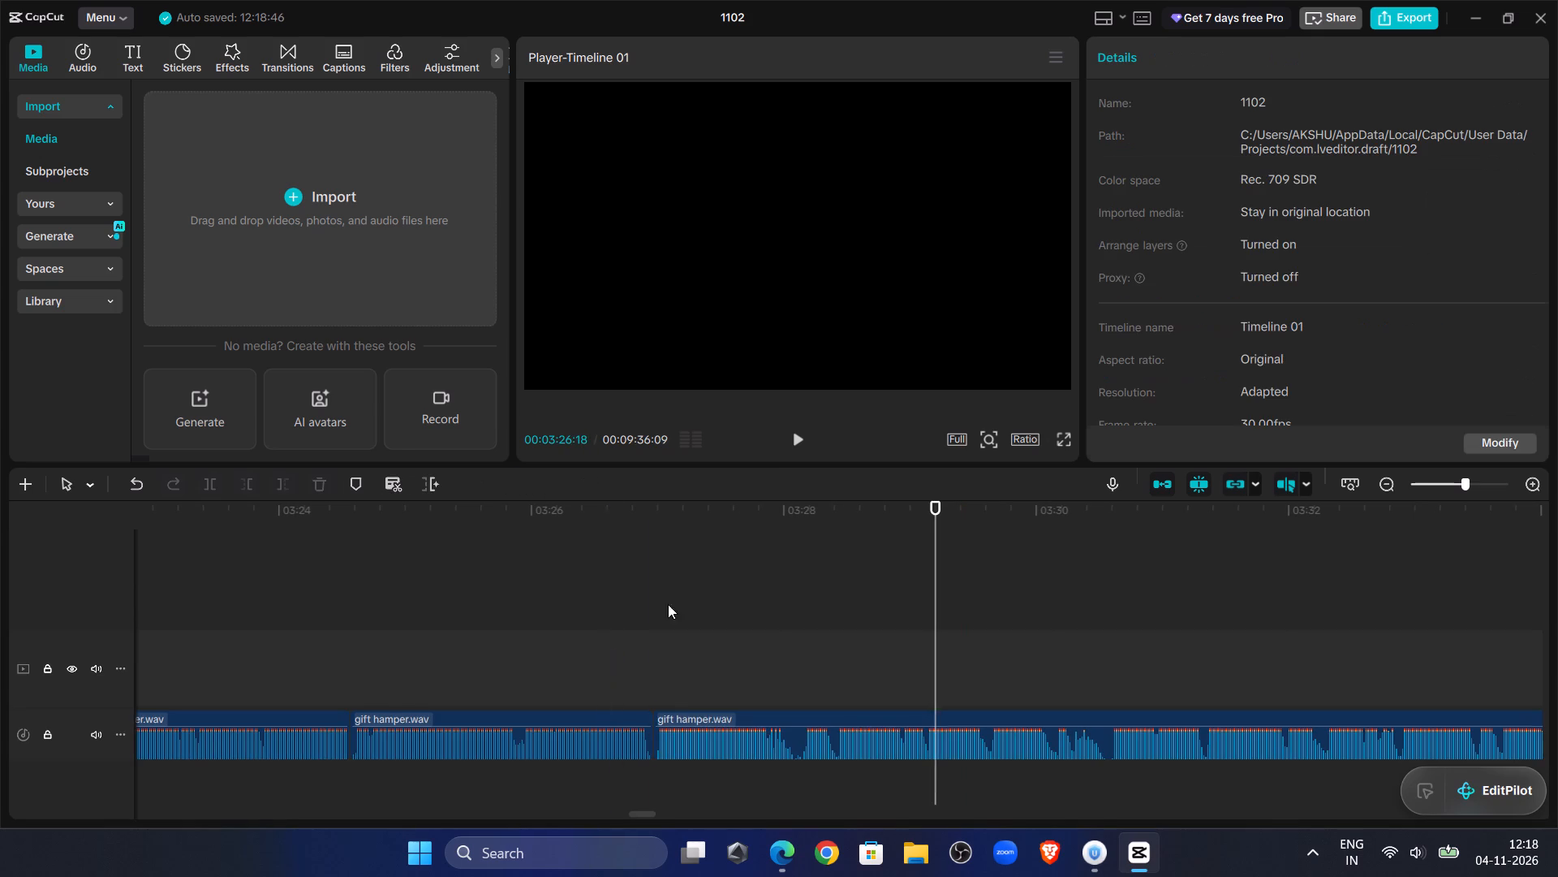
click(798, 442)
click(798, 442)
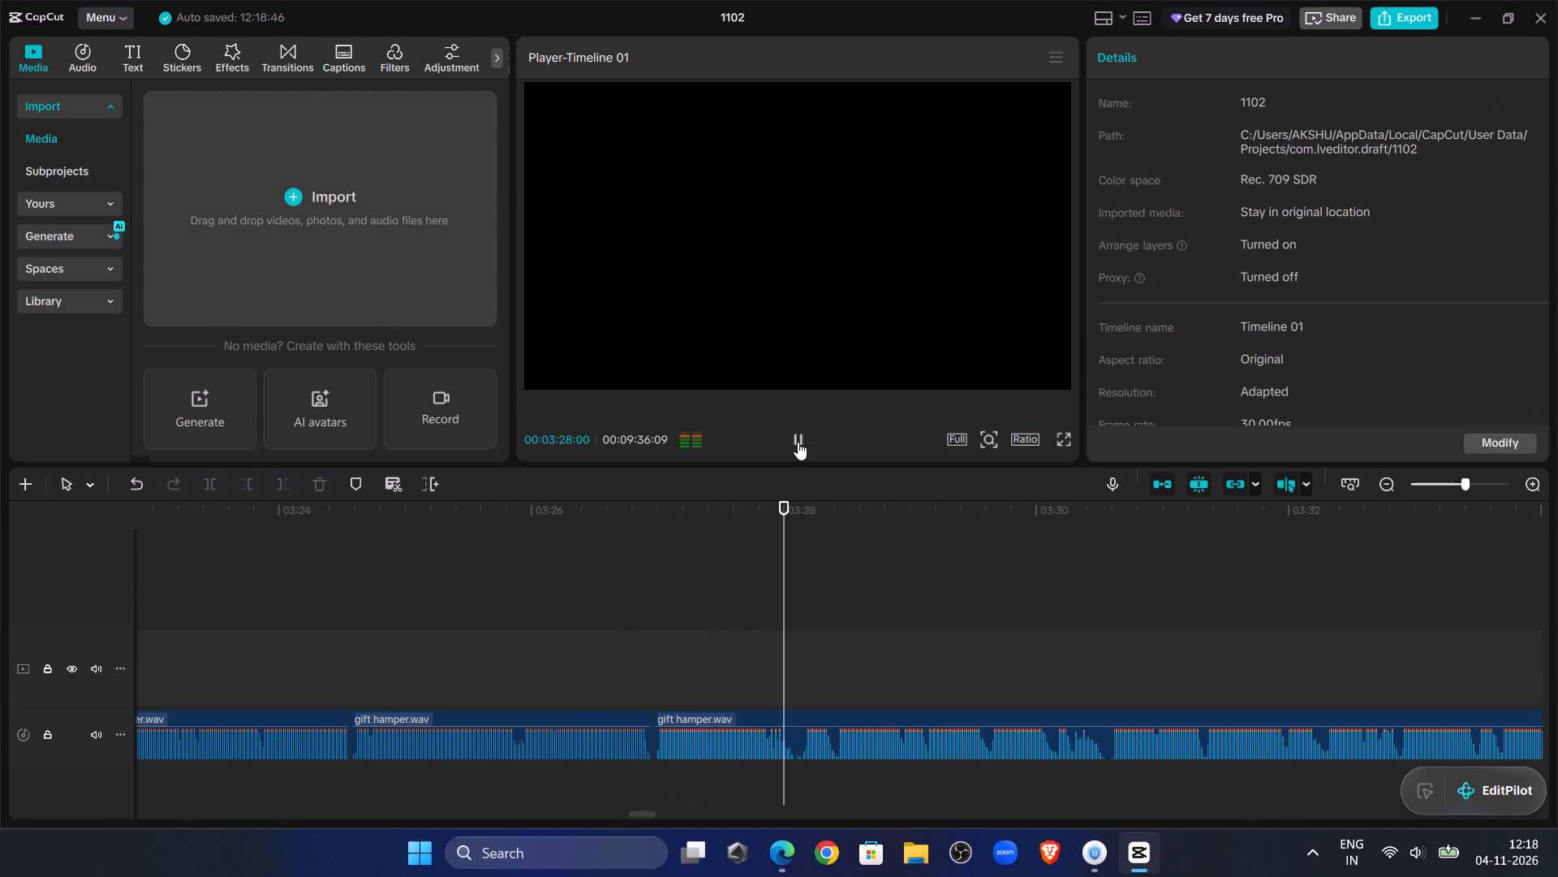
click(779, 723)
click(724, 583)
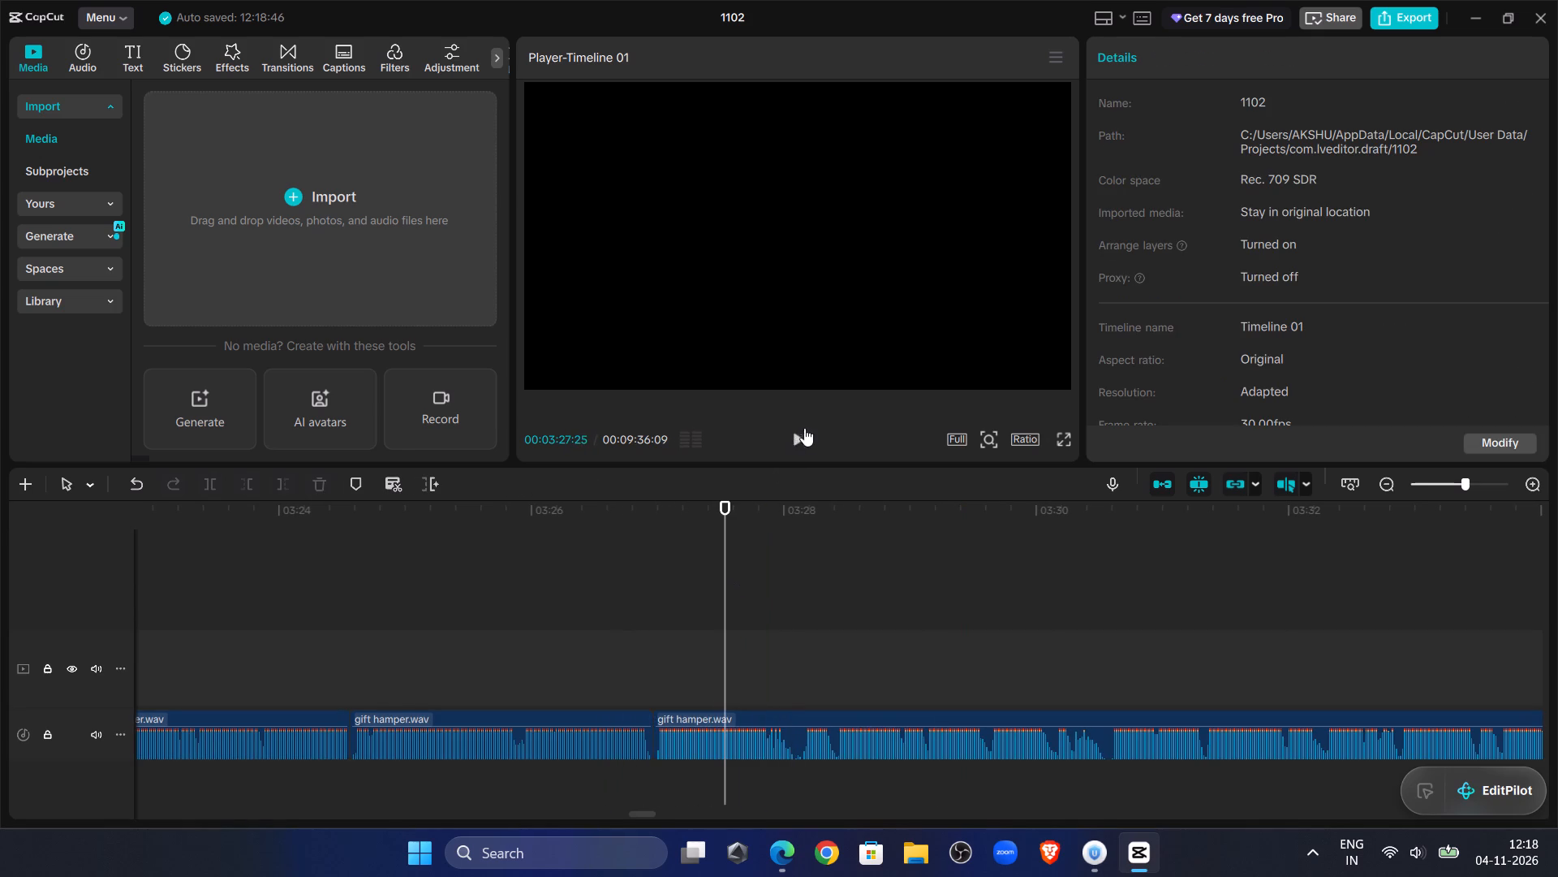
click(808, 430)
click(802, 443)
click(780, 738)
click(216, 486)
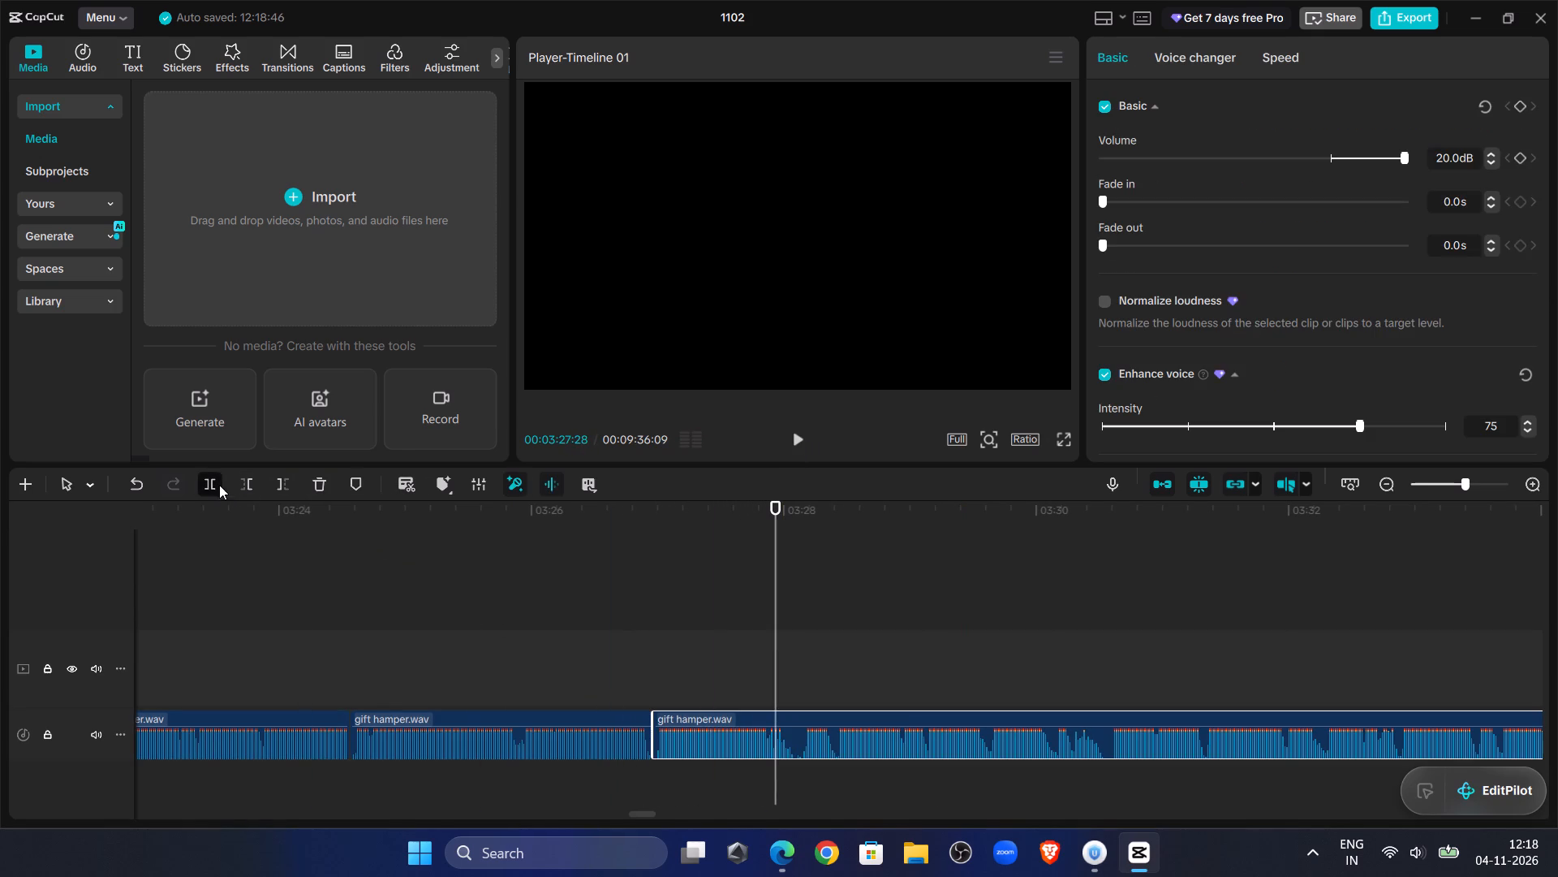
double_click(802, 437)
click(252, 480)
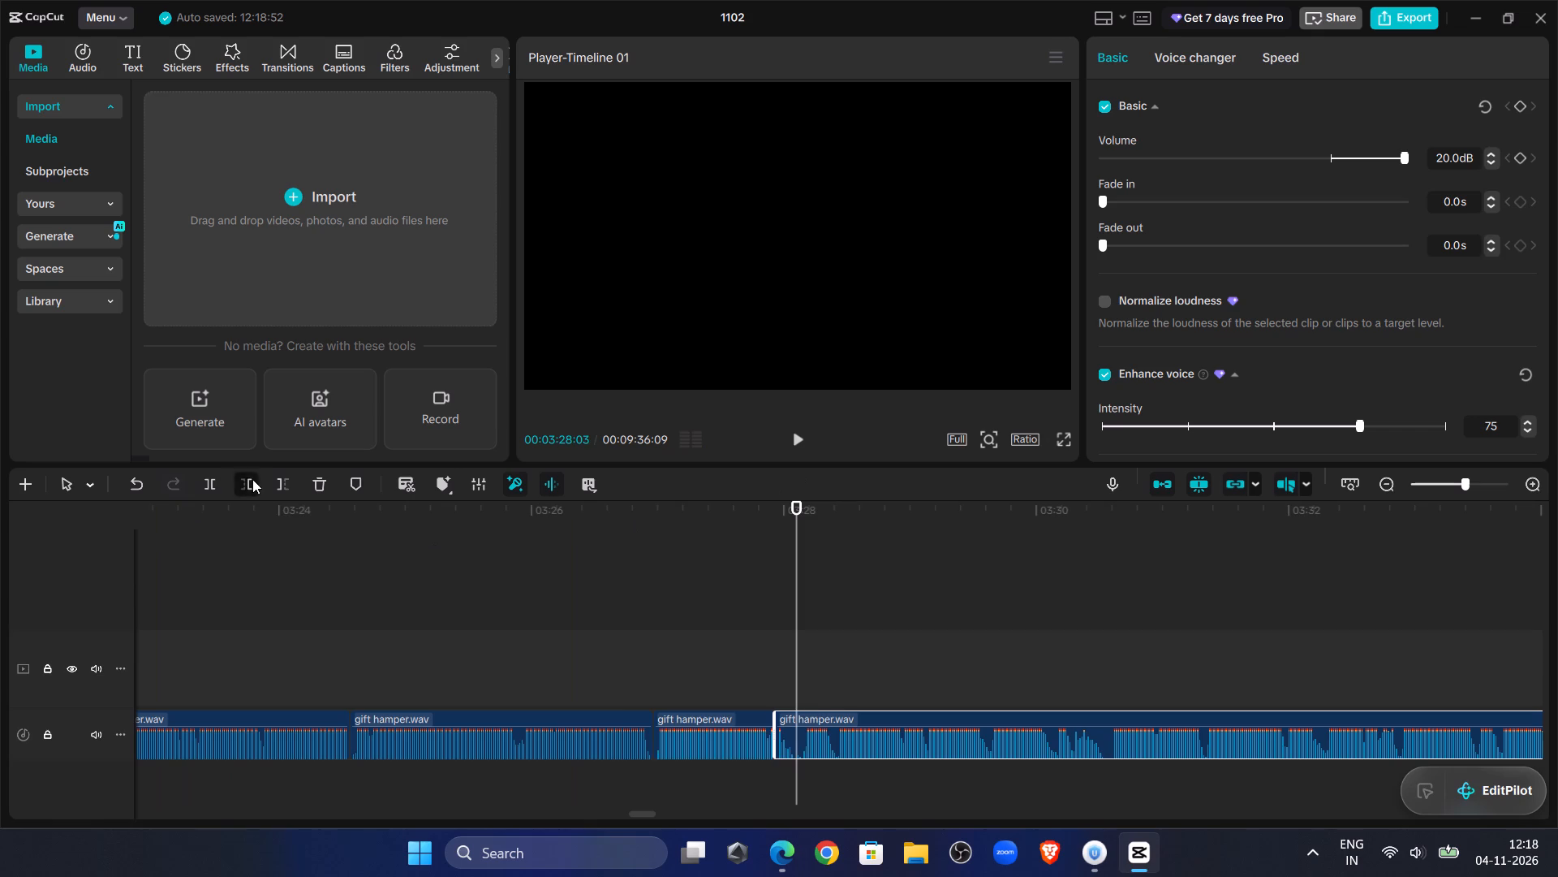
drag(814, 717, 795, 723)
Play past the last join, split the last gift hamper.wav clip at 03:30:04, trim the new piece's start to 03:30:12, and close the gap.
click(581, 598)
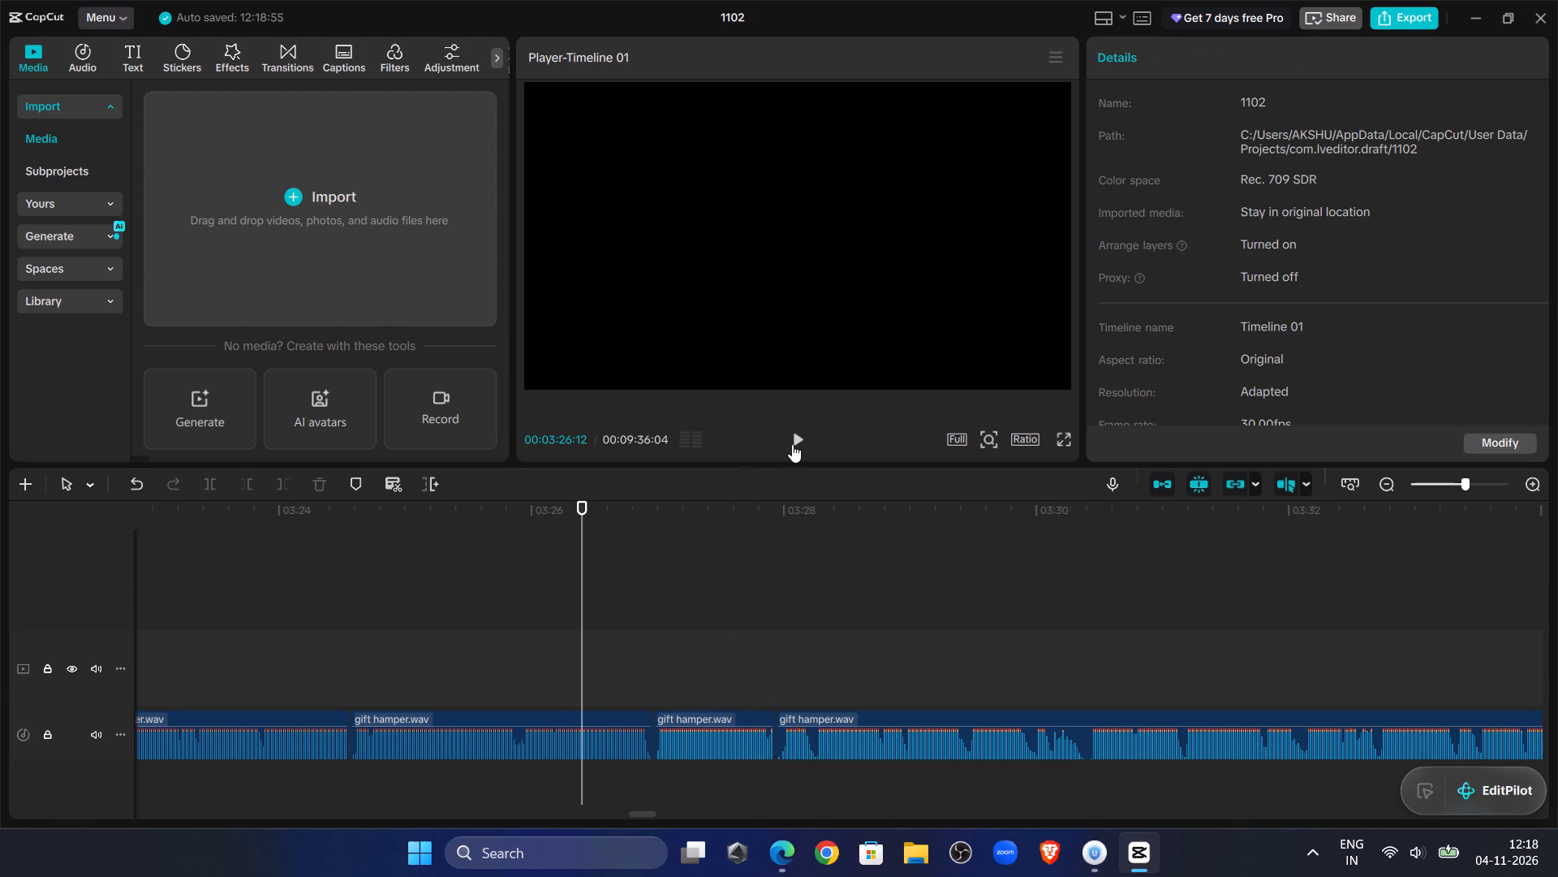
click(795, 444)
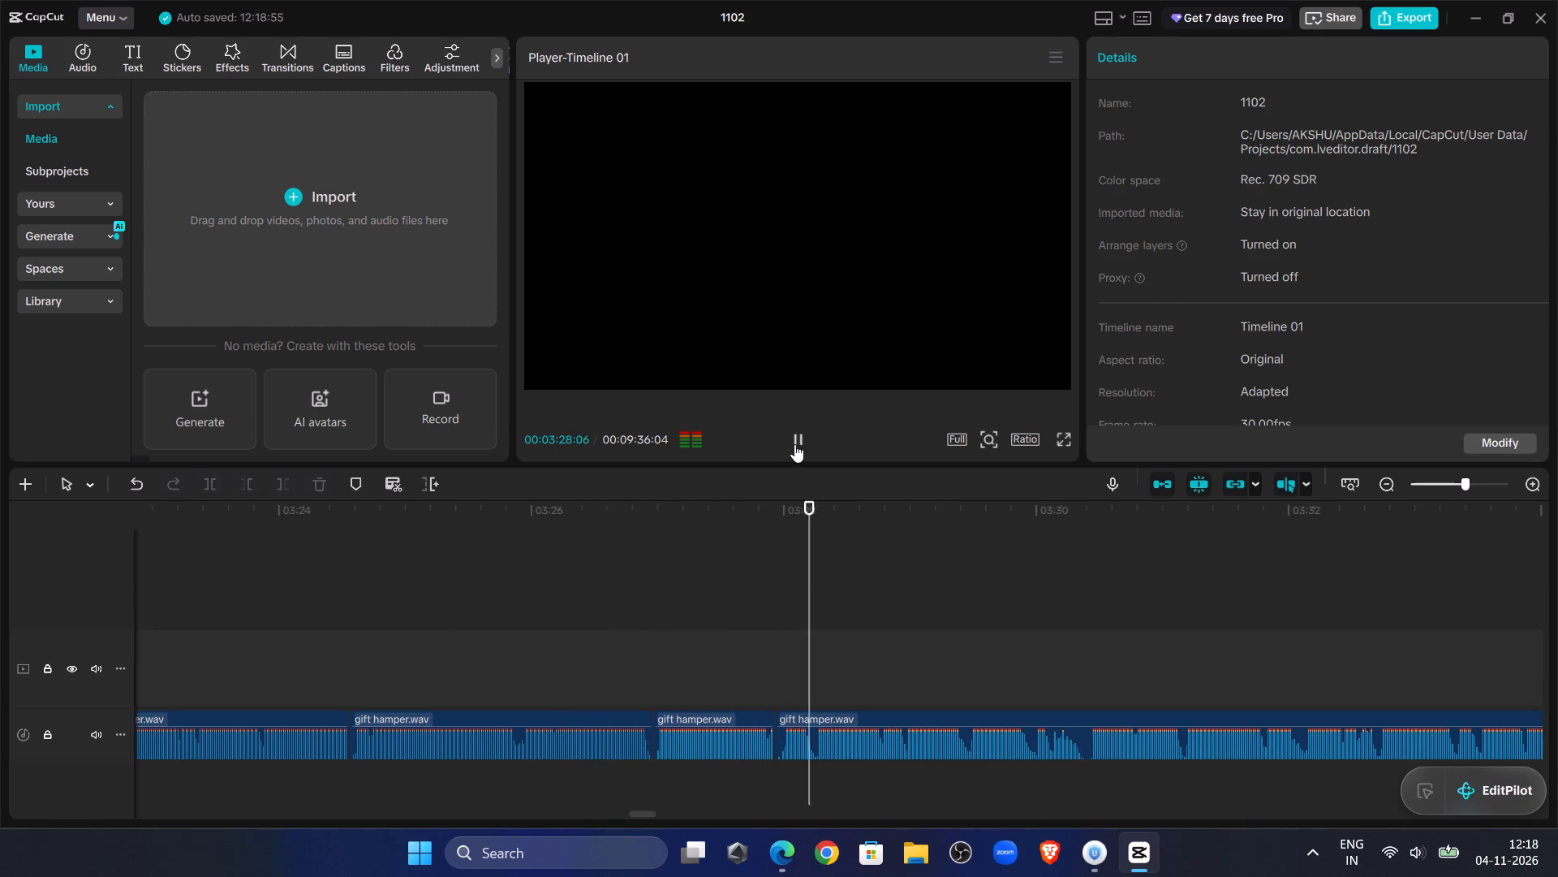
click(794, 444)
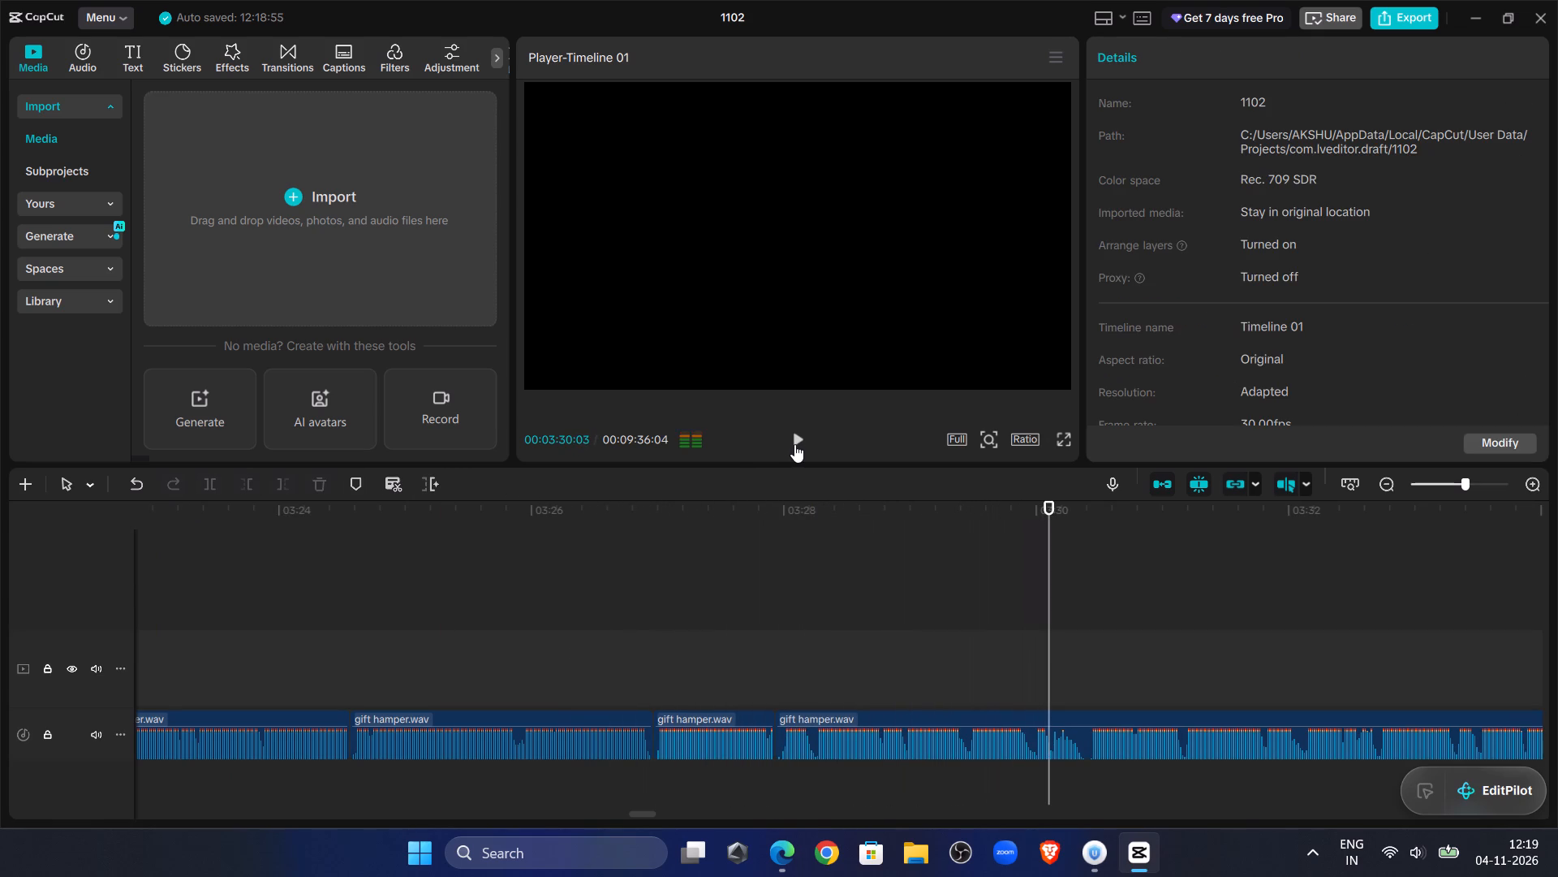
click(1050, 633)
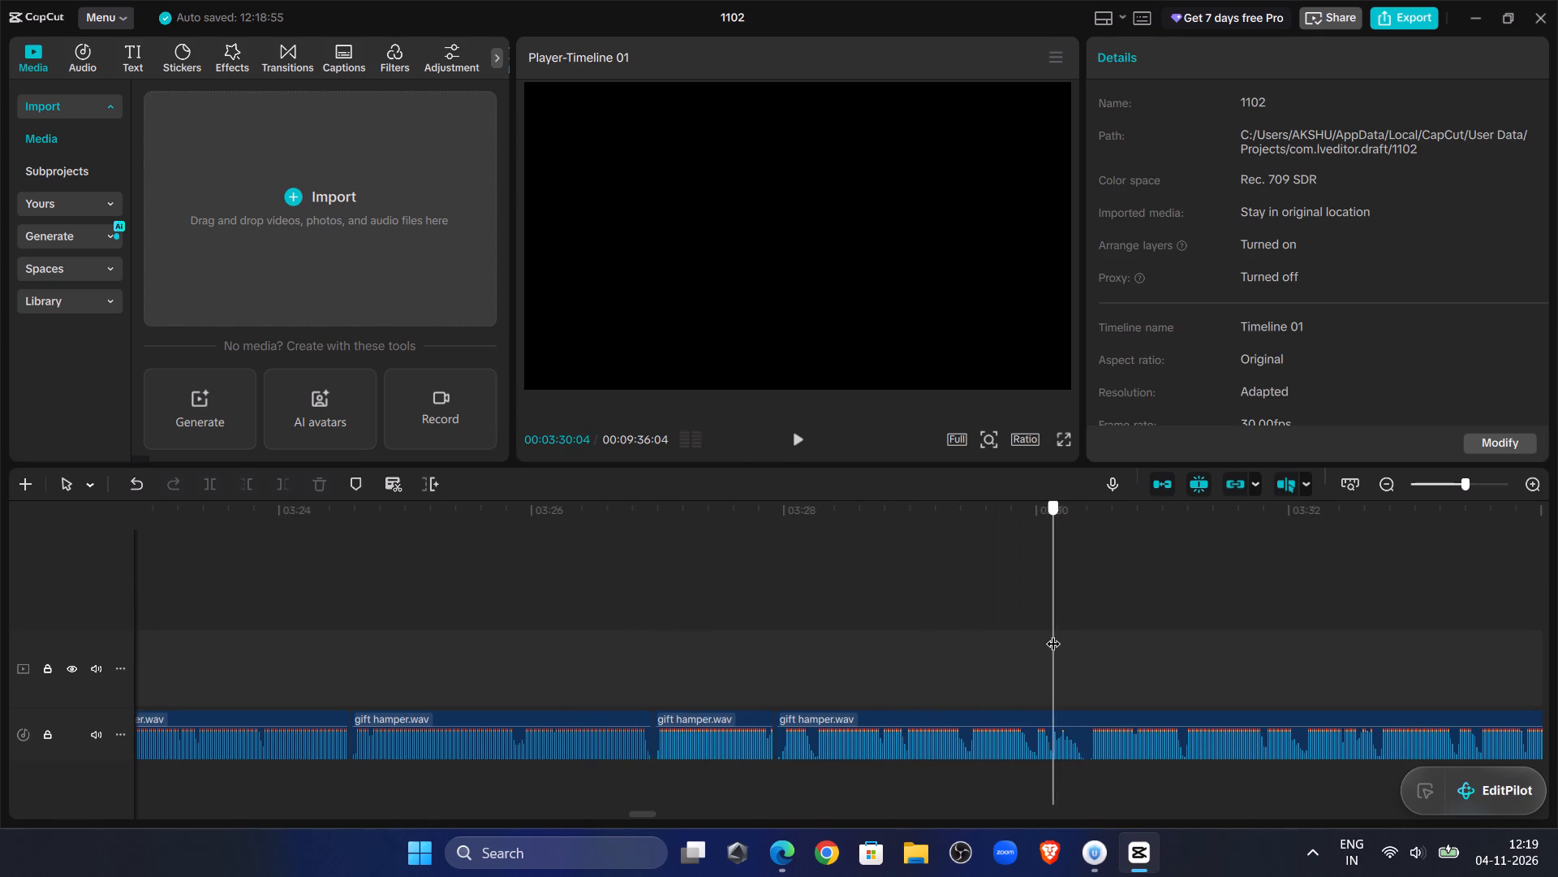
click(1054, 715)
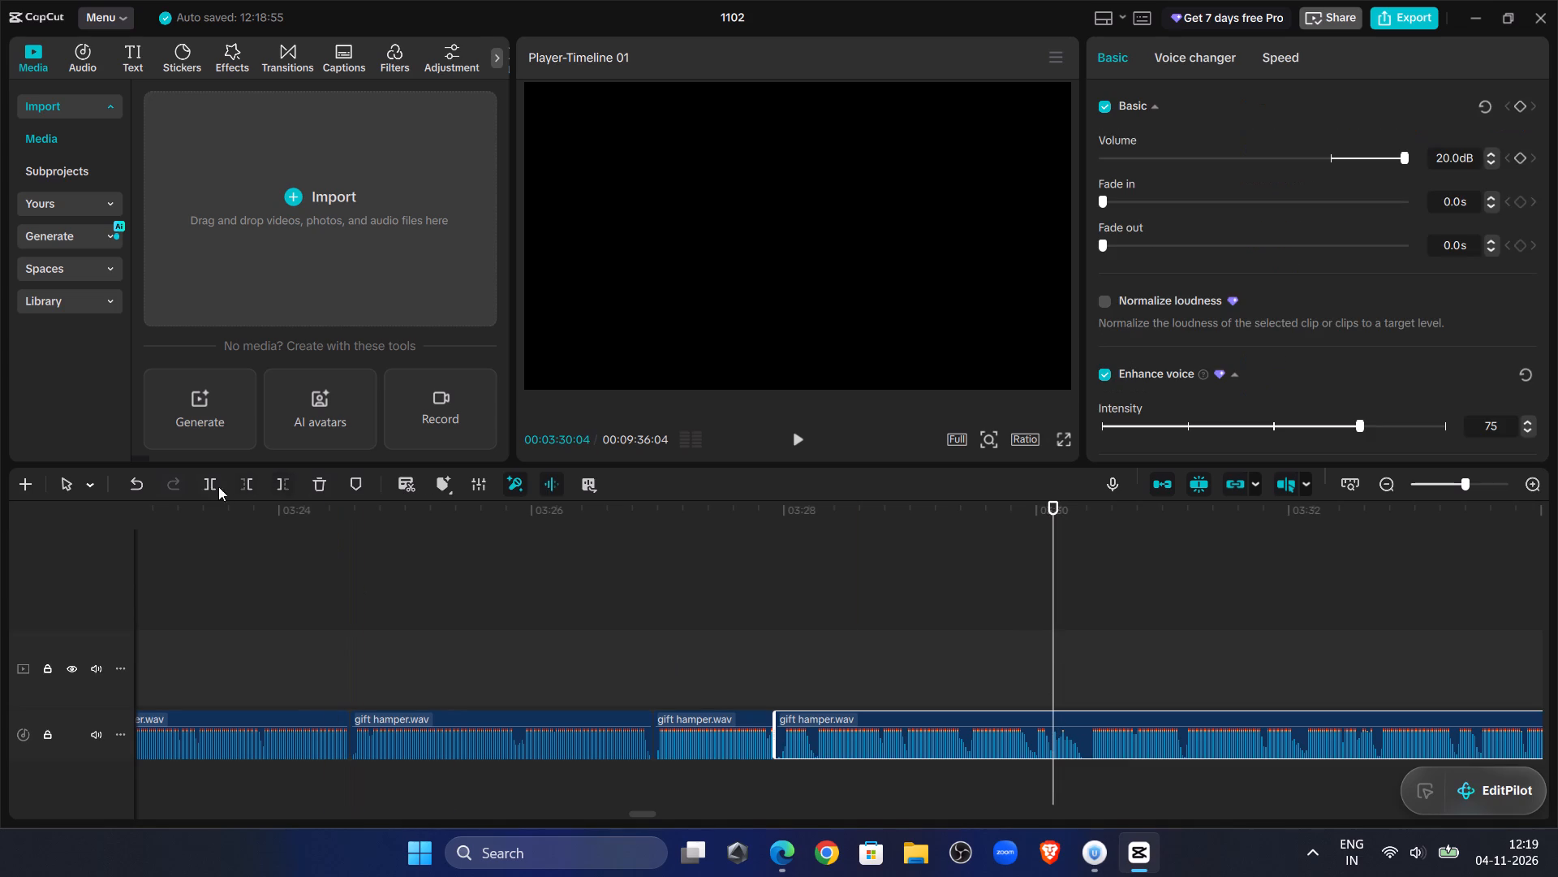
click(204, 481)
double_click(792, 438)
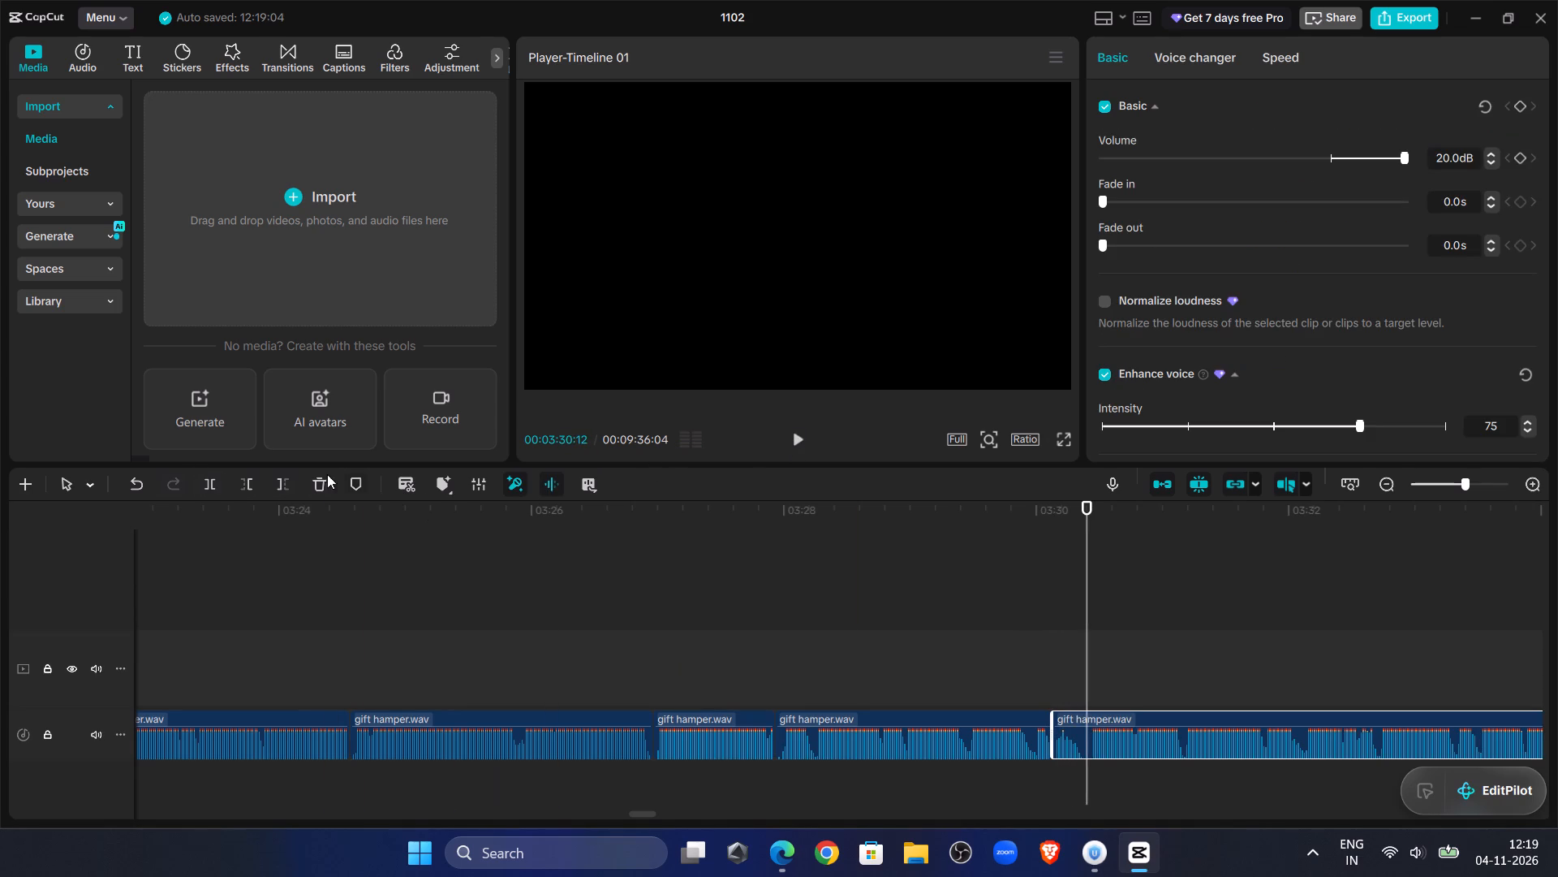
click(253, 482)
drag(1133, 716, 1082, 706)
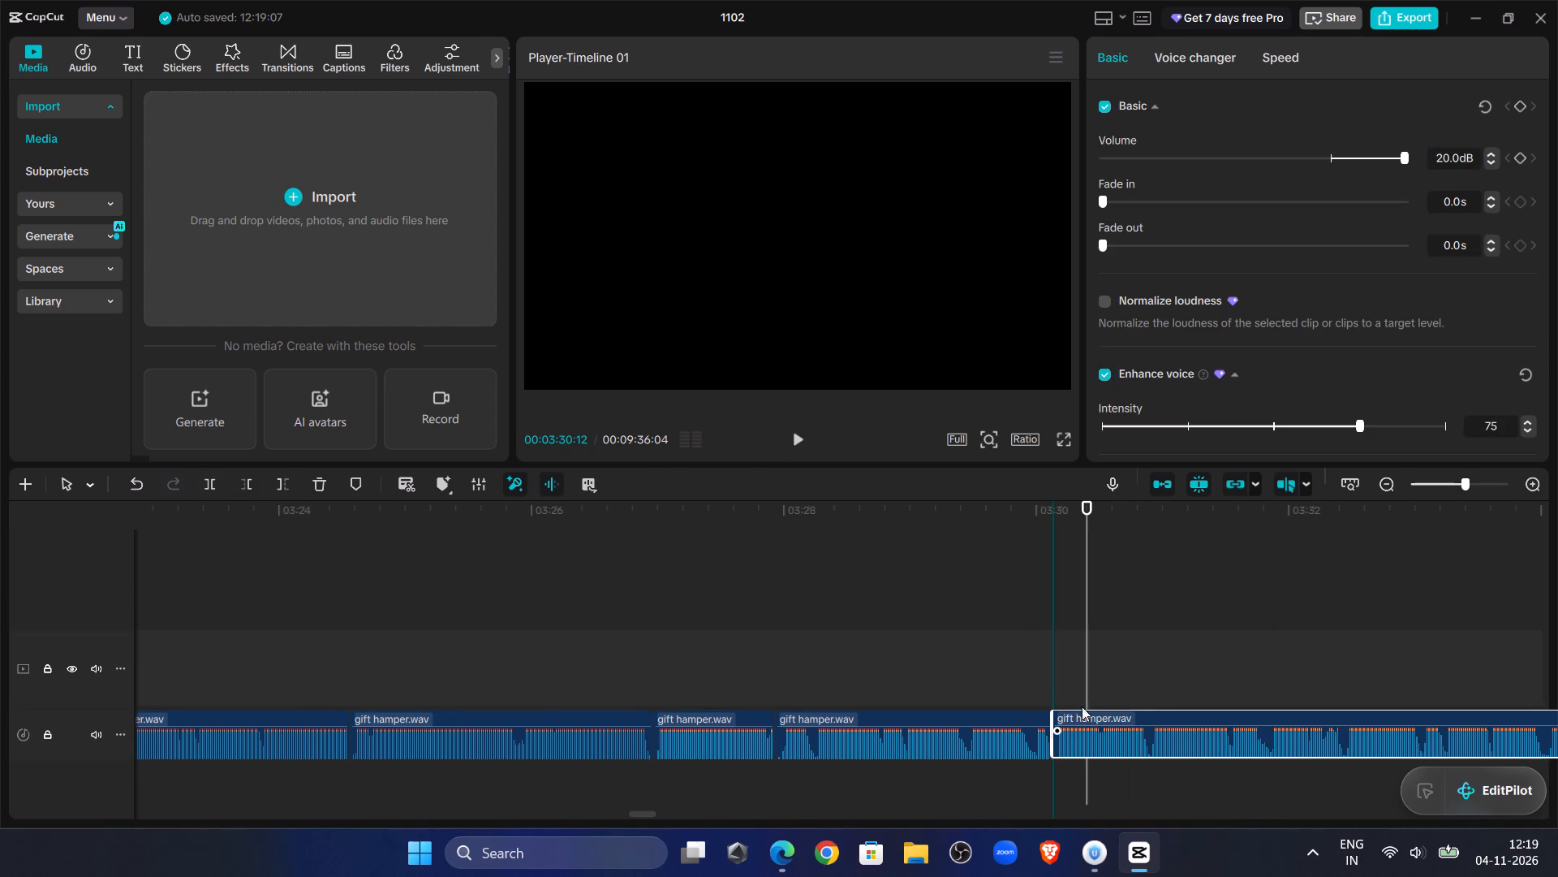
drag(1082, 706, 1105, 716)
Listen on from the 03:30:04 join, split the last clip at 03:32:09, trim the new piece's start to 03:32:13, and close the gap.
click(987, 635)
click(805, 440)
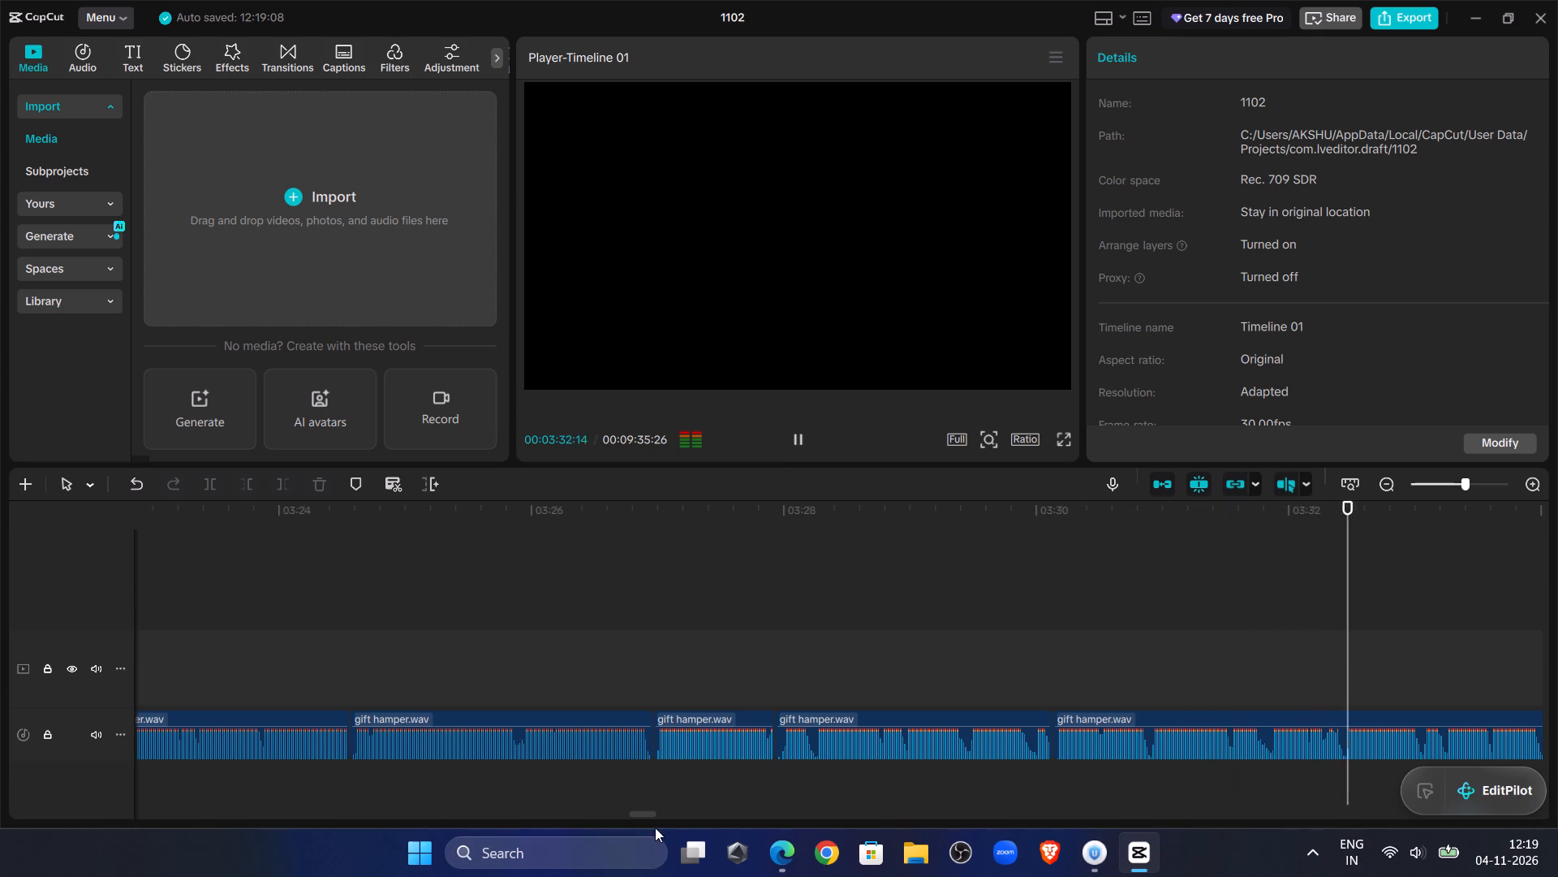
drag(645, 814, 655, 816)
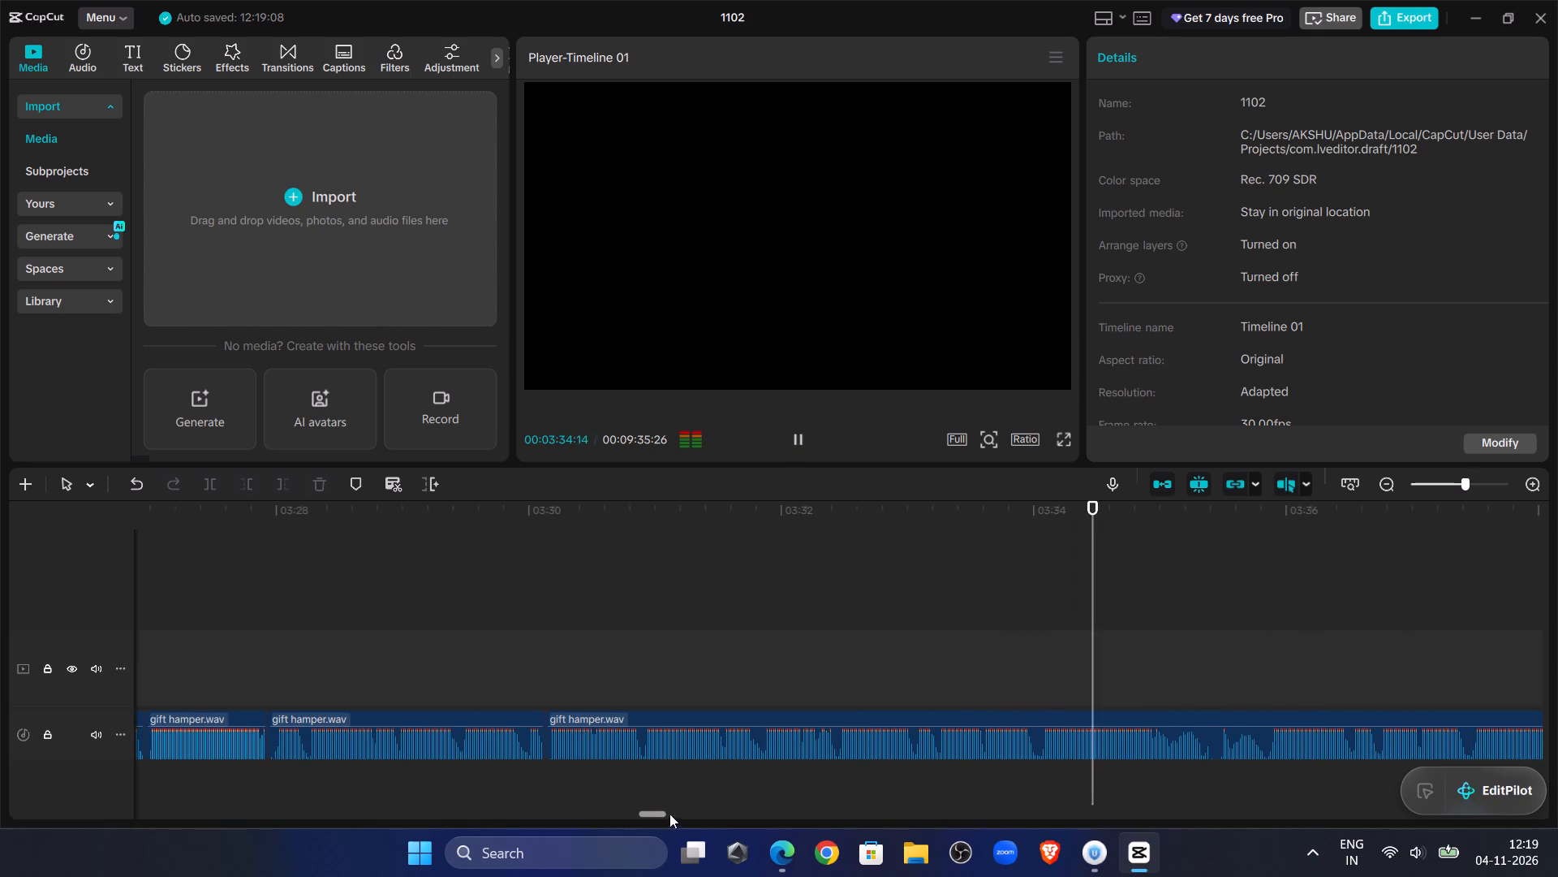
click(675, 635)
click(798, 453)
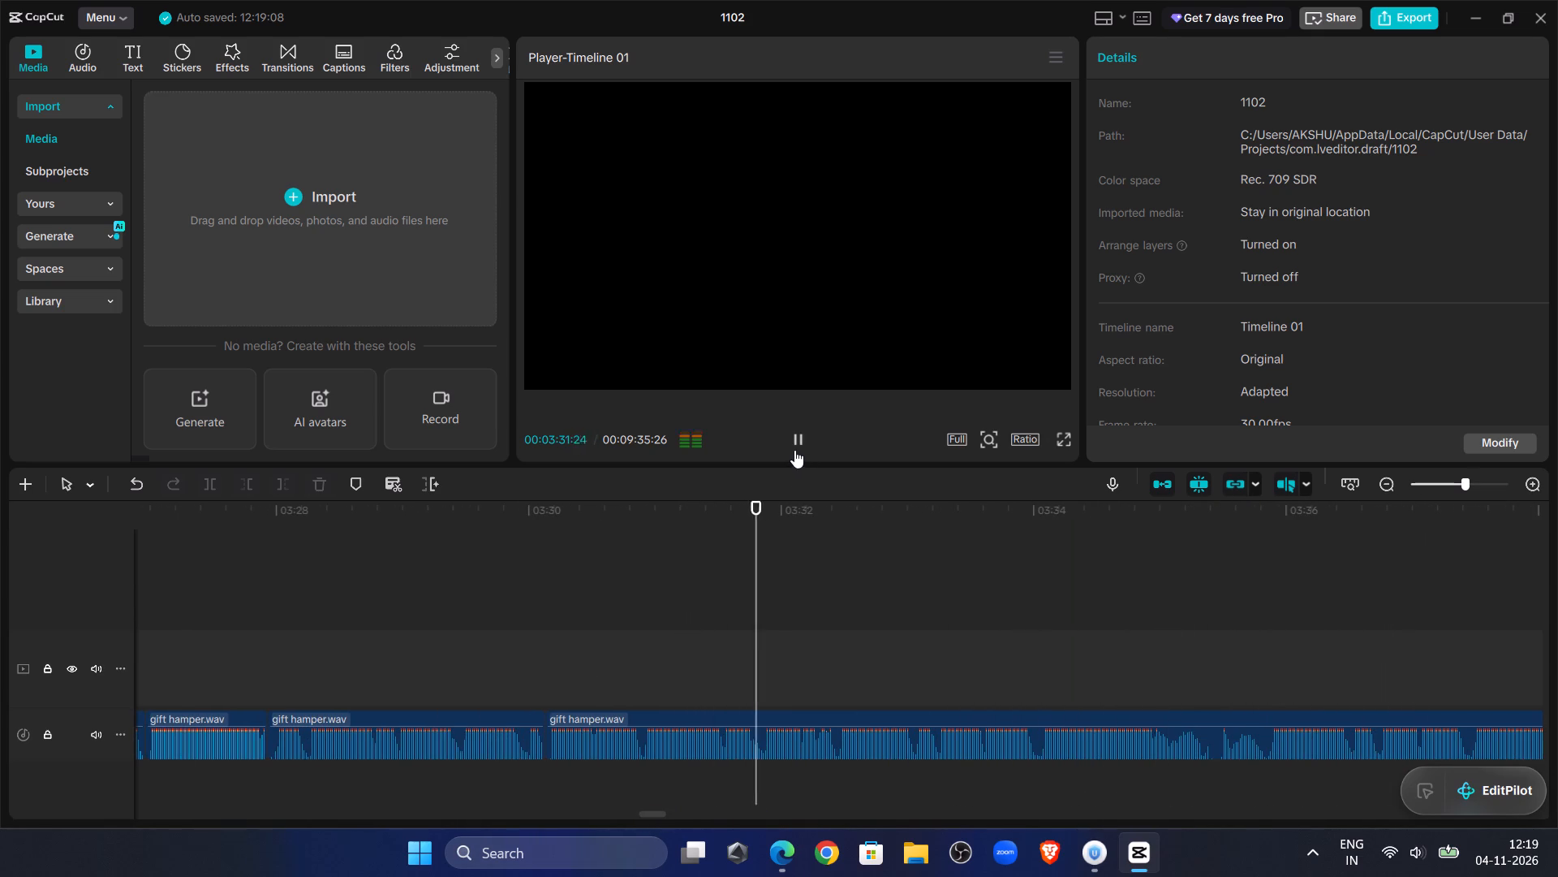
click(794, 450)
click(826, 664)
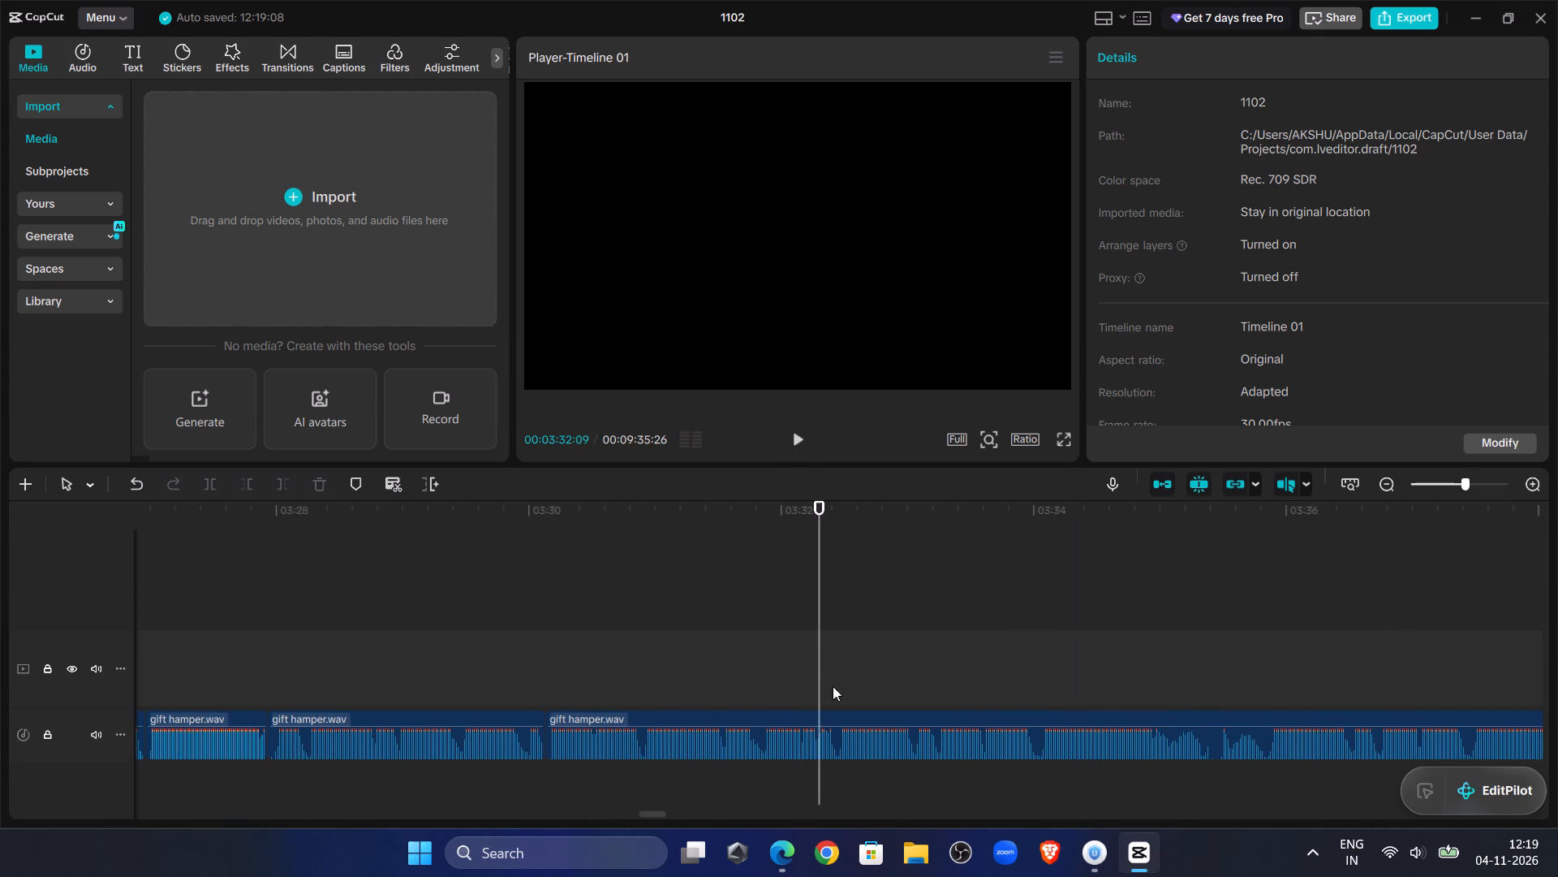
click(840, 745)
click(210, 488)
double_click(801, 437)
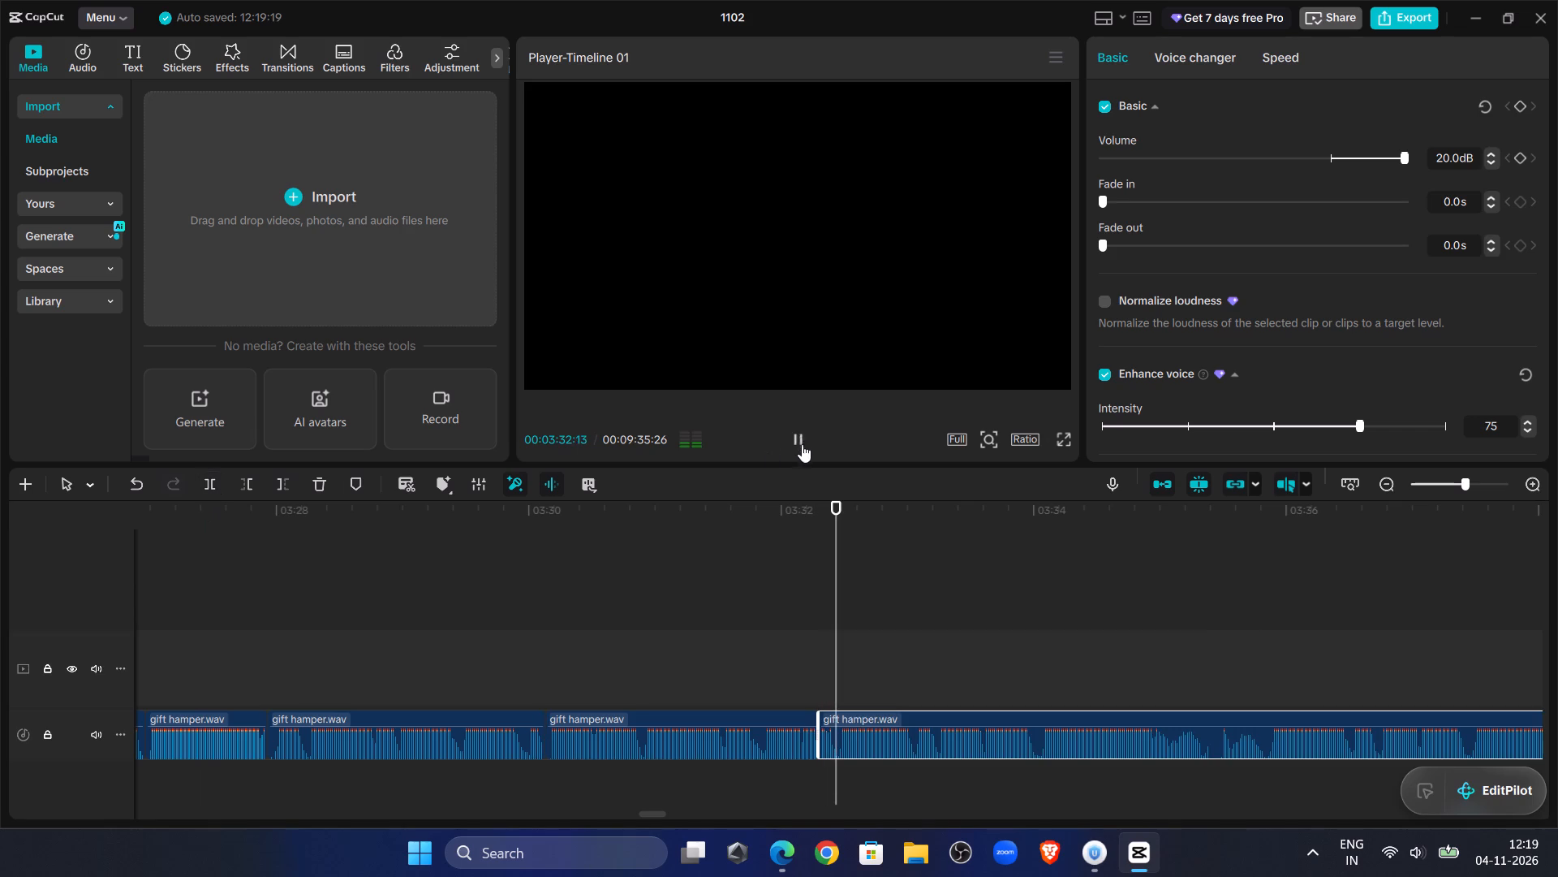
click(234, 470)
click(242, 481)
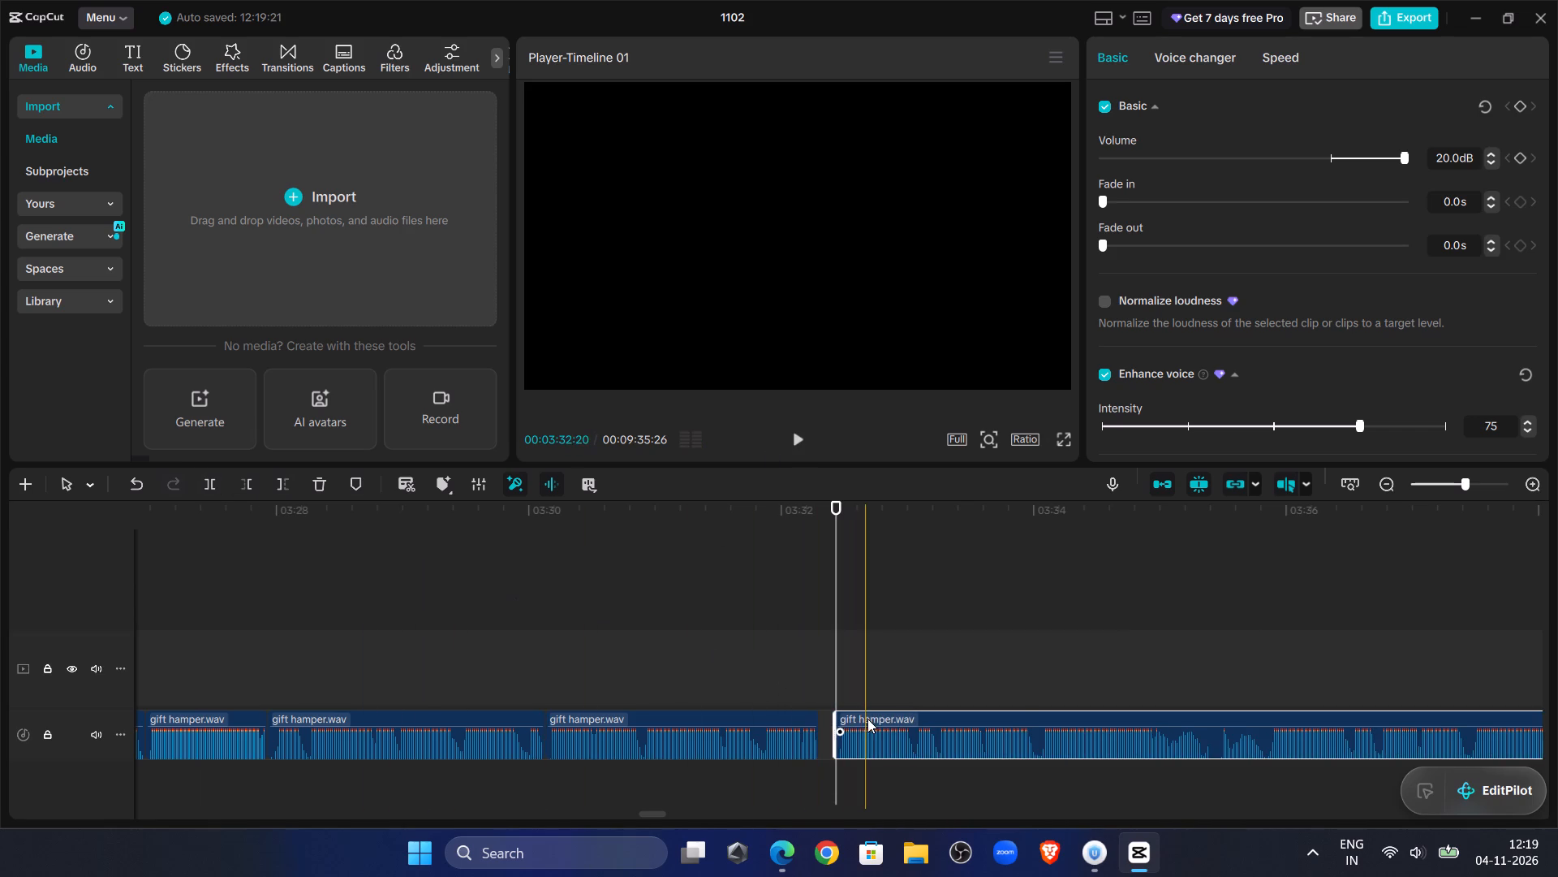
drag(867, 719, 852, 721)
Listen past the 03:32:09 join, trim the last gift hamper.wav clip's start to 03:35:21, and close the gap back to 03:32:09.
click(753, 641)
click(805, 443)
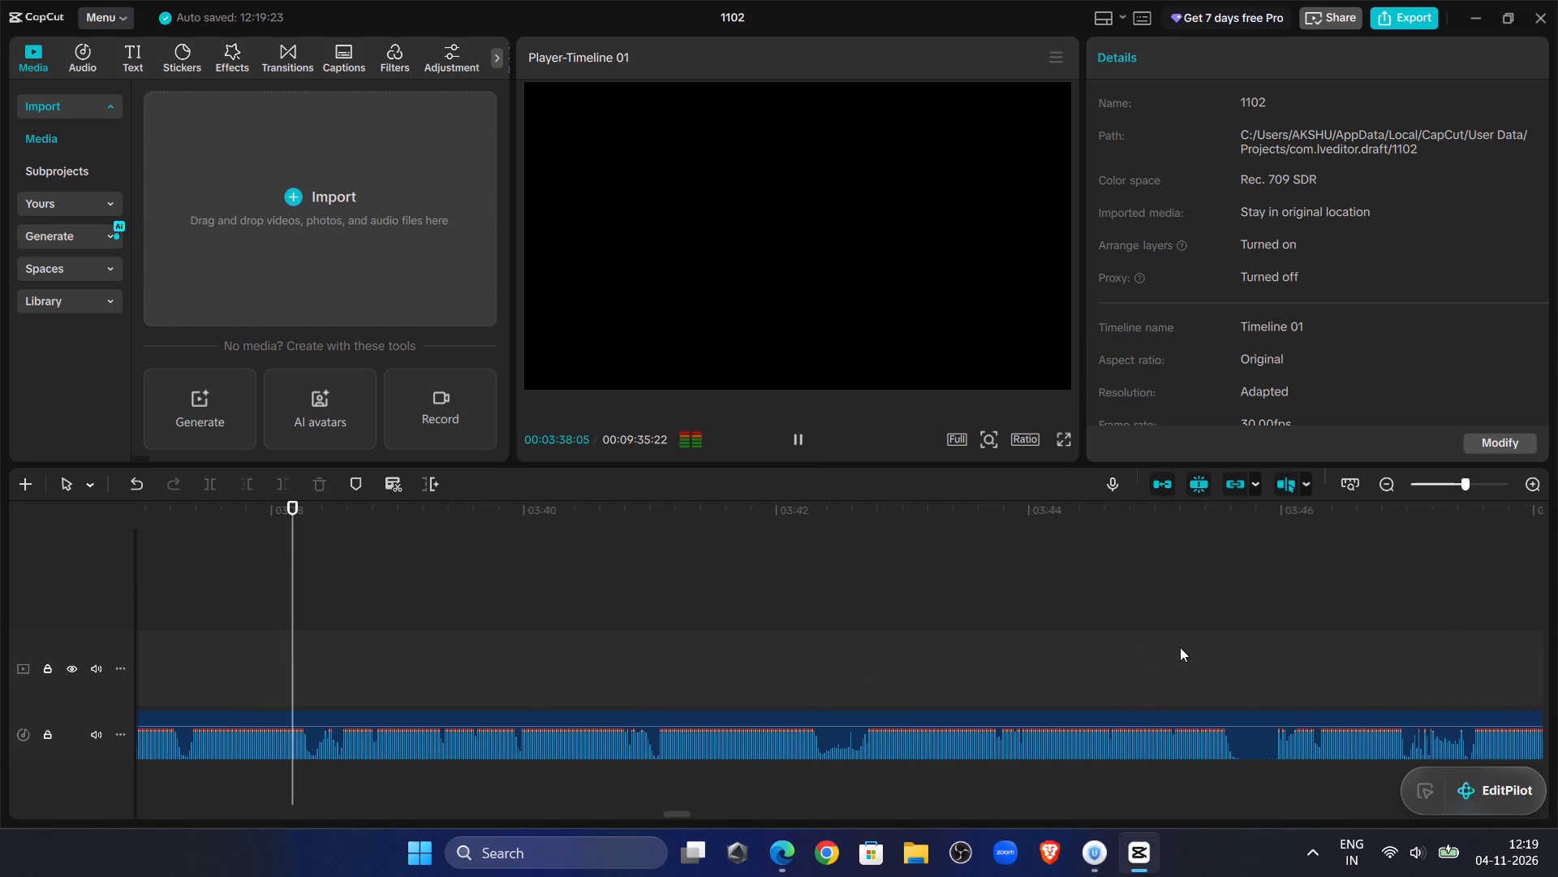
click(317, 613)
drag(317, 613, 924, 679)
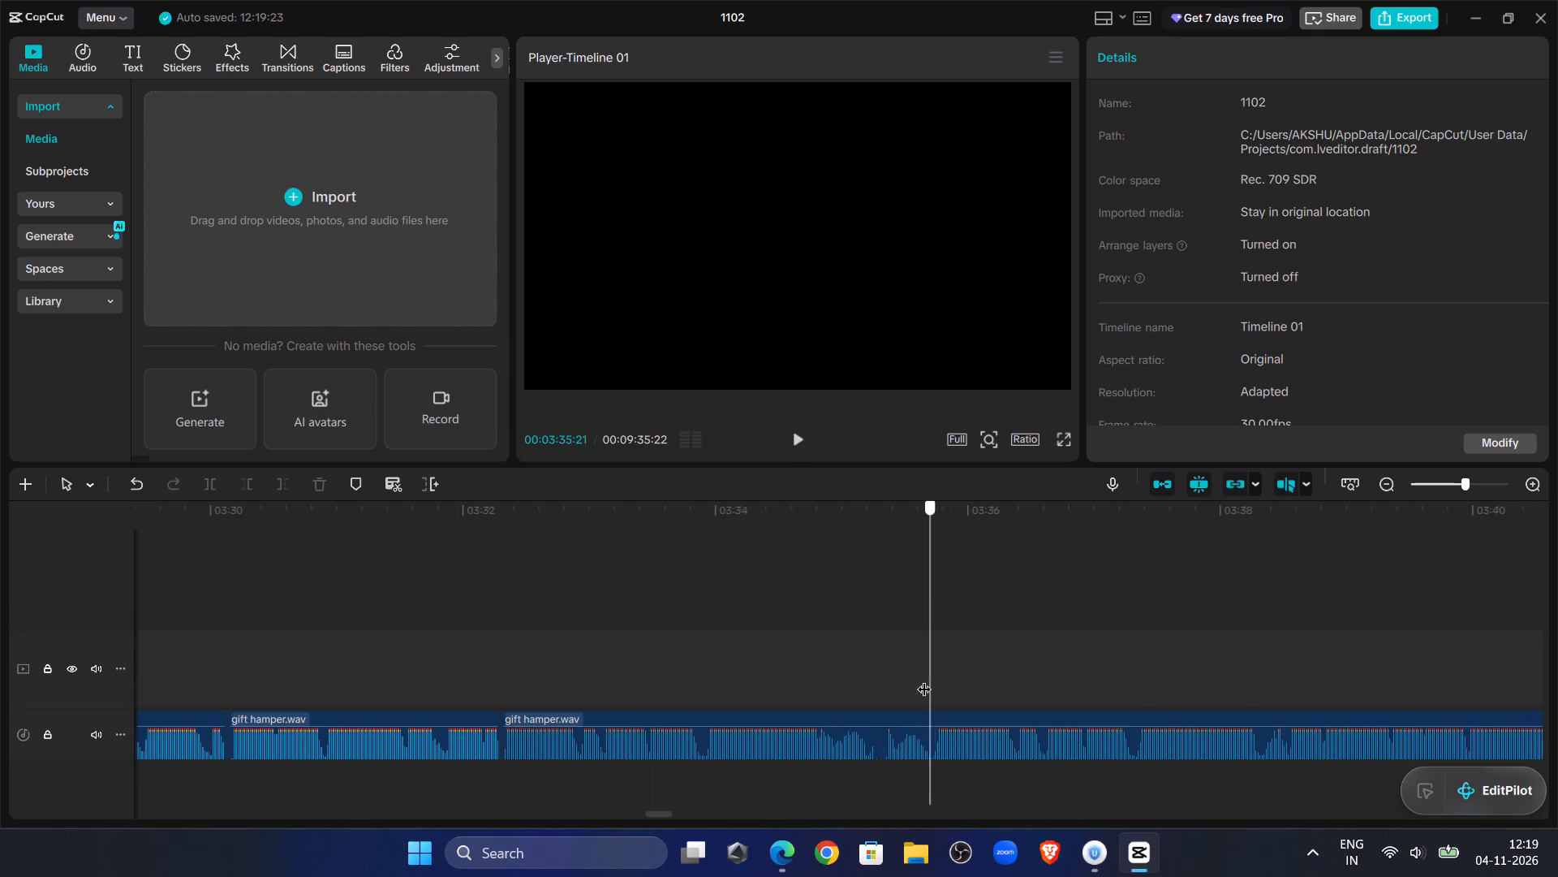
drag(924, 679, 890, 666)
click(809, 446)
click(809, 446)
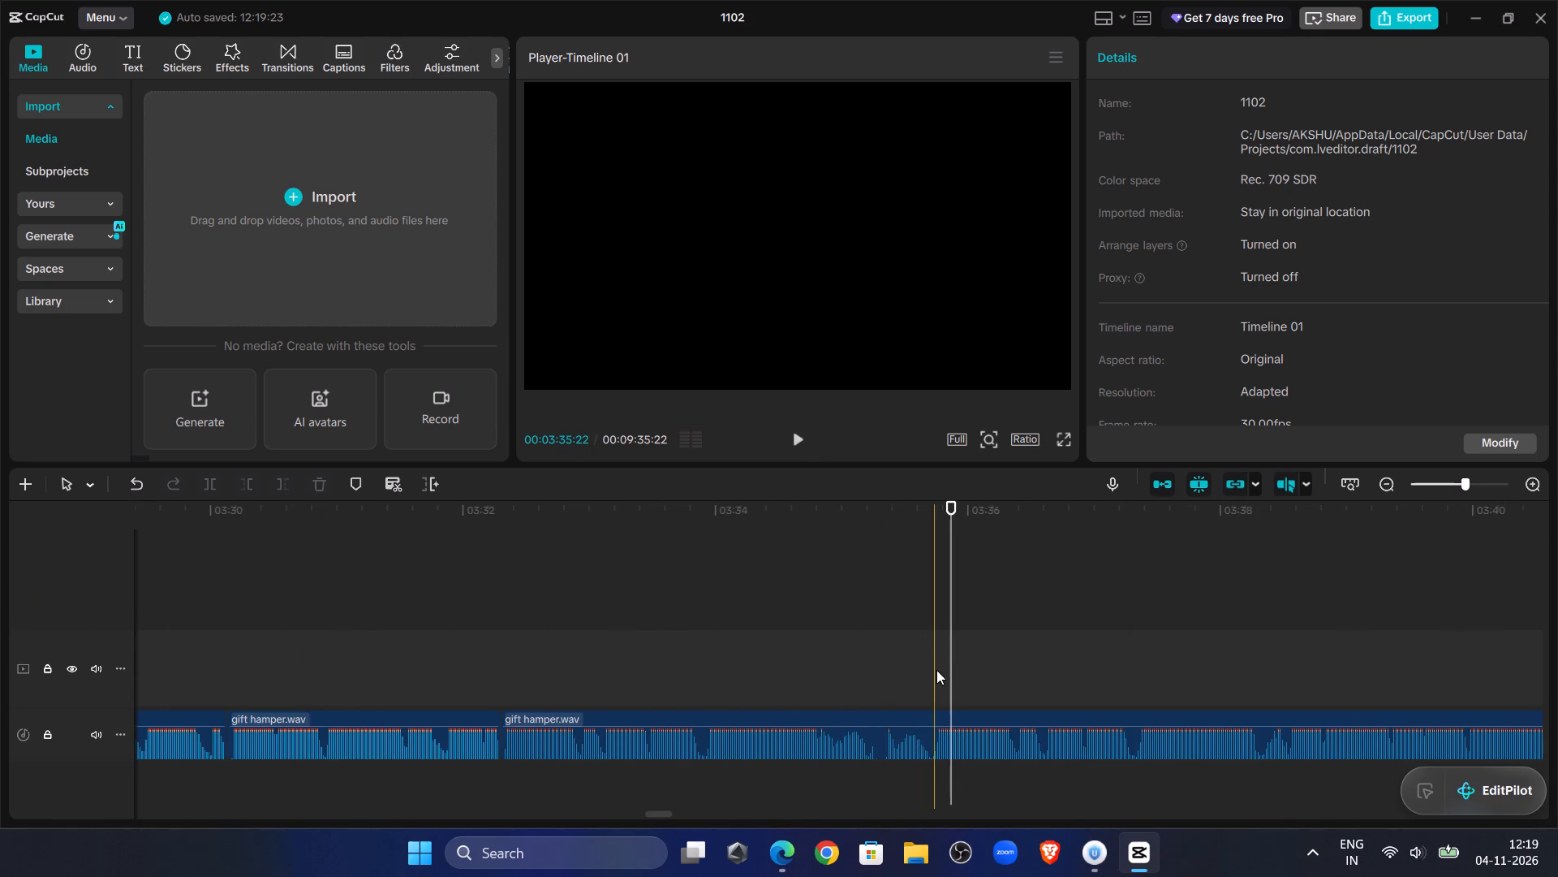
click(929, 668)
click(933, 737)
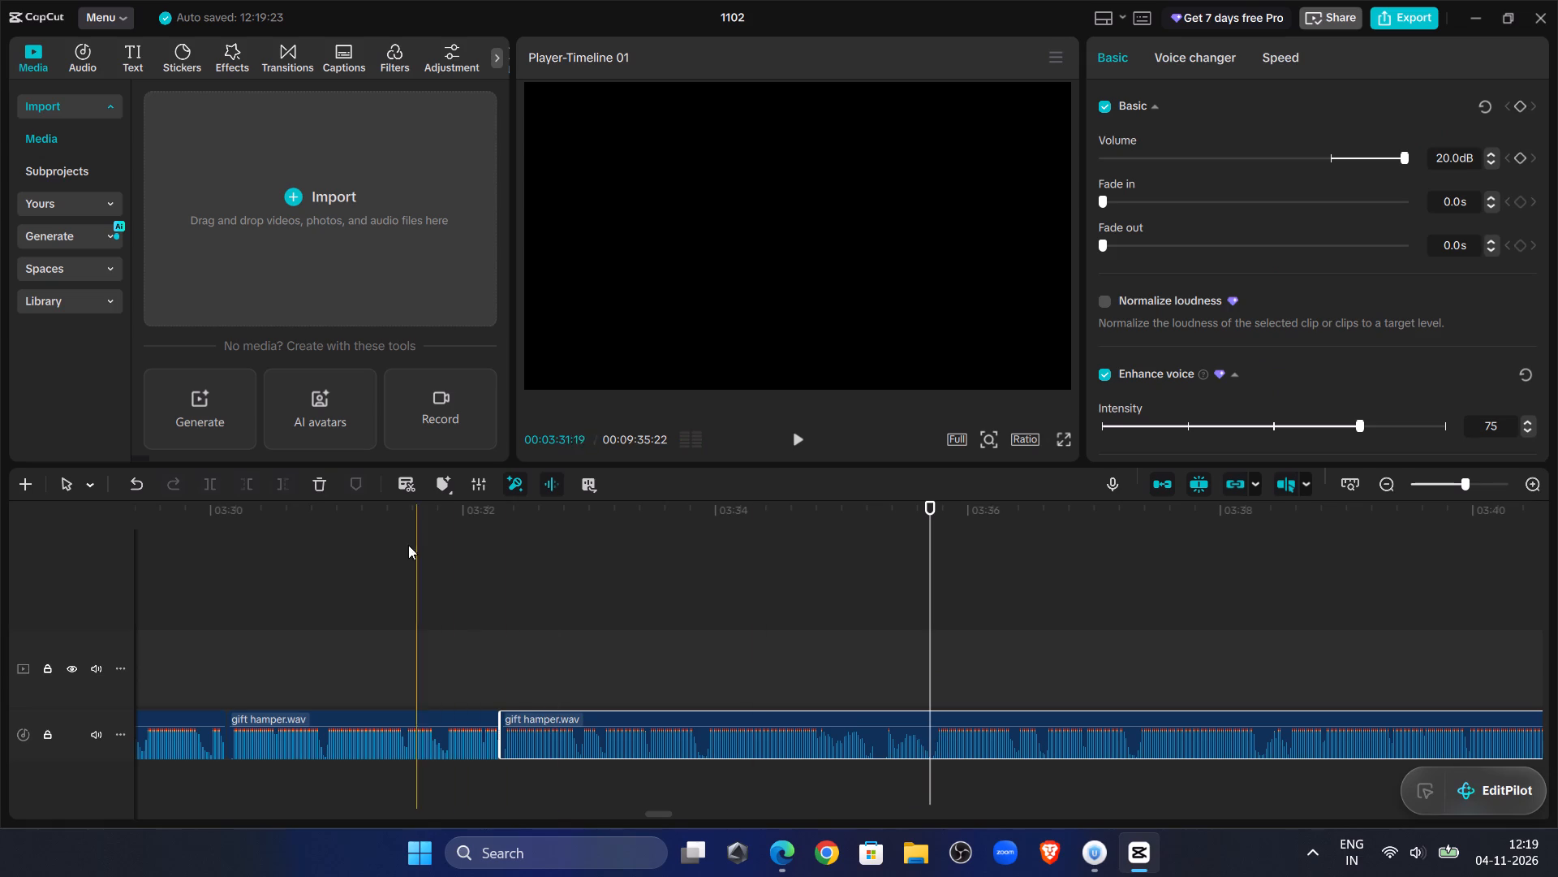
click(247, 490)
drag(955, 718, 574, 727)
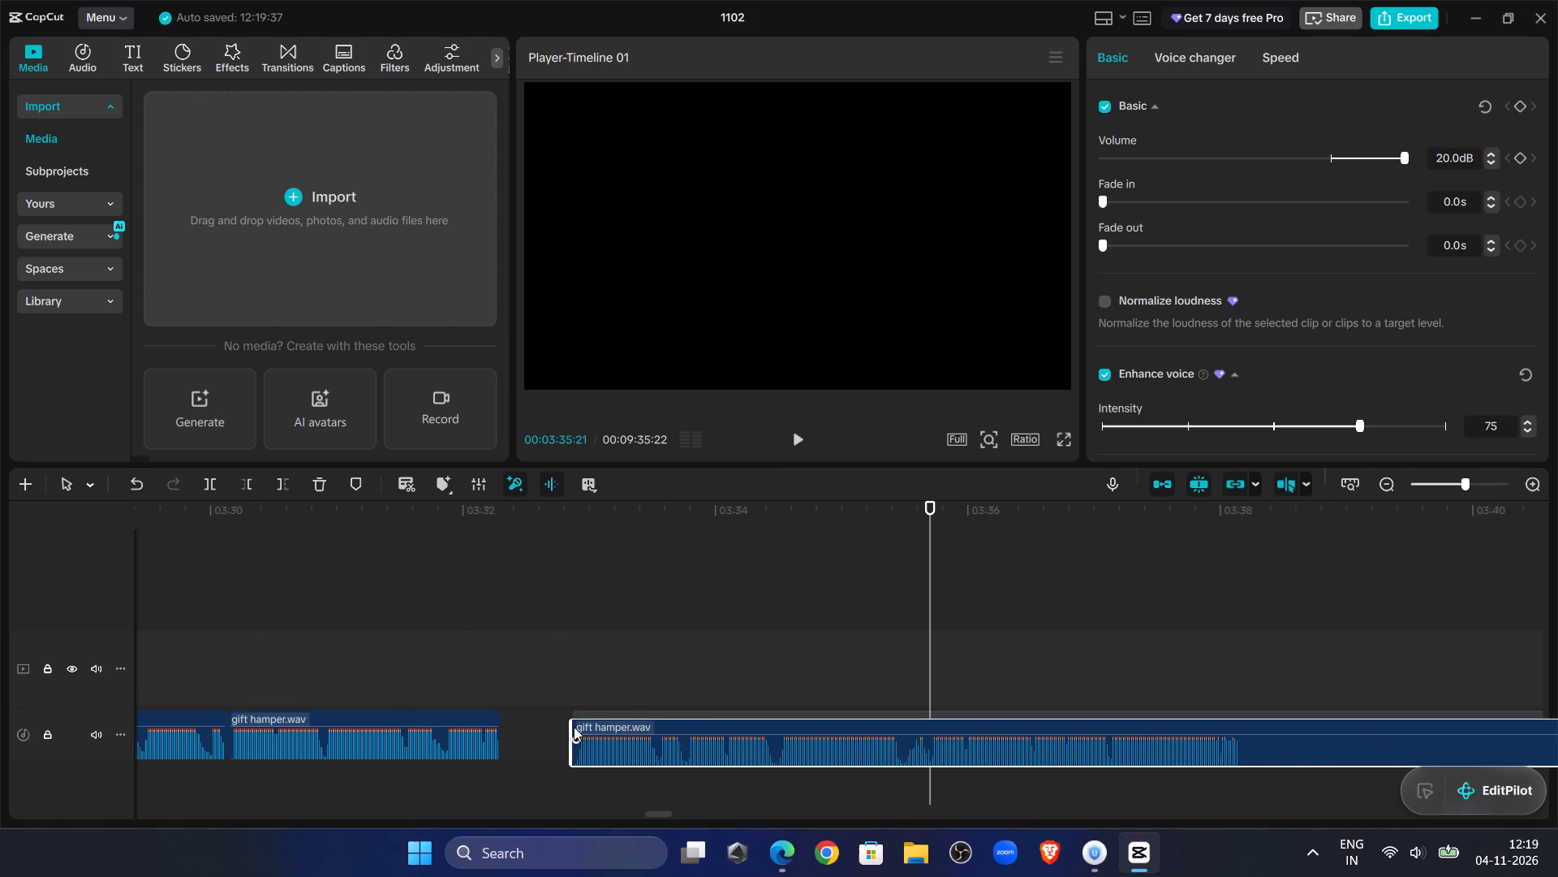
drag(574, 727, 528, 724)
Play across the 03:32:09 join, split the last clip at 03:34:28, trim the new piece's start to about 03:35:04, and close the gap.
click(374, 633)
click(806, 440)
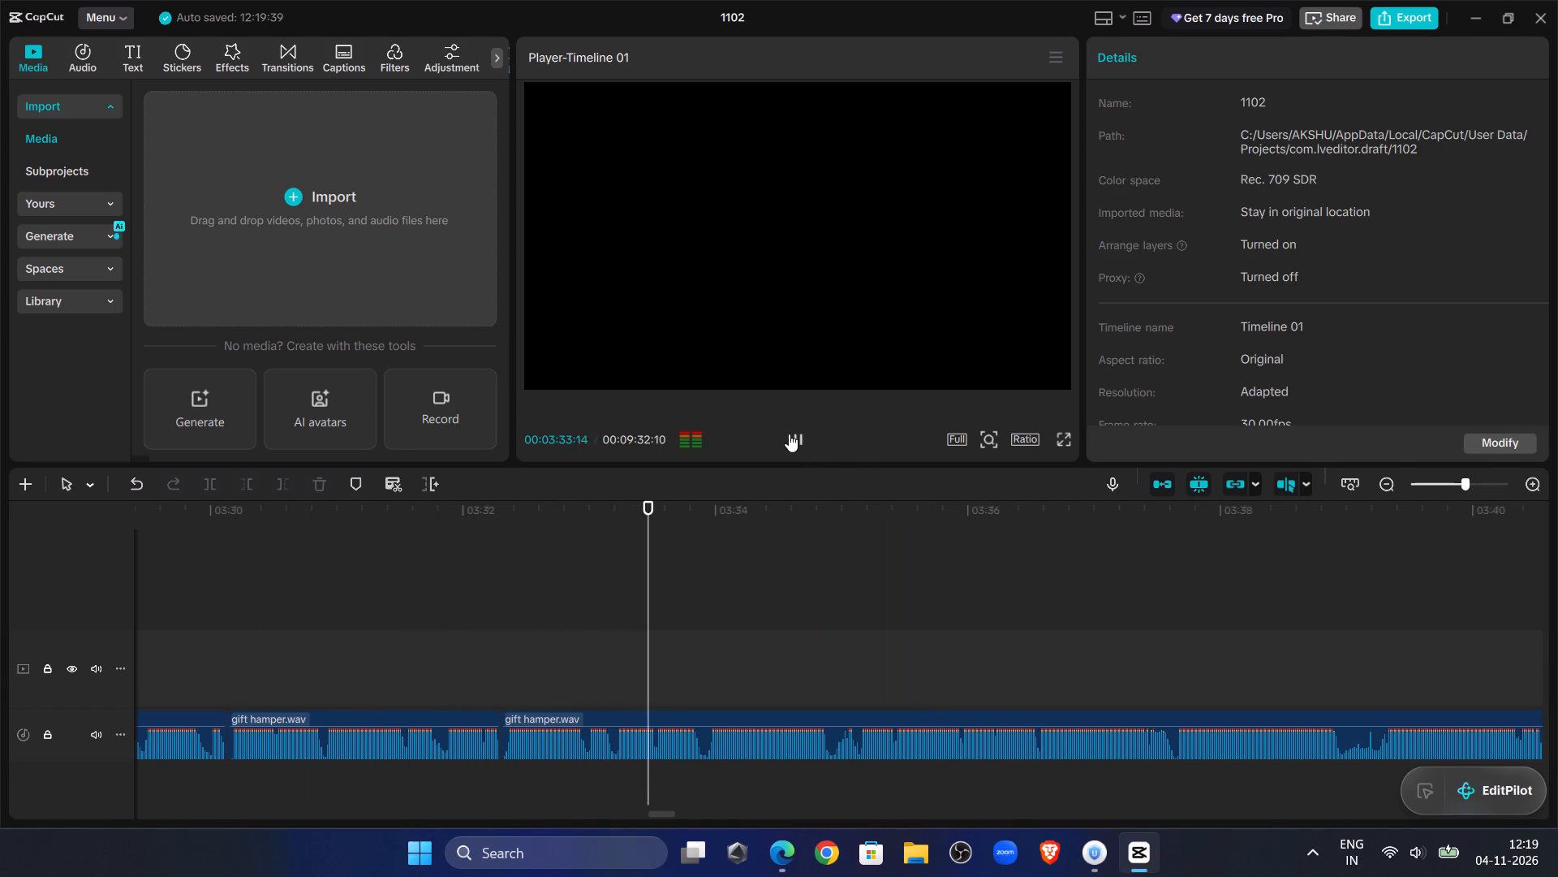
click(790, 440)
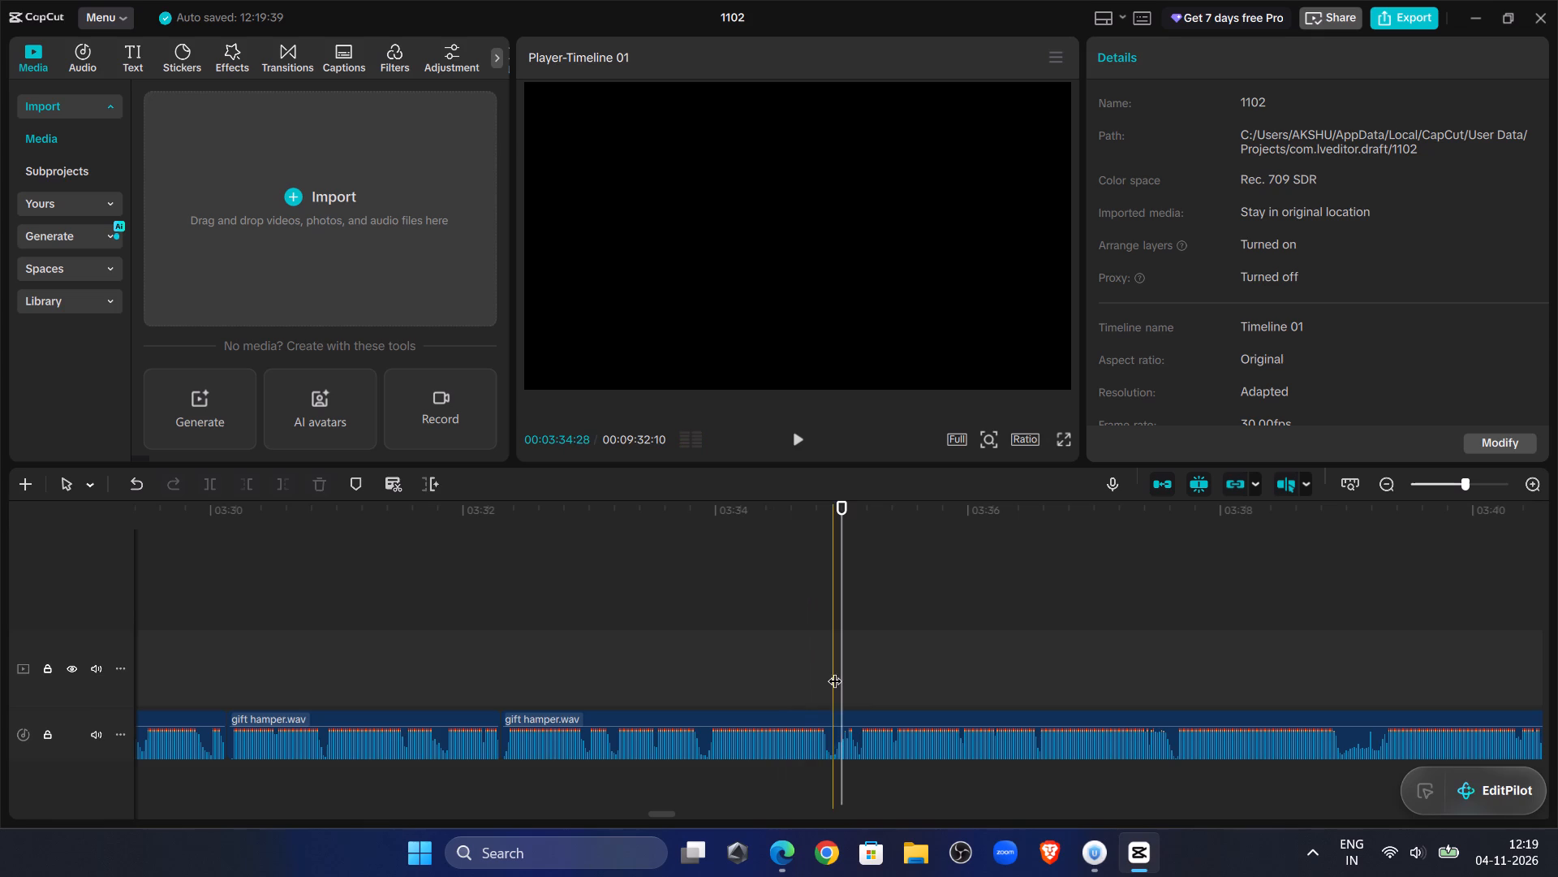
click(835, 671)
click(843, 738)
click(216, 489)
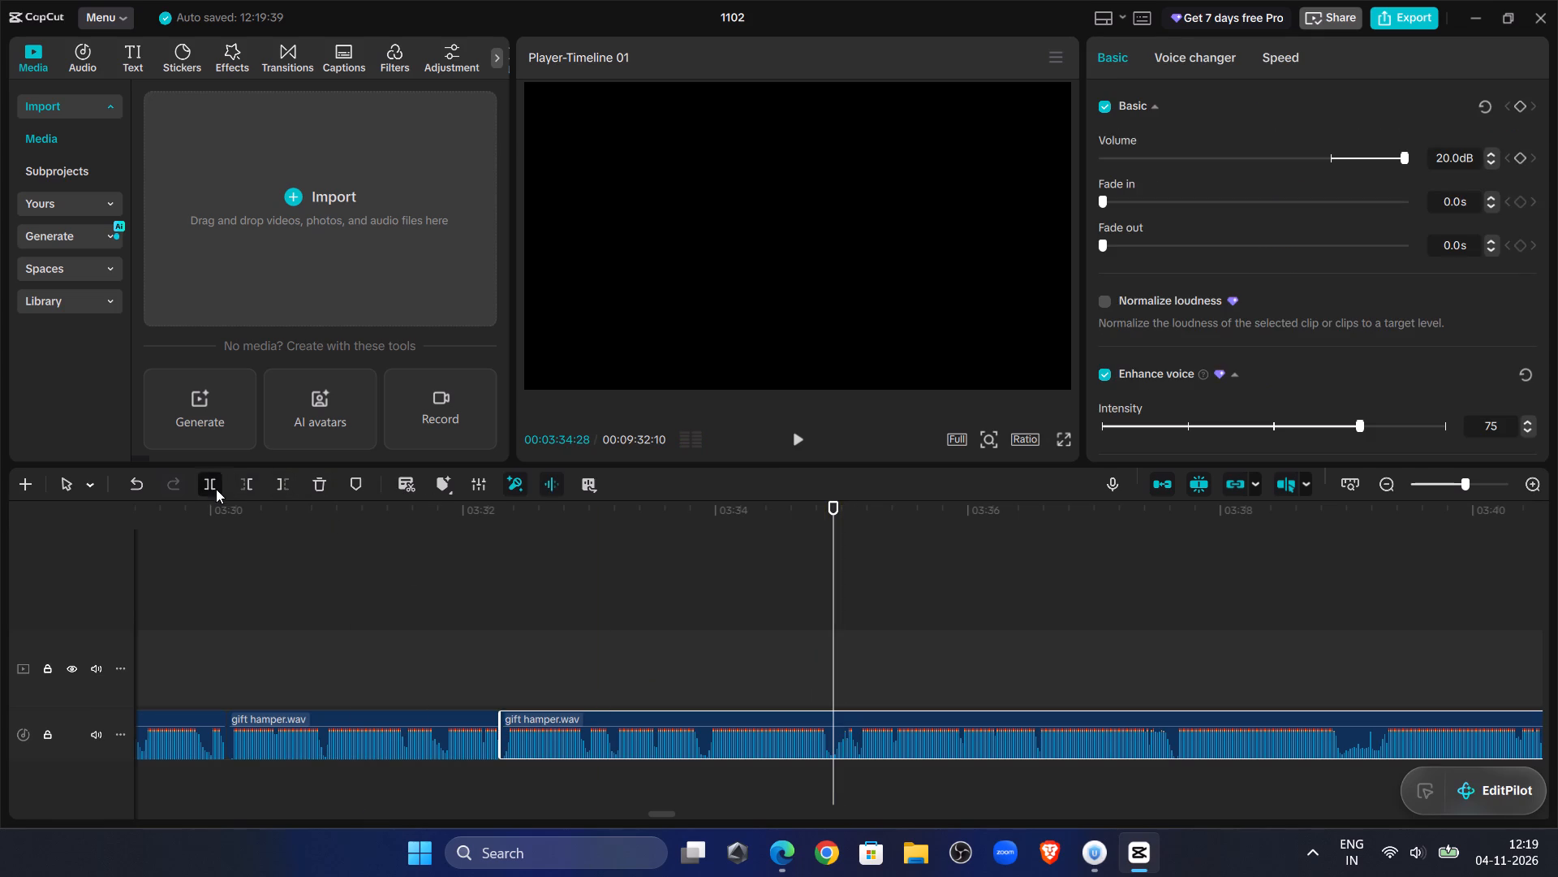
click(806, 438)
click(800, 438)
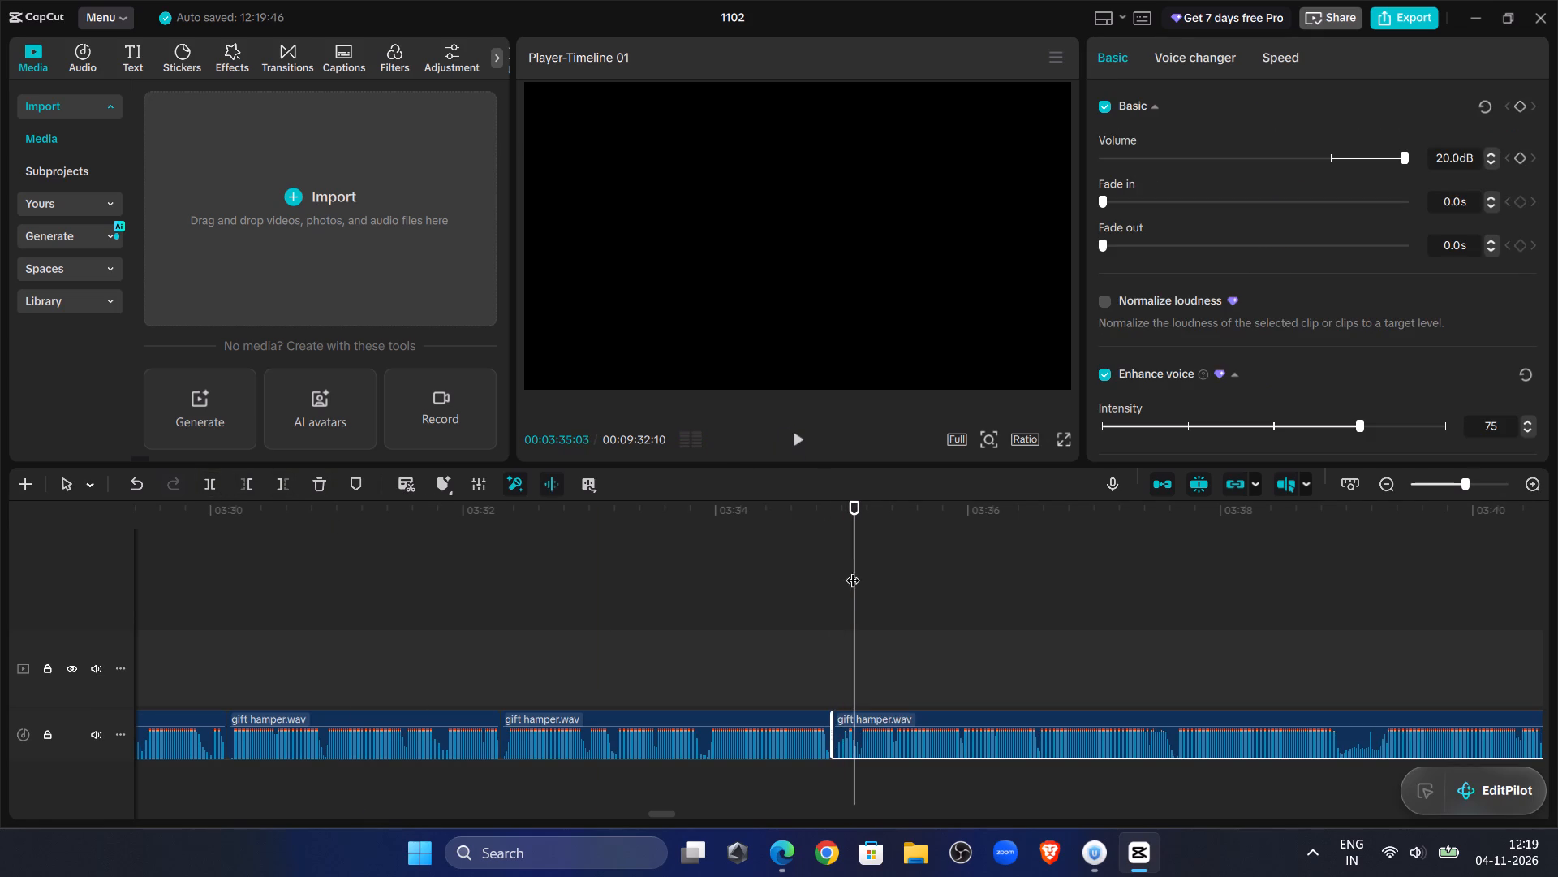
drag(854, 571, 860, 581)
click(249, 484)
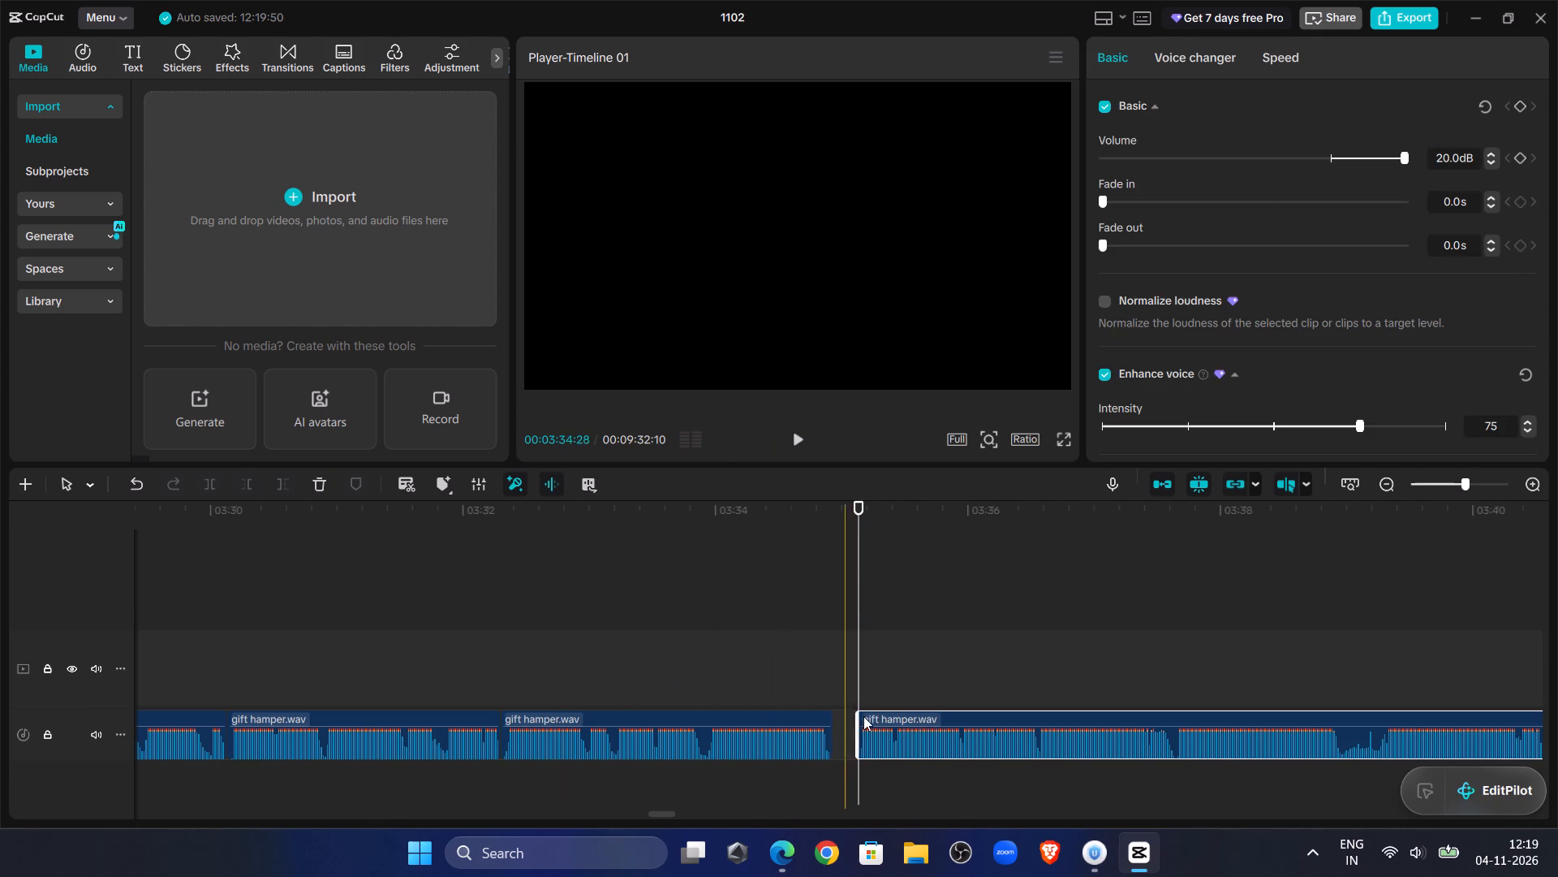
drag(874, 716, 850, 721)
Listen on from the 03:34:28 join, split the last clip at about 03:37:08, trim the new piece's start to 03:37:13, and close the gap.
click(686, 602)
click(792, 440)
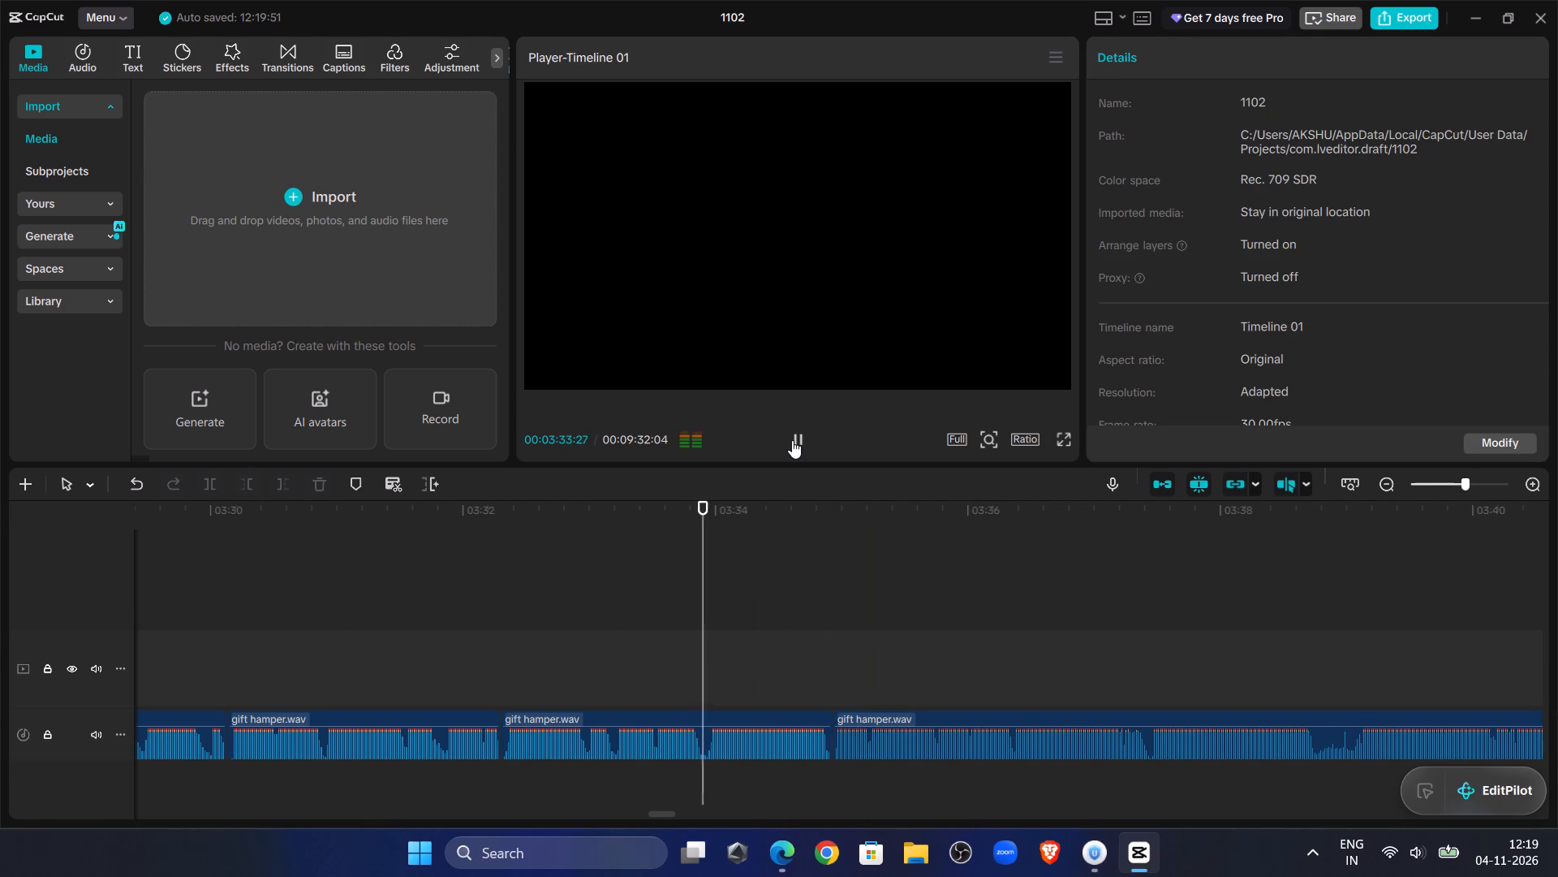
click(656, 816)
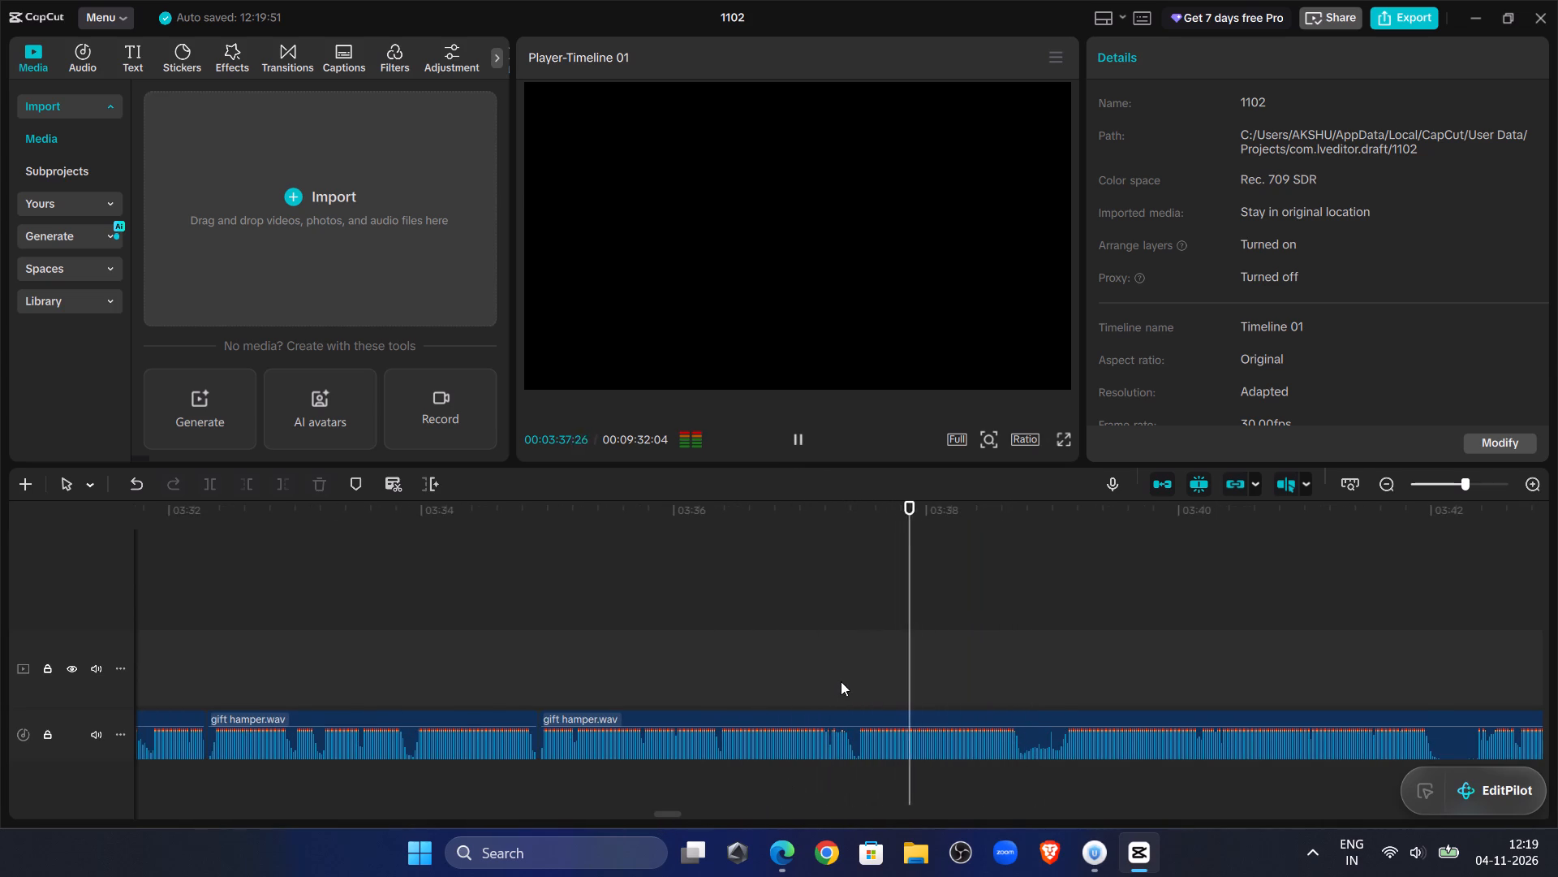
click(825, 676)
drag(825, 676, 833, 680)
click(832, 740)
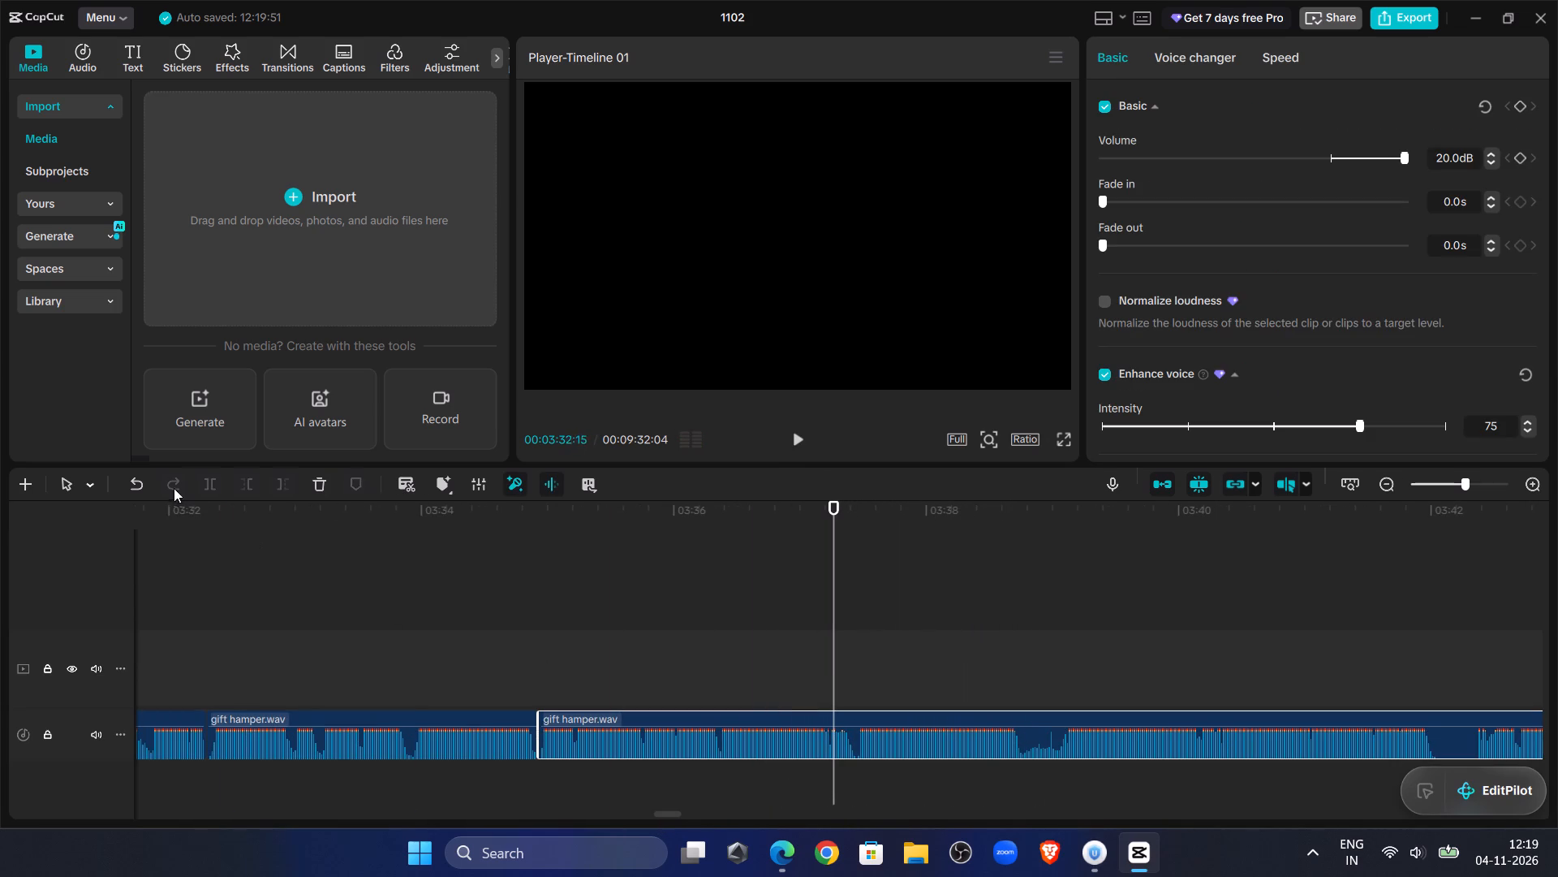
click(209, 495)
click(794, 427)
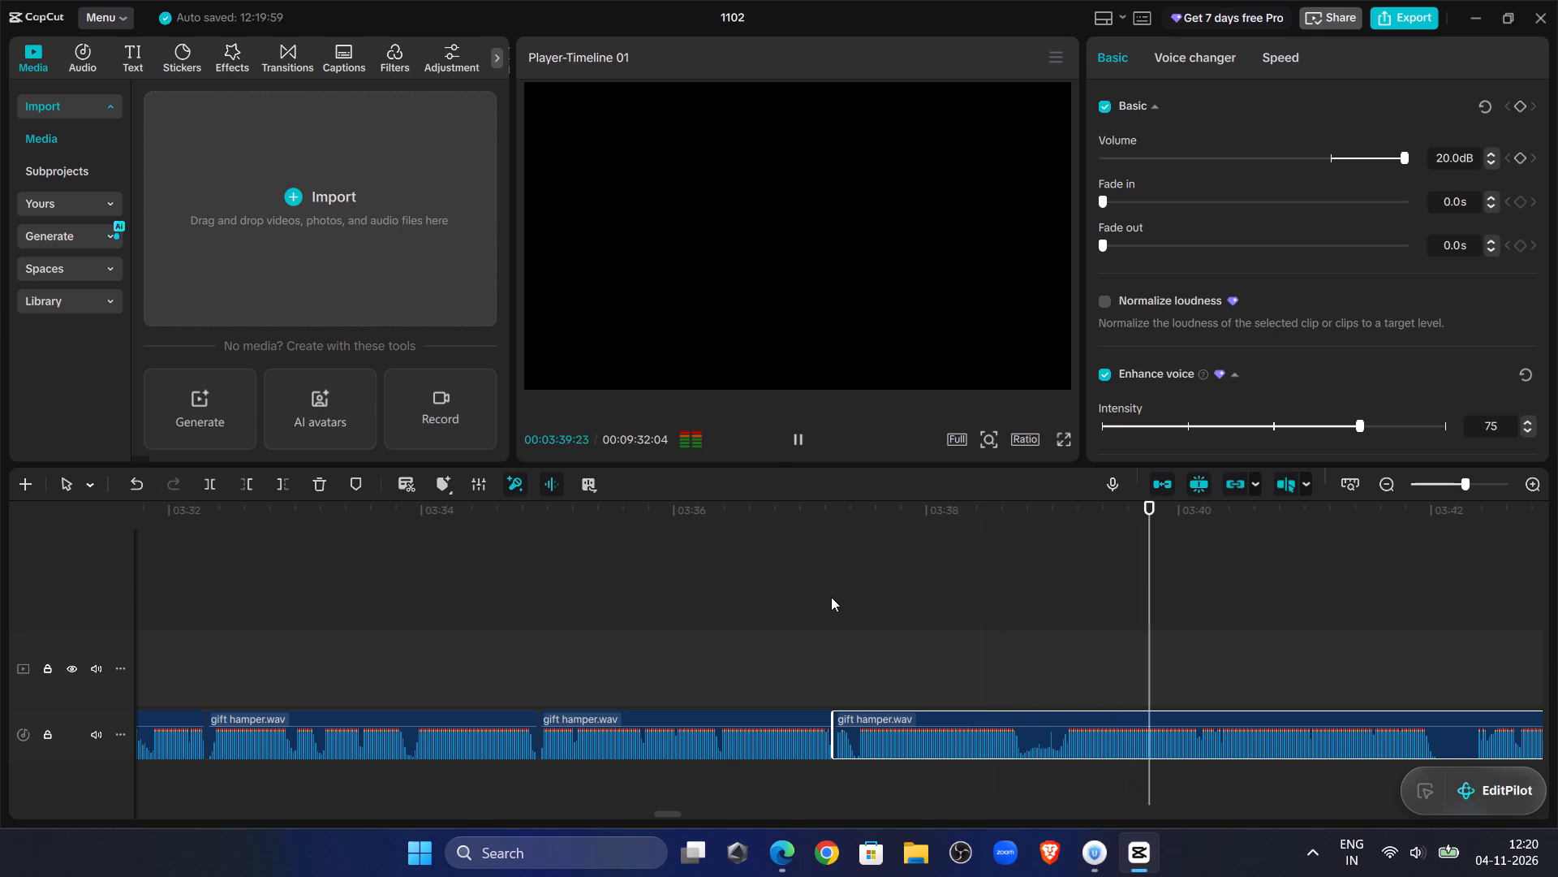
double_click(853, 604)
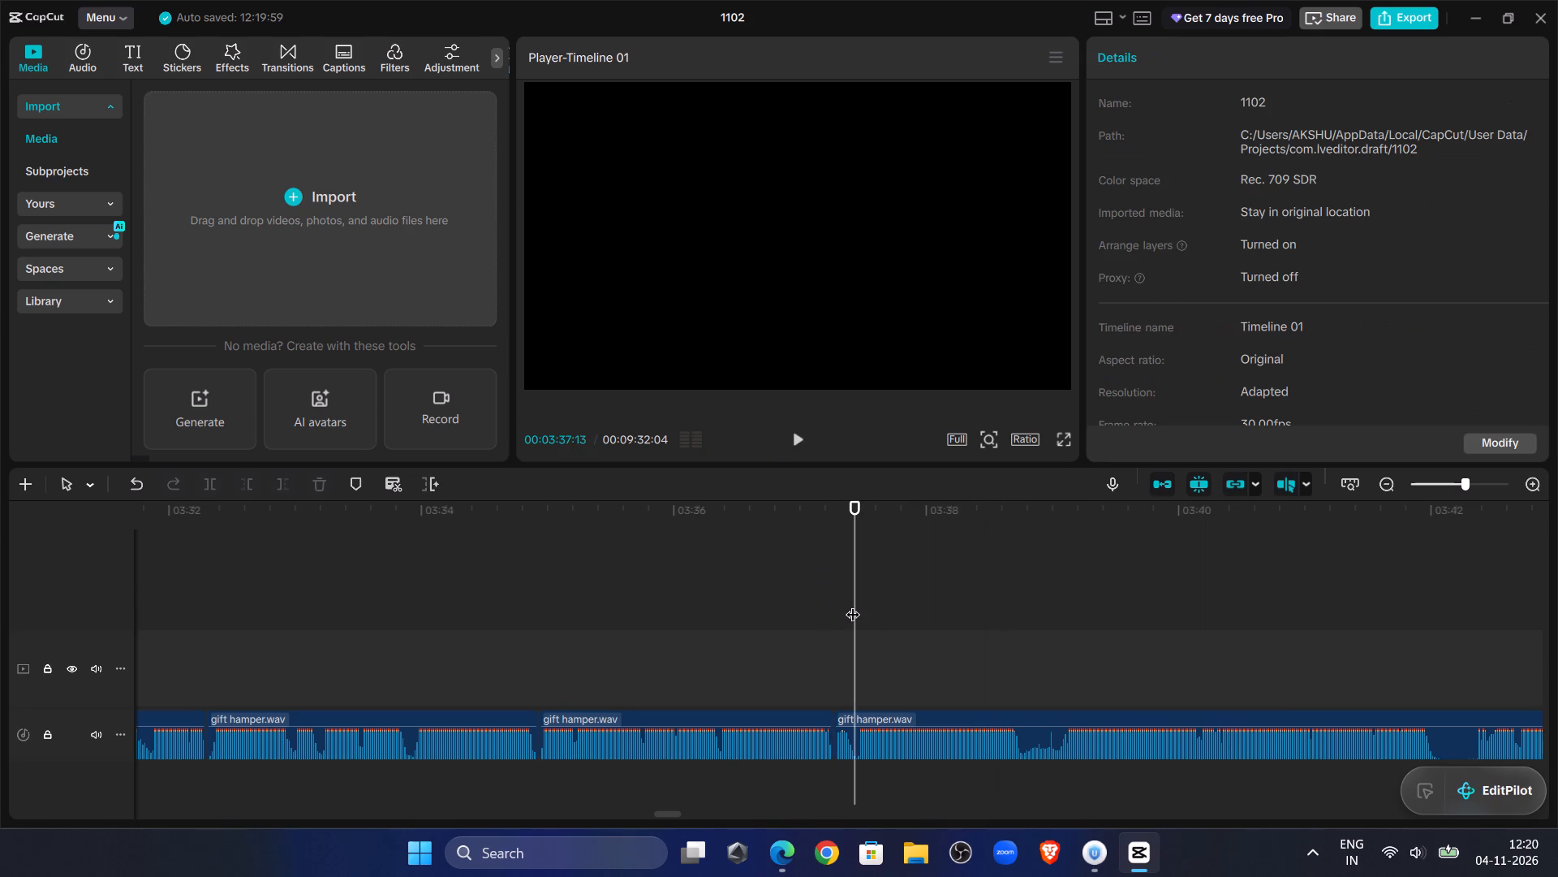
click(877, 732)
click(252, 486)
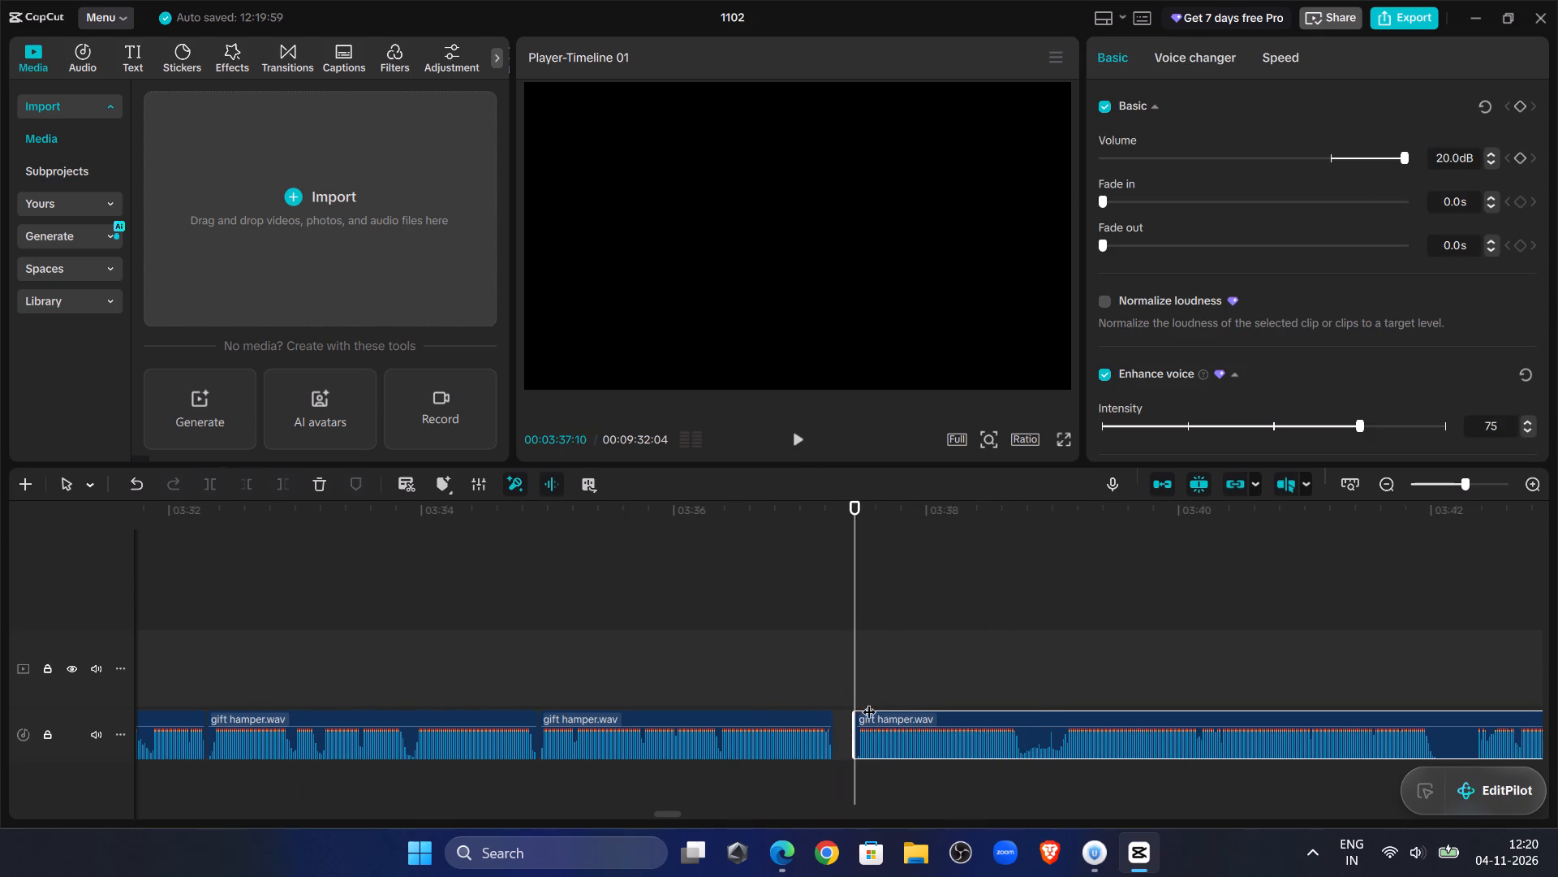
drag(885, 721, 863, 724)
Play across the 03:37:08 join, split the last clip at about 03:38:19, trim the new piece's start to 03:38:27, and close the gap.
click(781, 625)
click(803, 448)
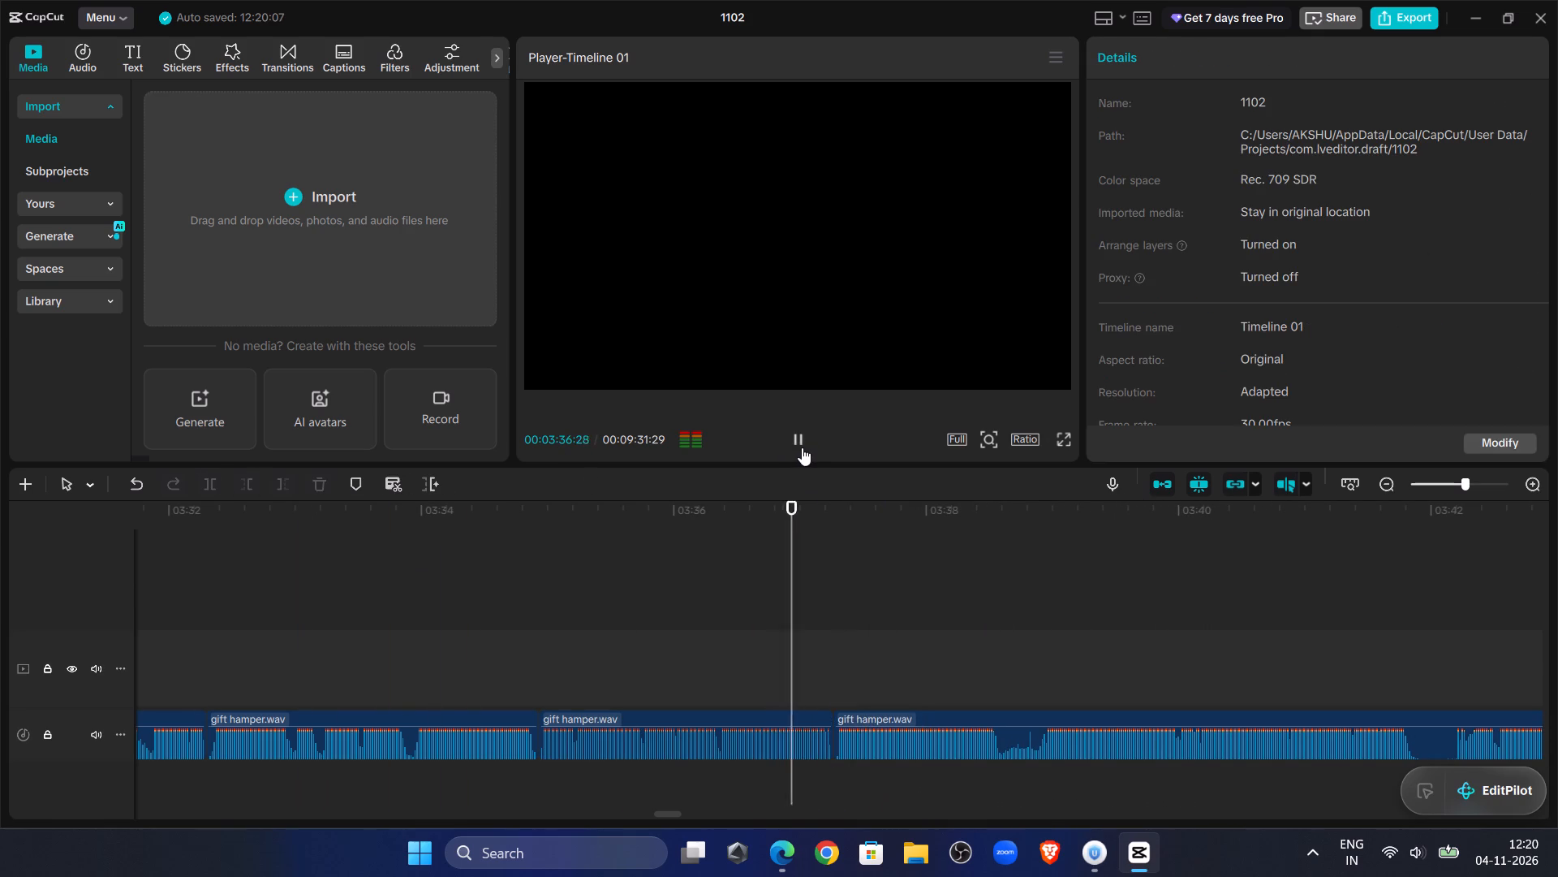
click(802, 447)
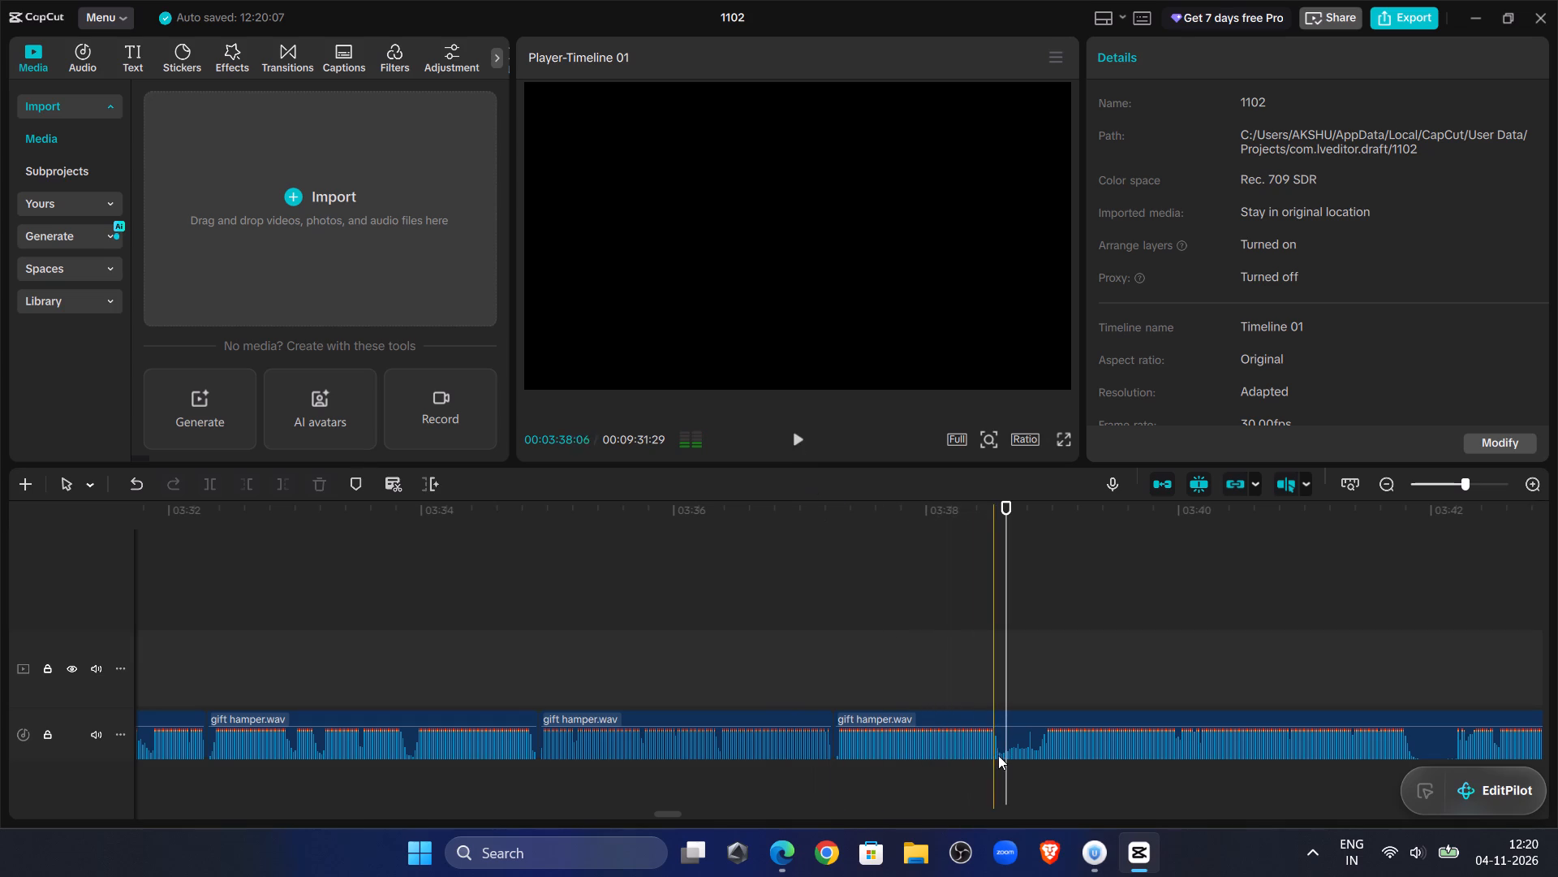
click(998, 756)
click(208, 476)
double_click(798, 427)
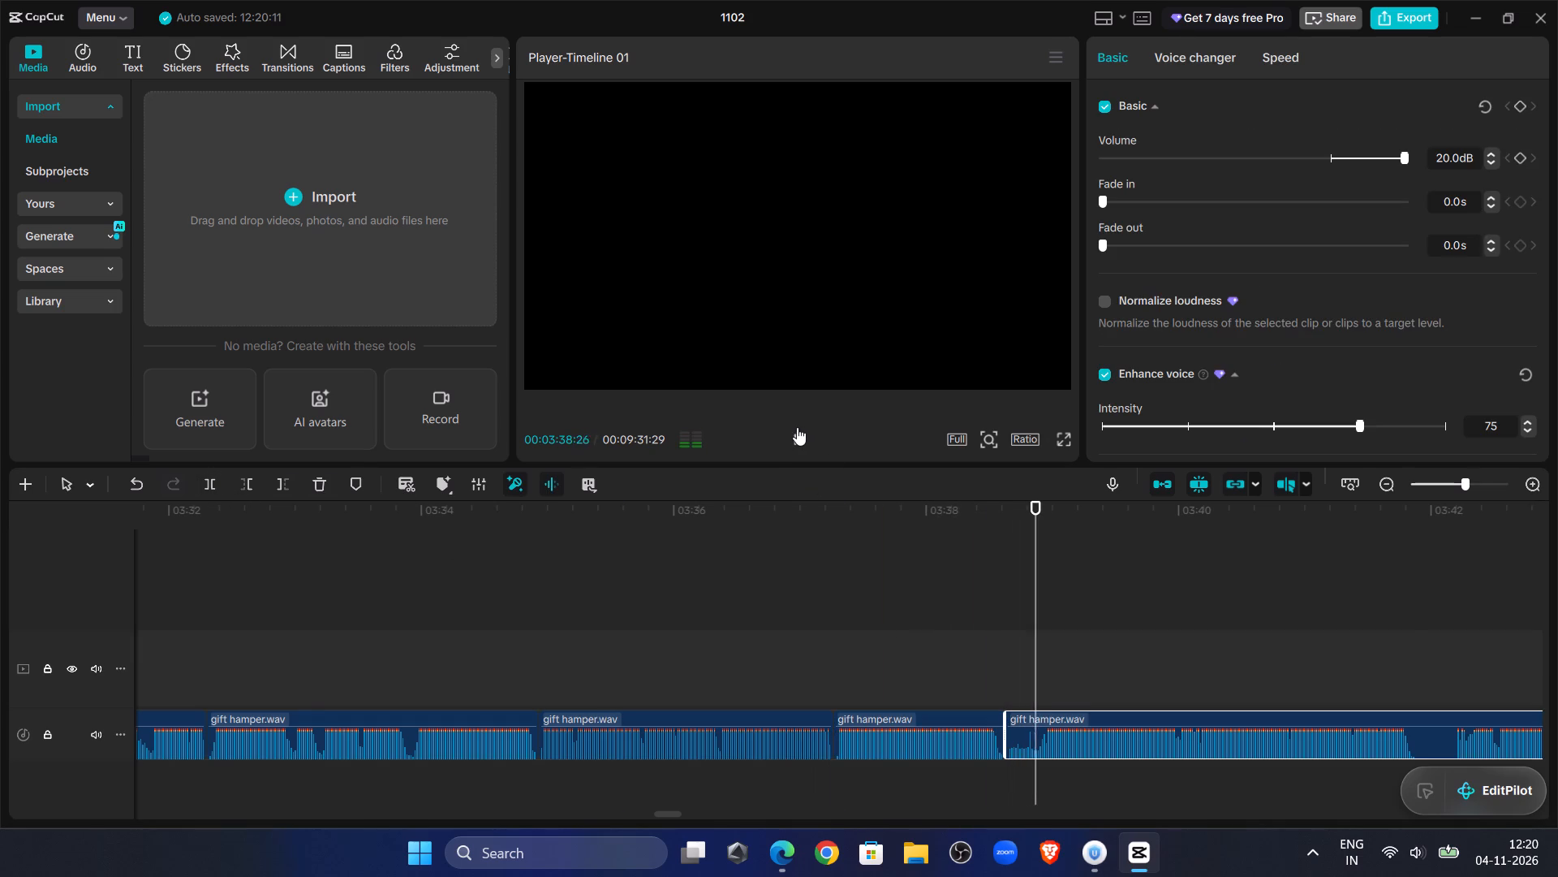
click(238, 483)
drag(1061, 719, 1021, 724)
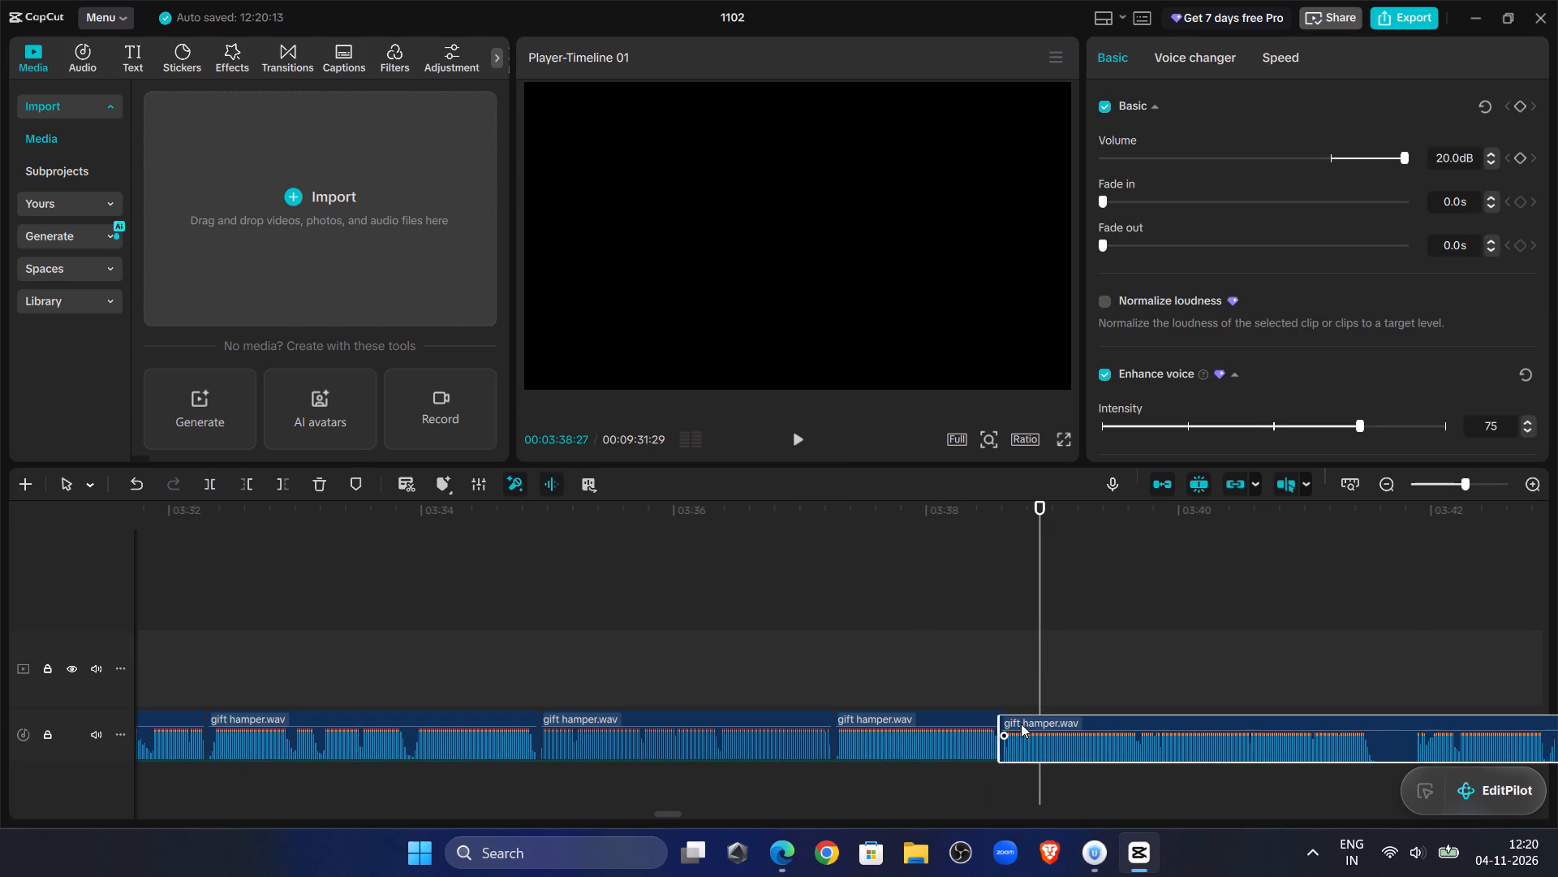
drag(1021, 724, 1025, 719)
Listen on across the 03:38:19 join and split the last gift hamper.wav clip at about 03:41:20.
click(917, 633)
click(791, 437)
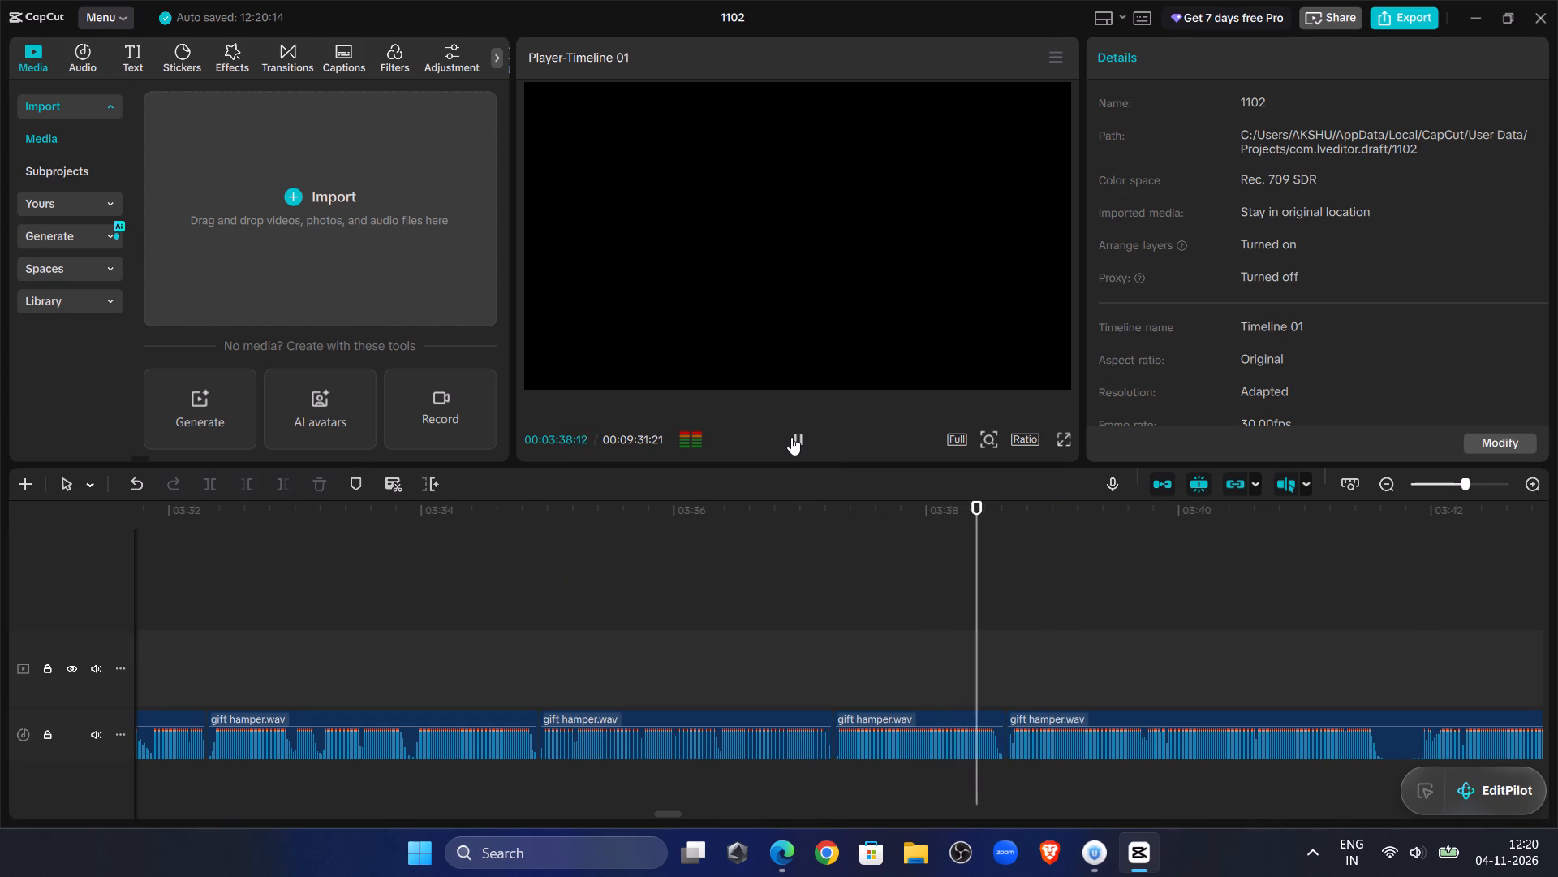
drag(676, 814, 687, 812)
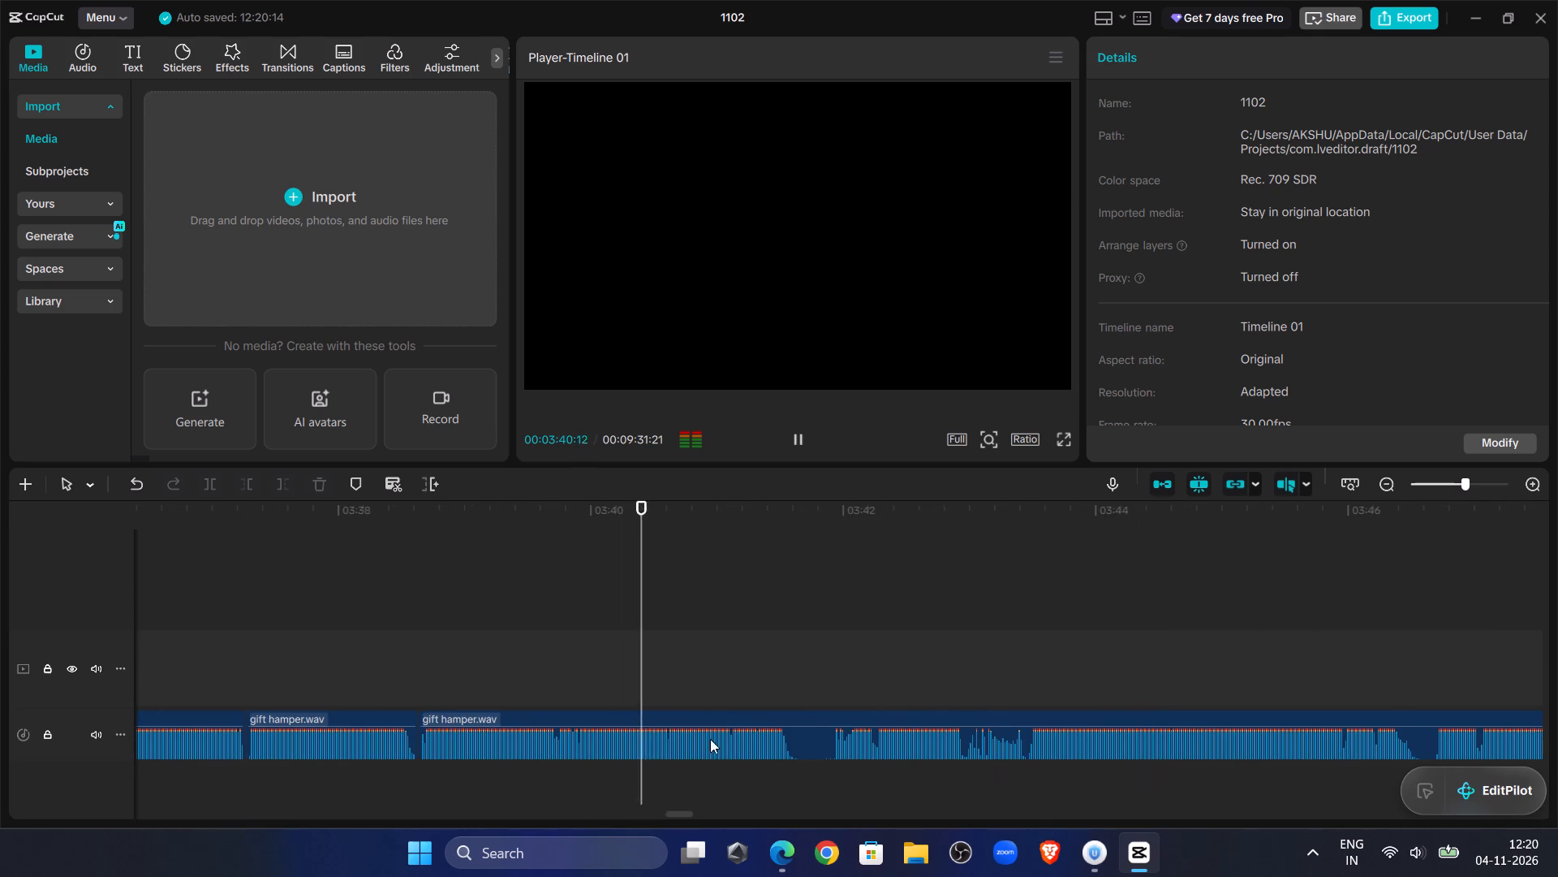
click(785, 443)
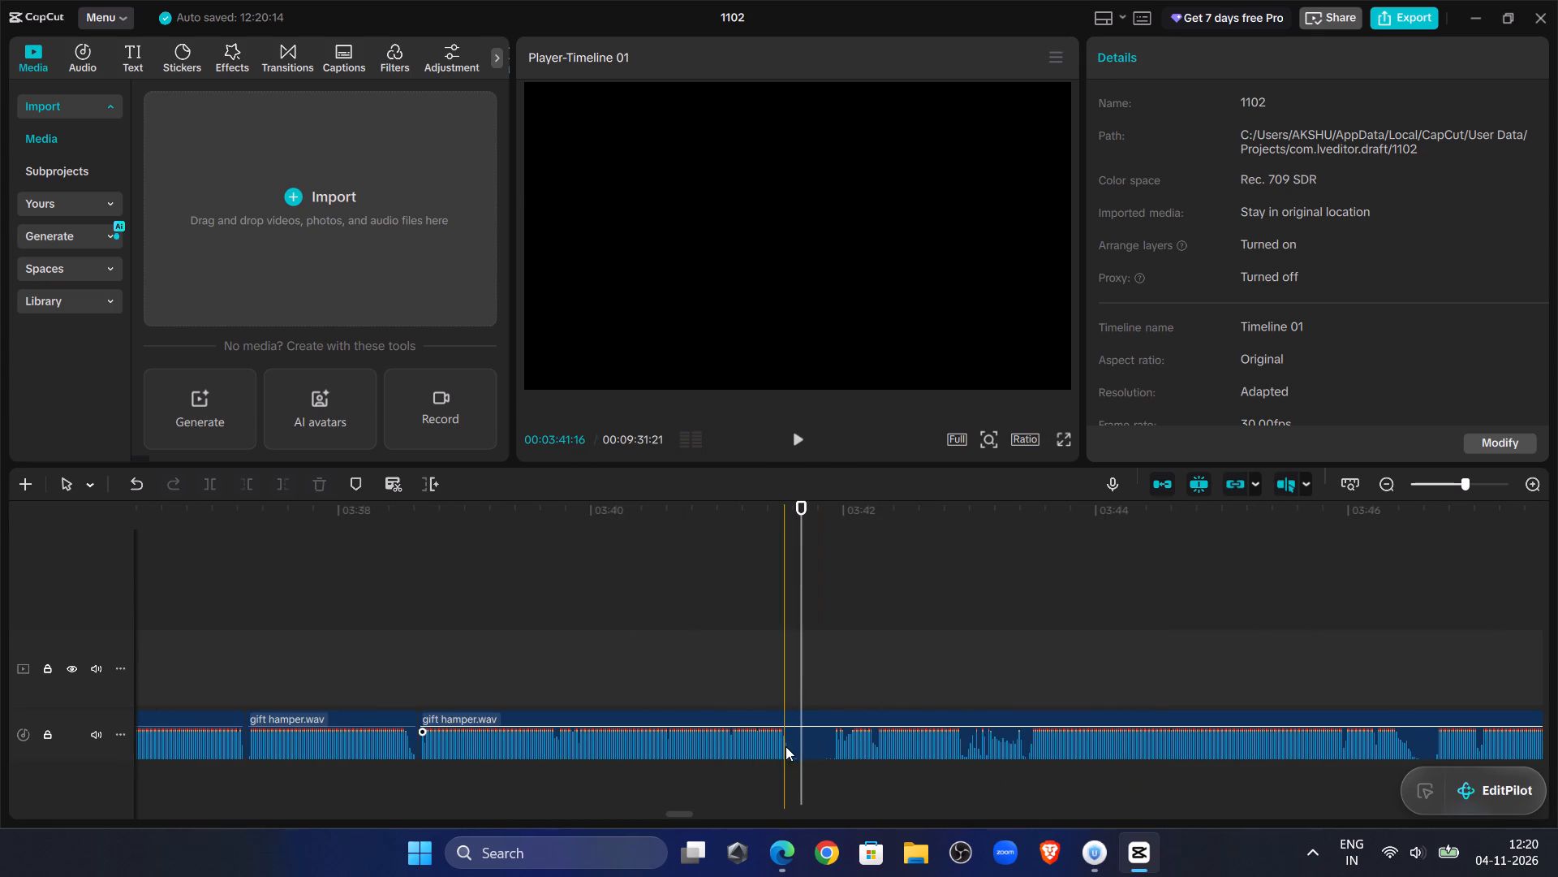
click(785, 746)
click(220, 477)
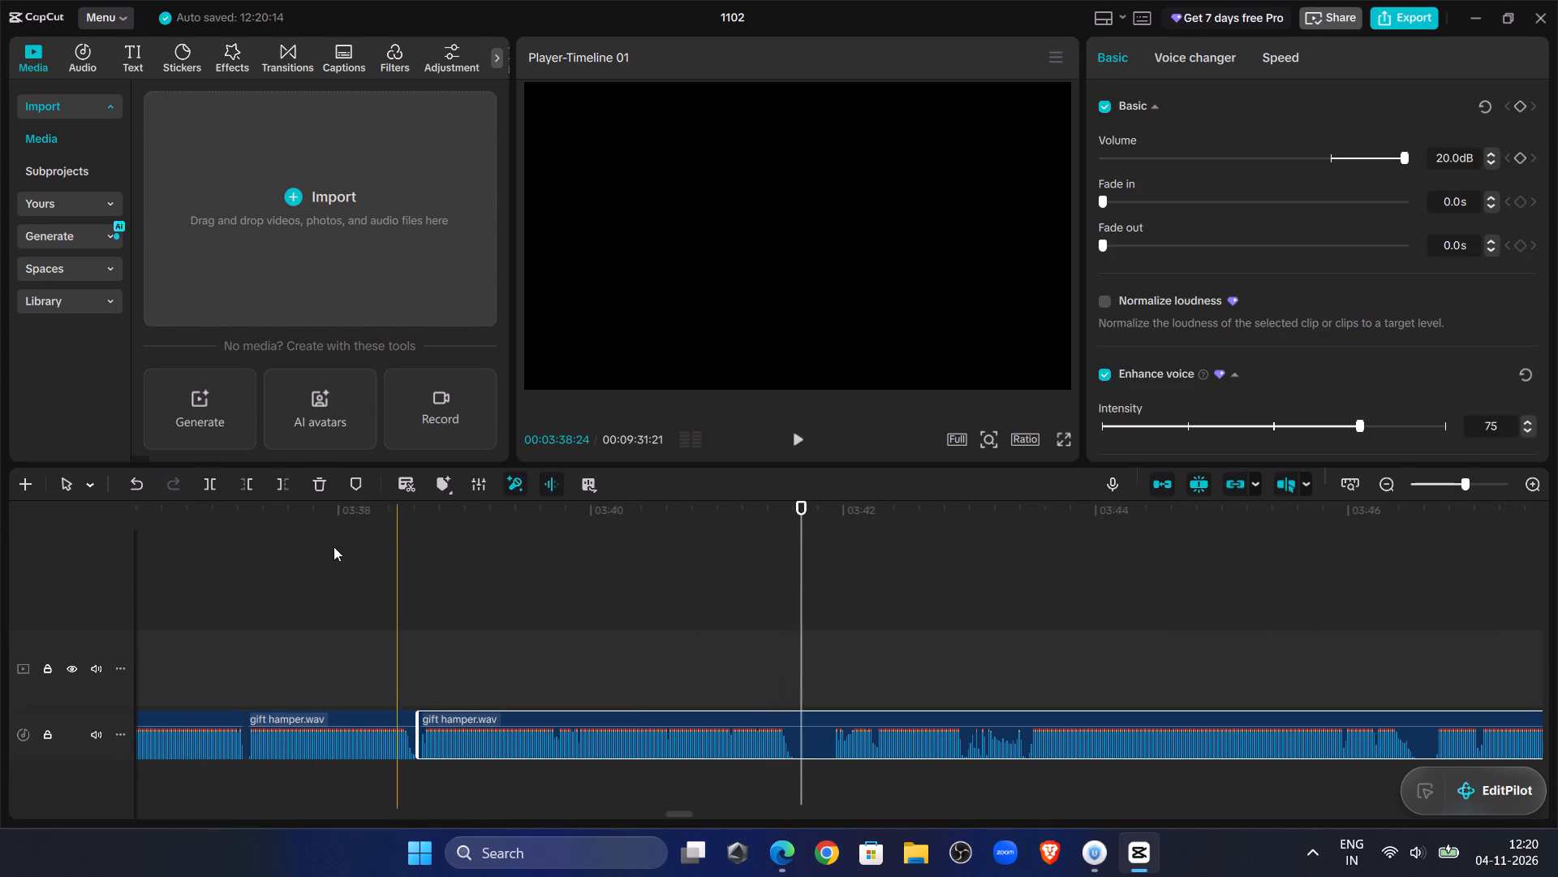
click(214, 480)
Listen past the 03:41:20 split, trim the last clip's start to 03:46:20, and close the gap back to 03:41:20.
click(803, 437)
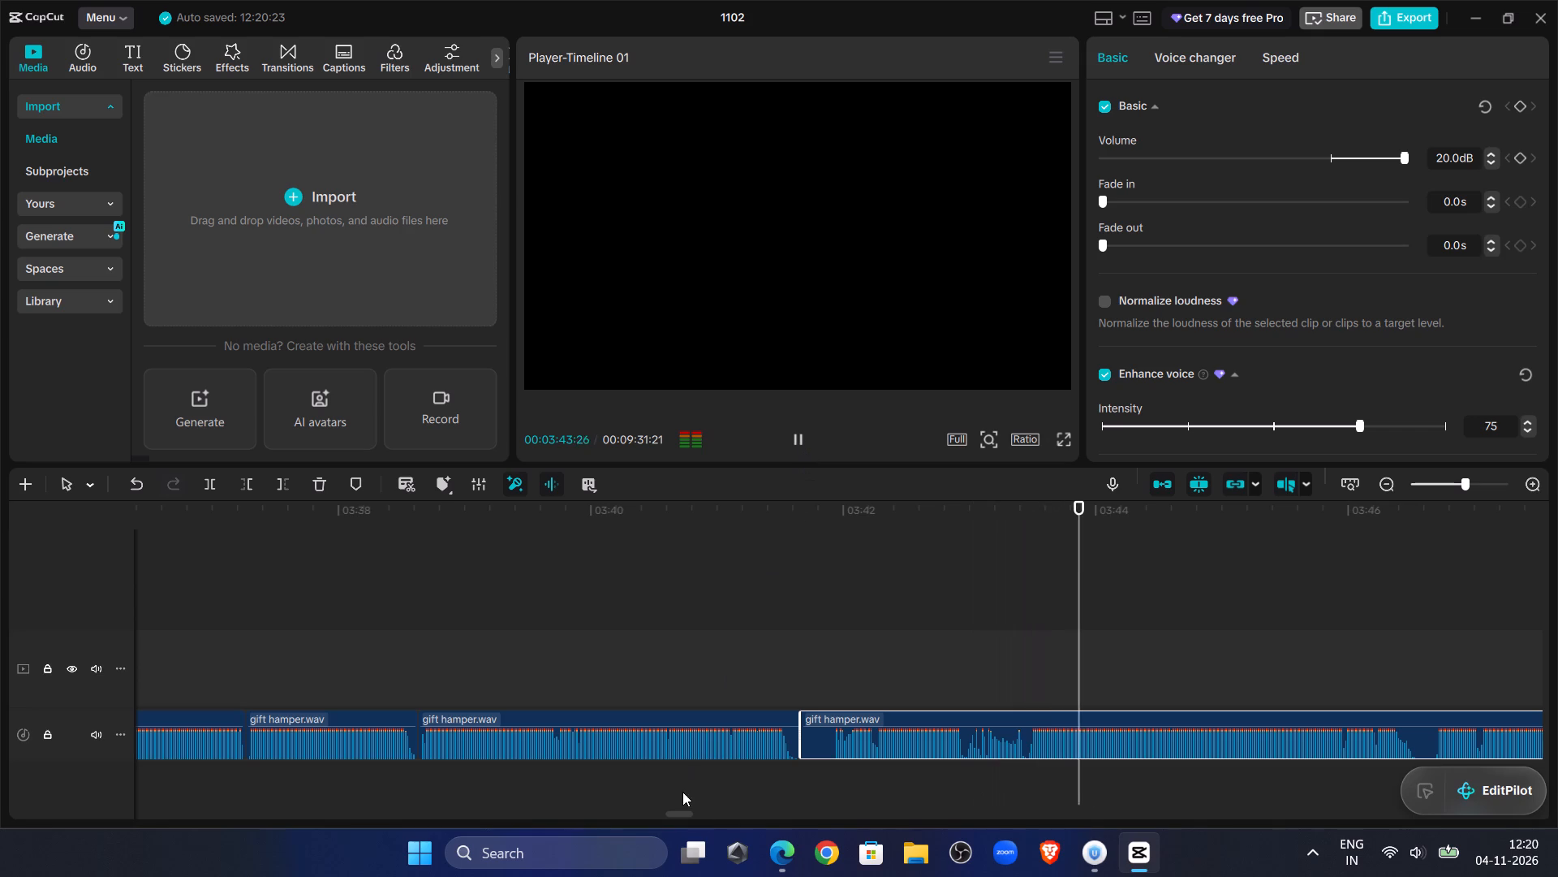
click(674, 814)
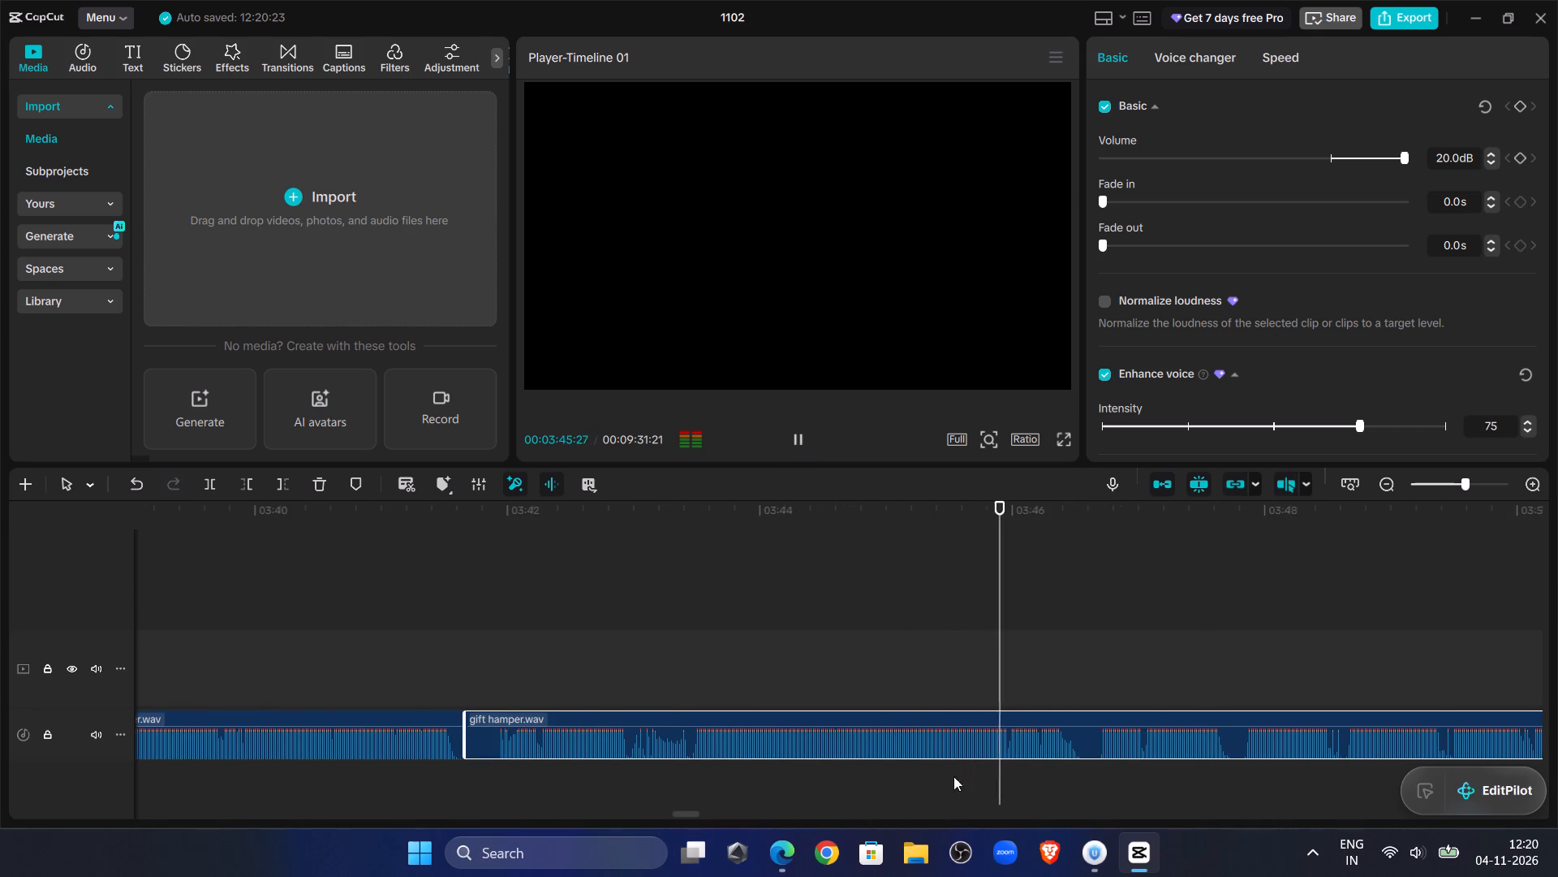
double_click(1093, 654)
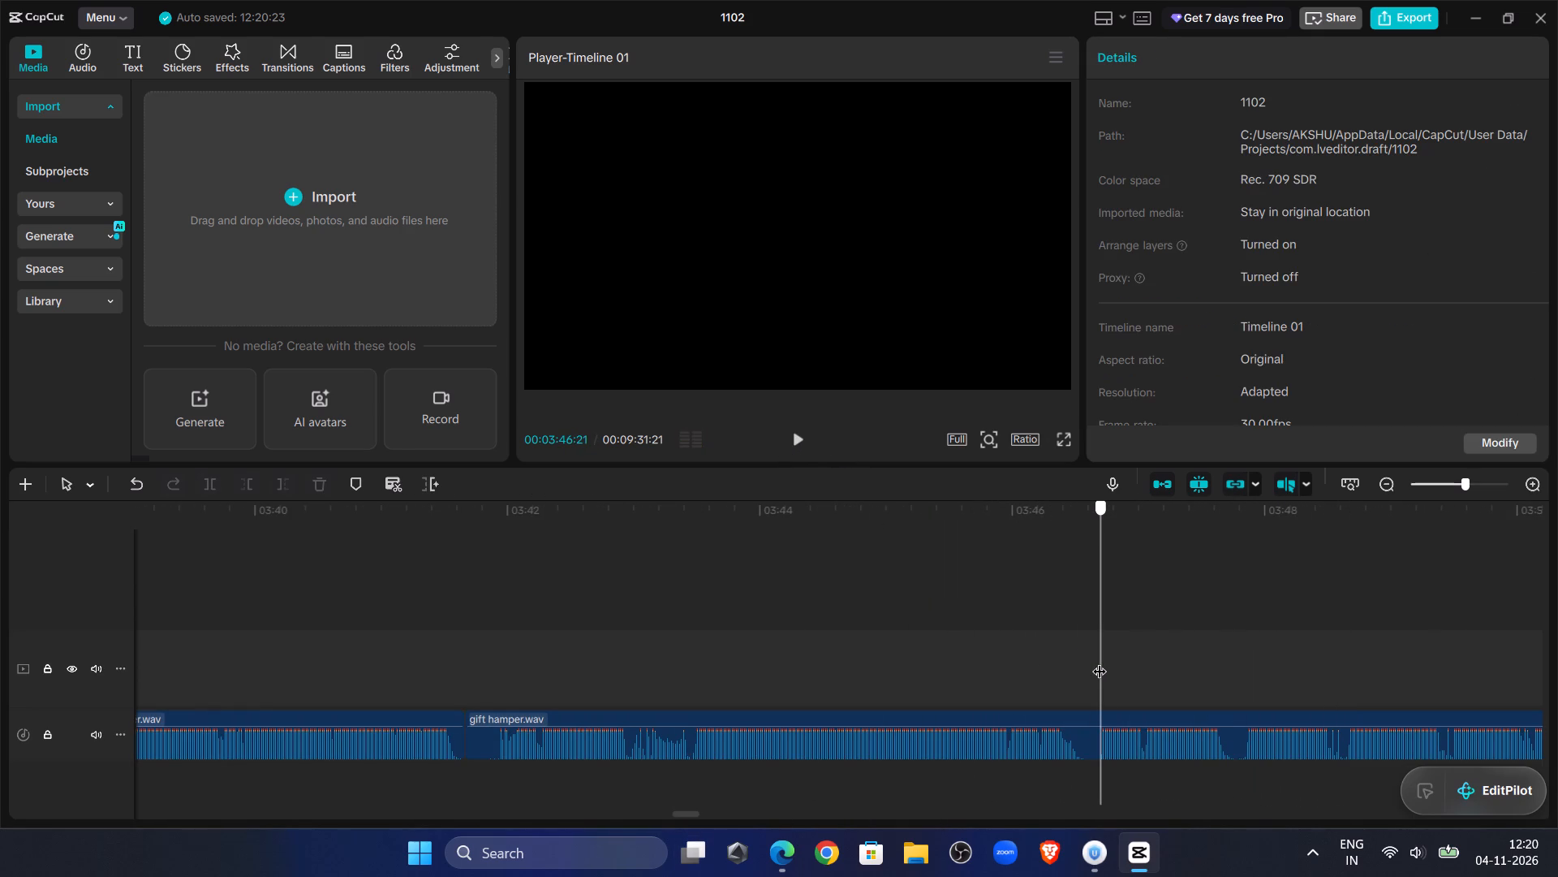
click(1093, 727)
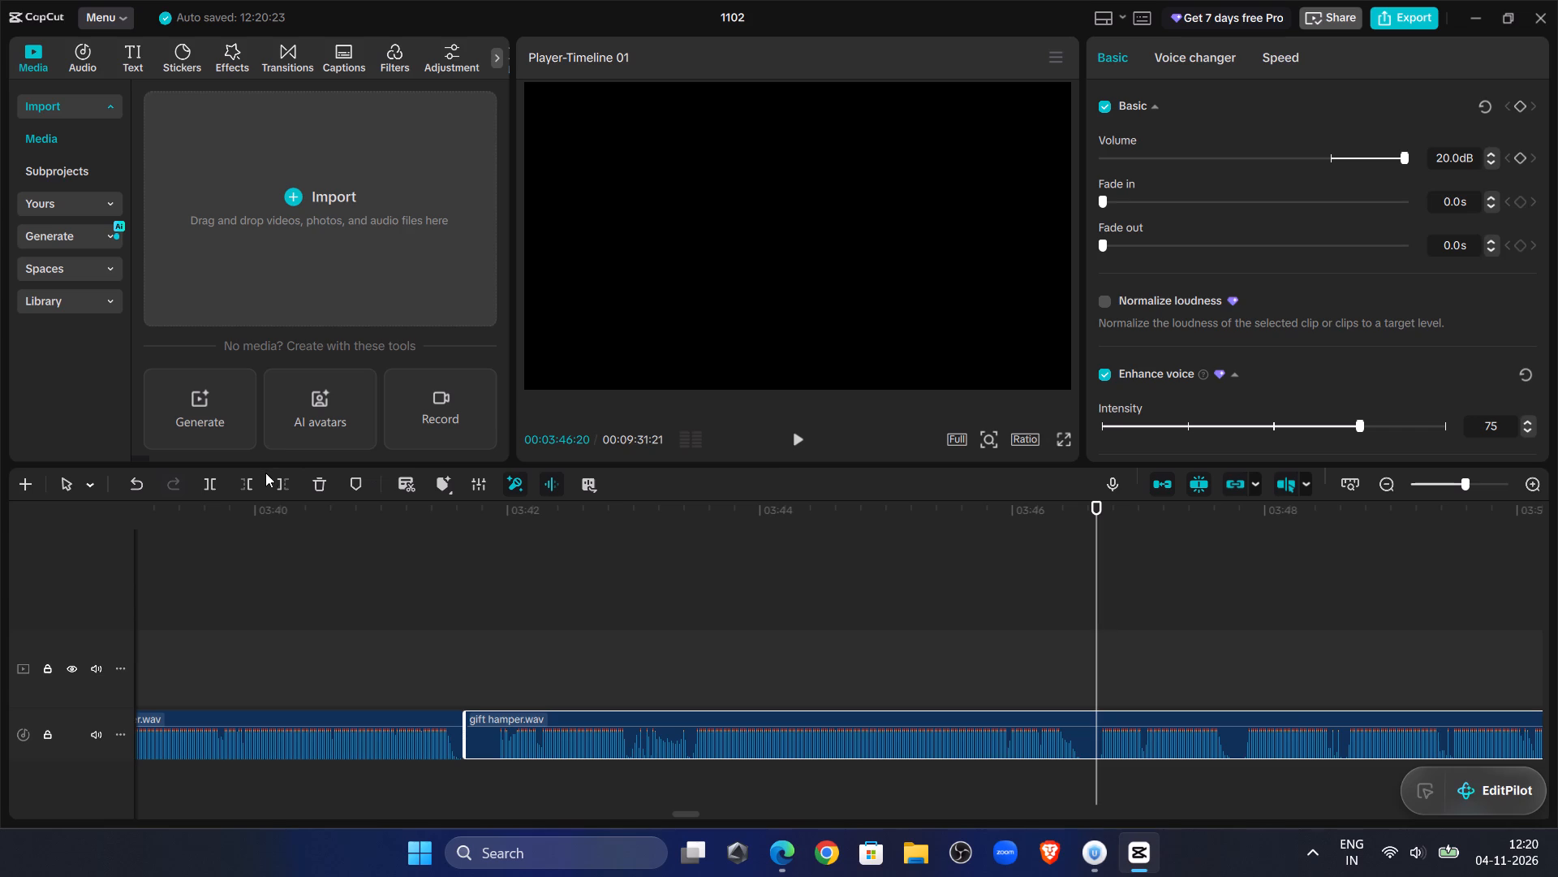
click(247, 482)
drag(1140, 719, 496, 711)
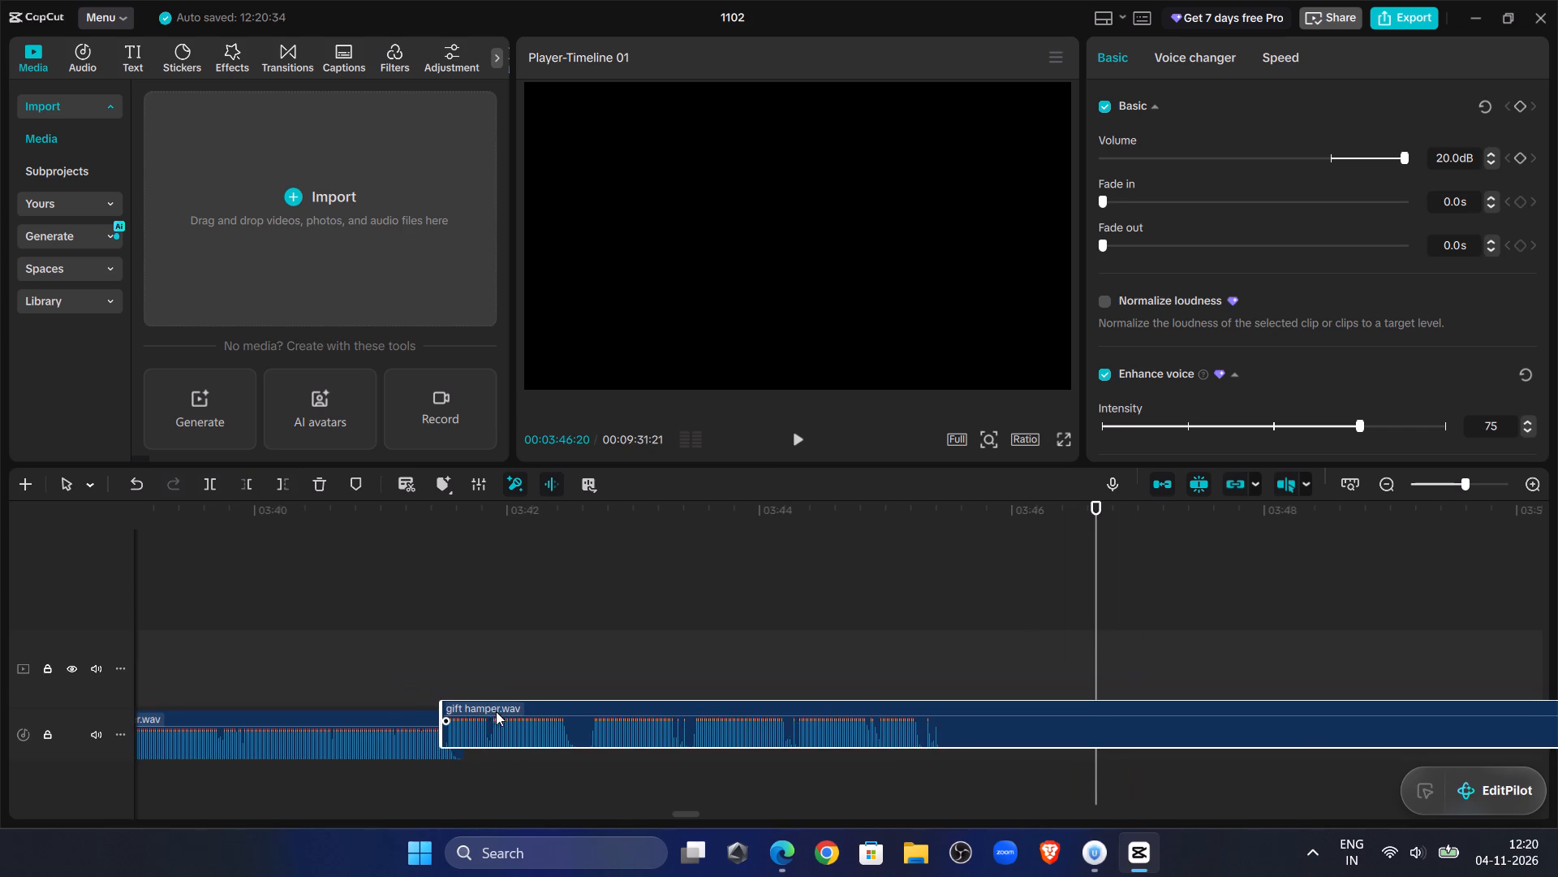
drag(496, 711, 510, 719)
Replay the 03:41:20 join, trim the last gift hamper.wav clip's start to 03:42:01, and close the gap back to 03:41:20.
click(420, 601)
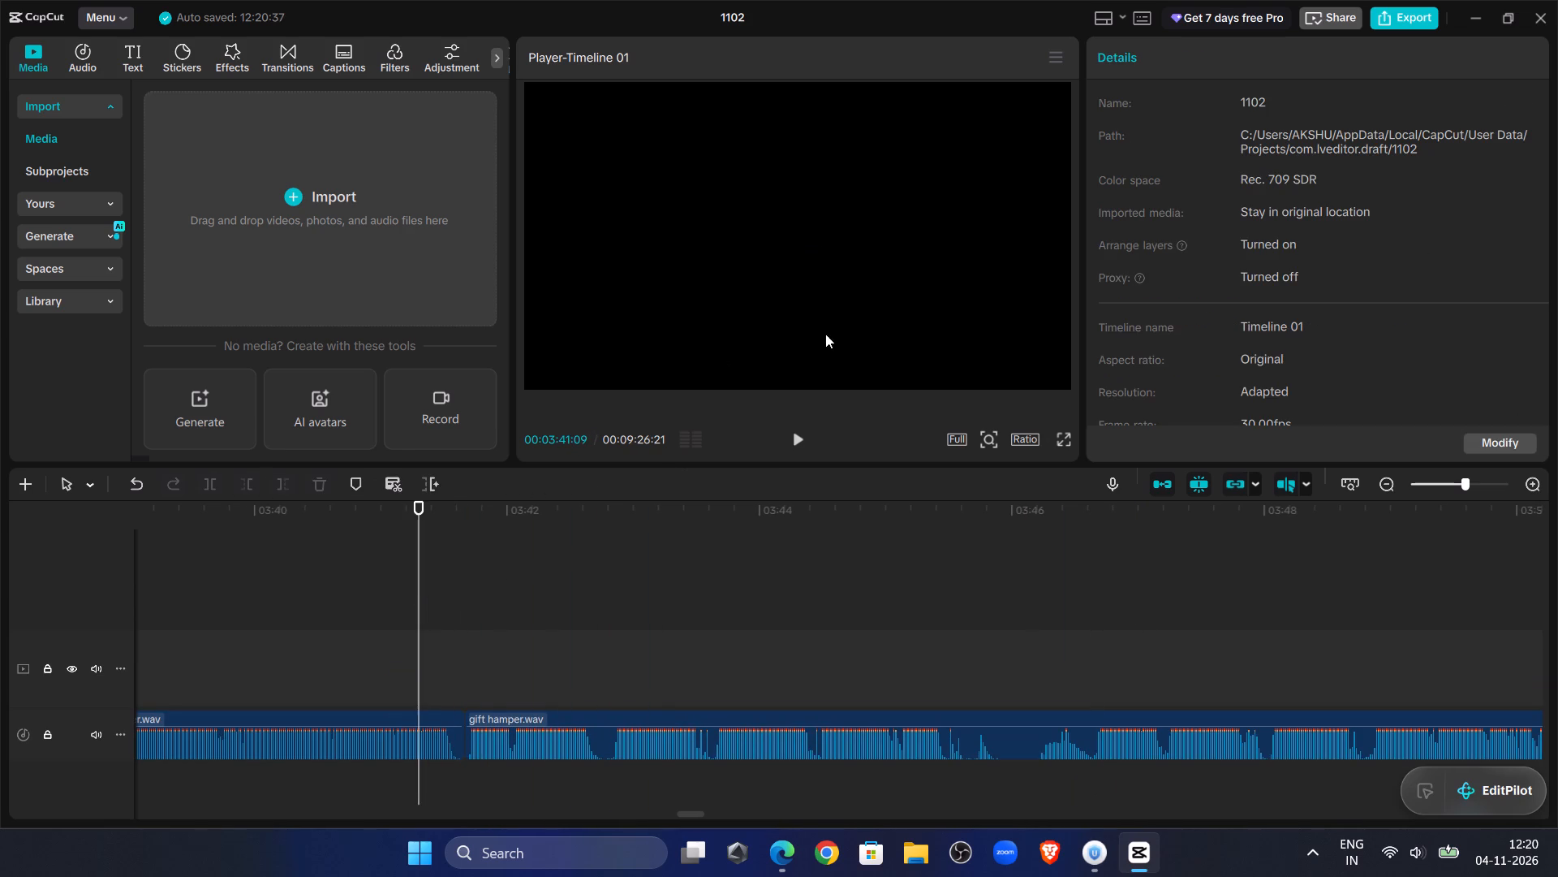
click(801, 435)
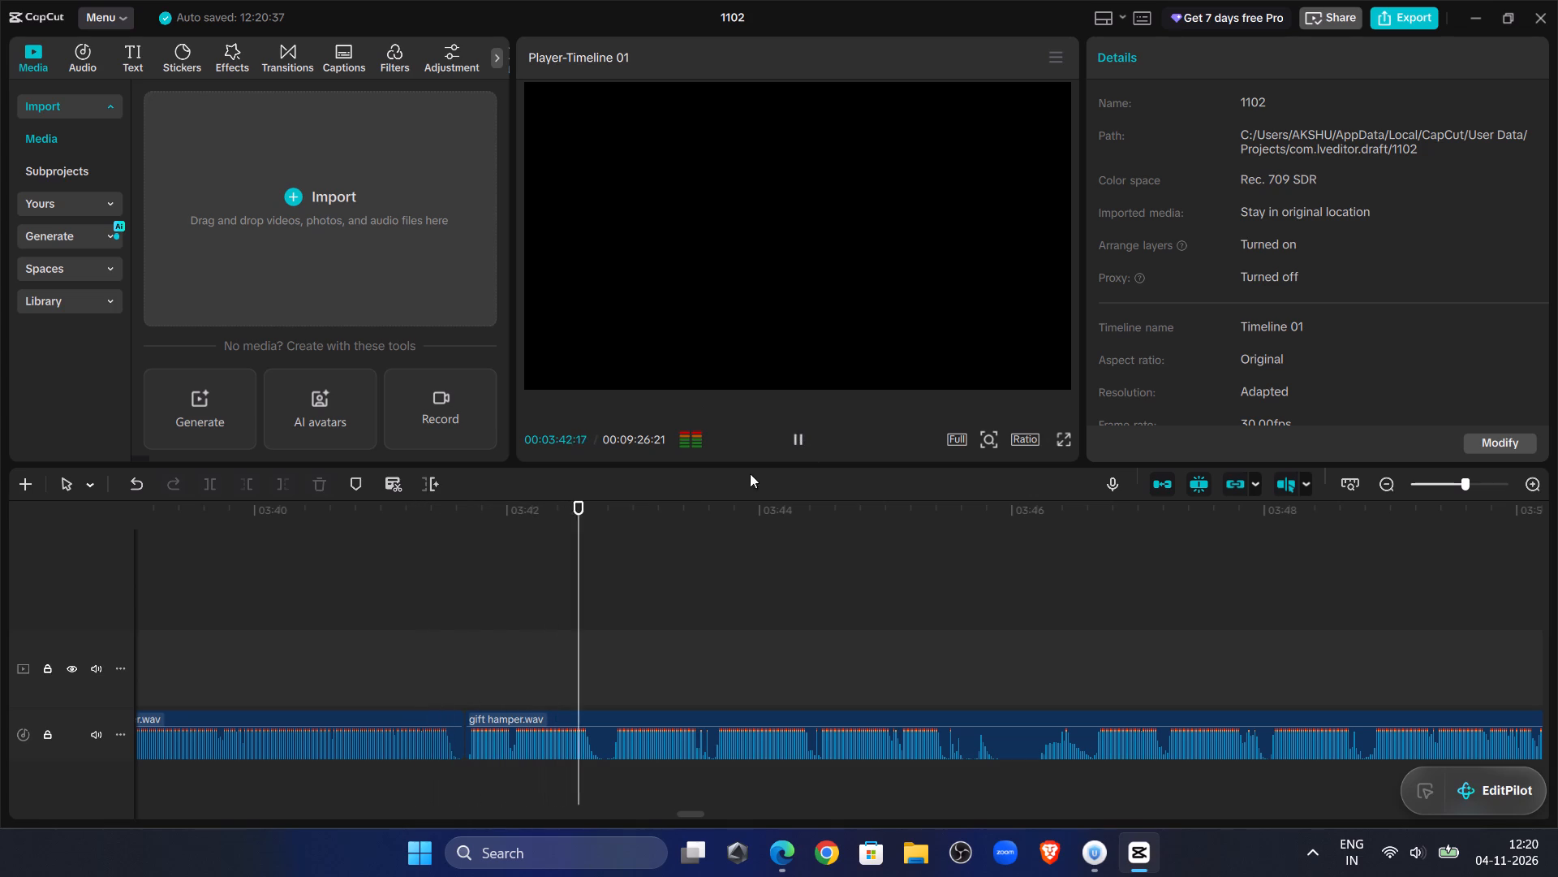
click(360, 561)
click(797, 433)
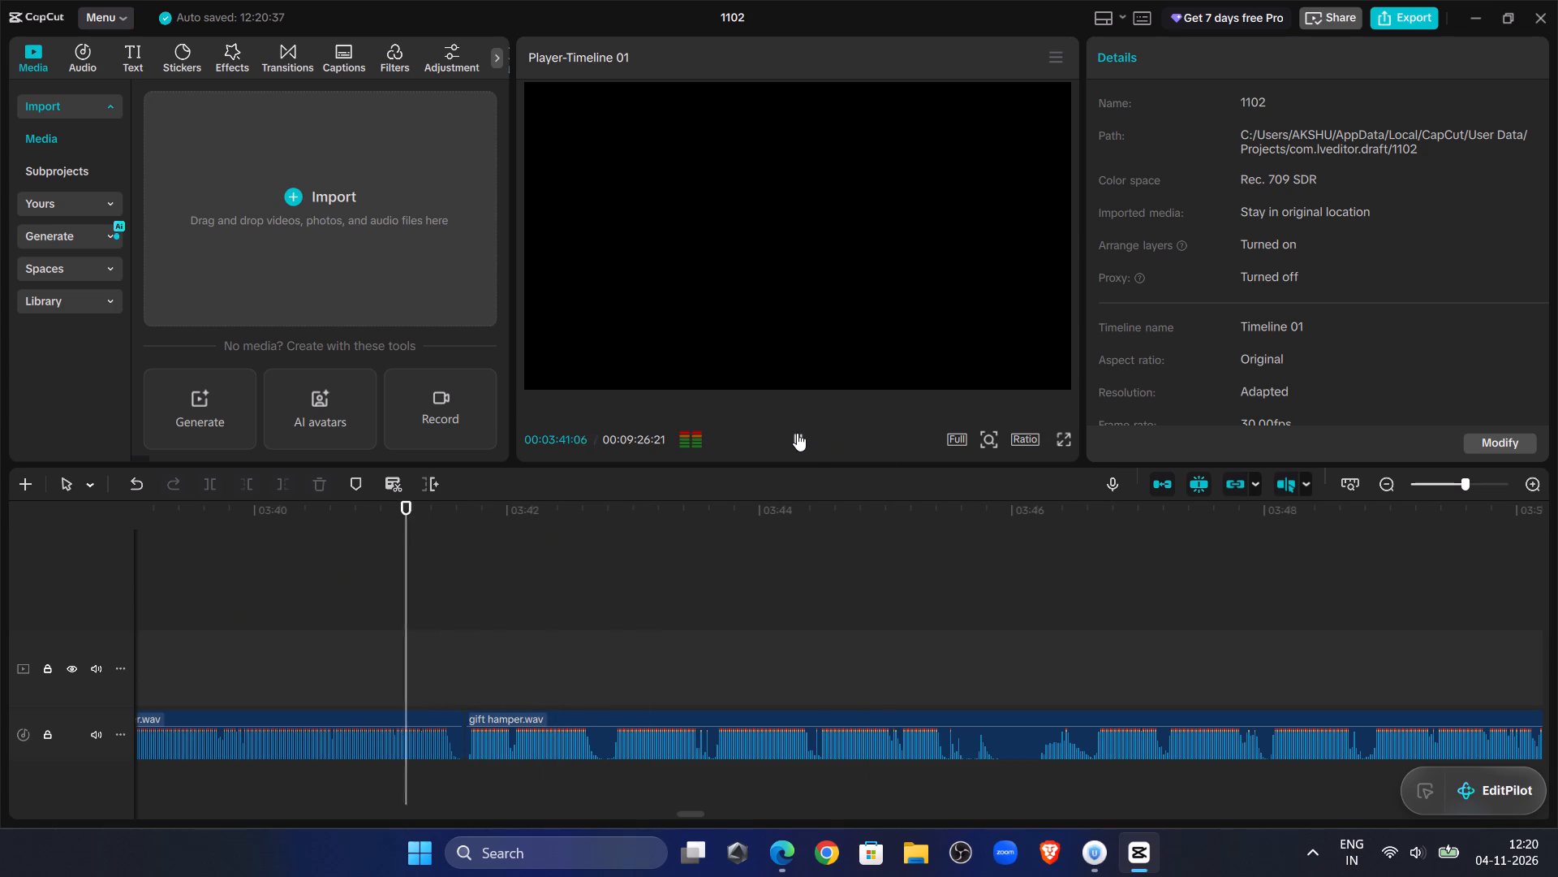
click(796, 432)
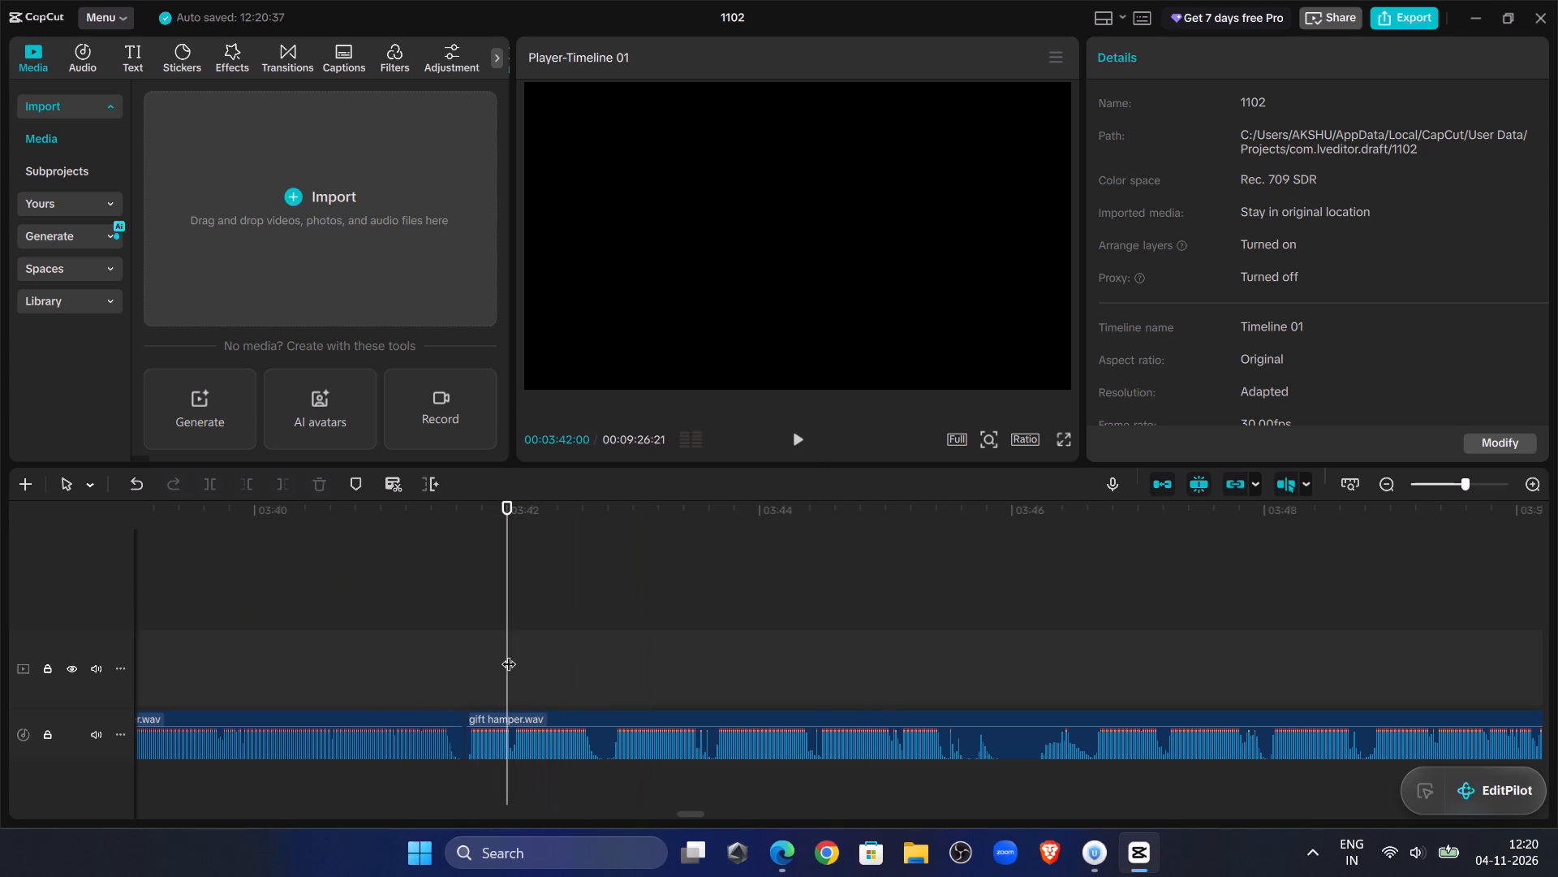
click(509, 654)
click(514, 728)
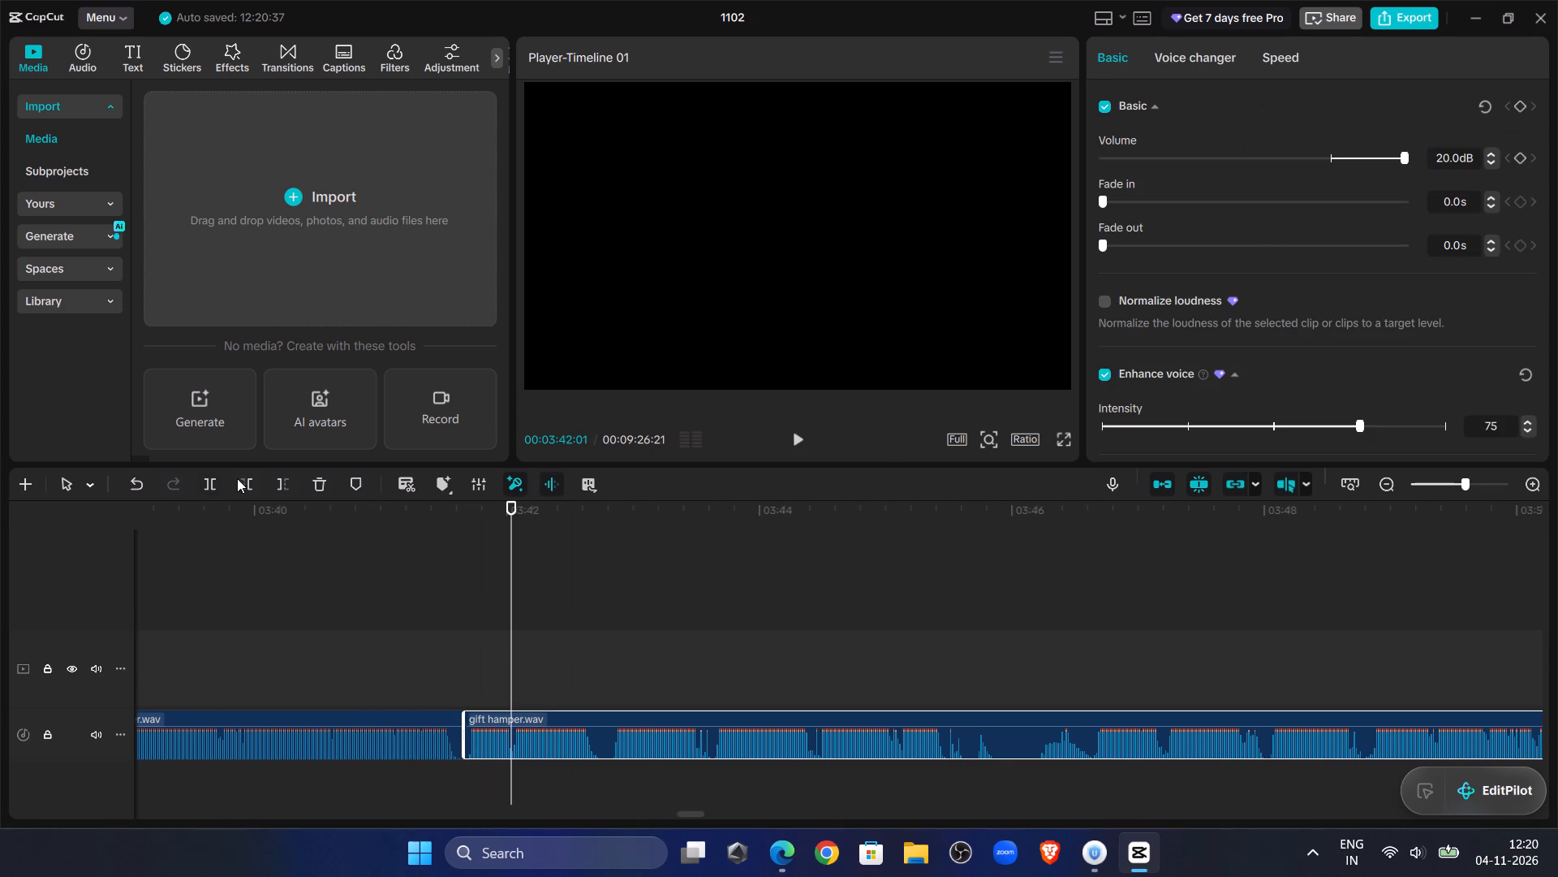
click(237, 478)
drag(529, 713, 487, 721)
Replay the 03:41:20 join, split the last clip at 03:42:11, trim the new piece's start to about 03:42:14, and close the gap.
click(380, 630)
click(791, 431)
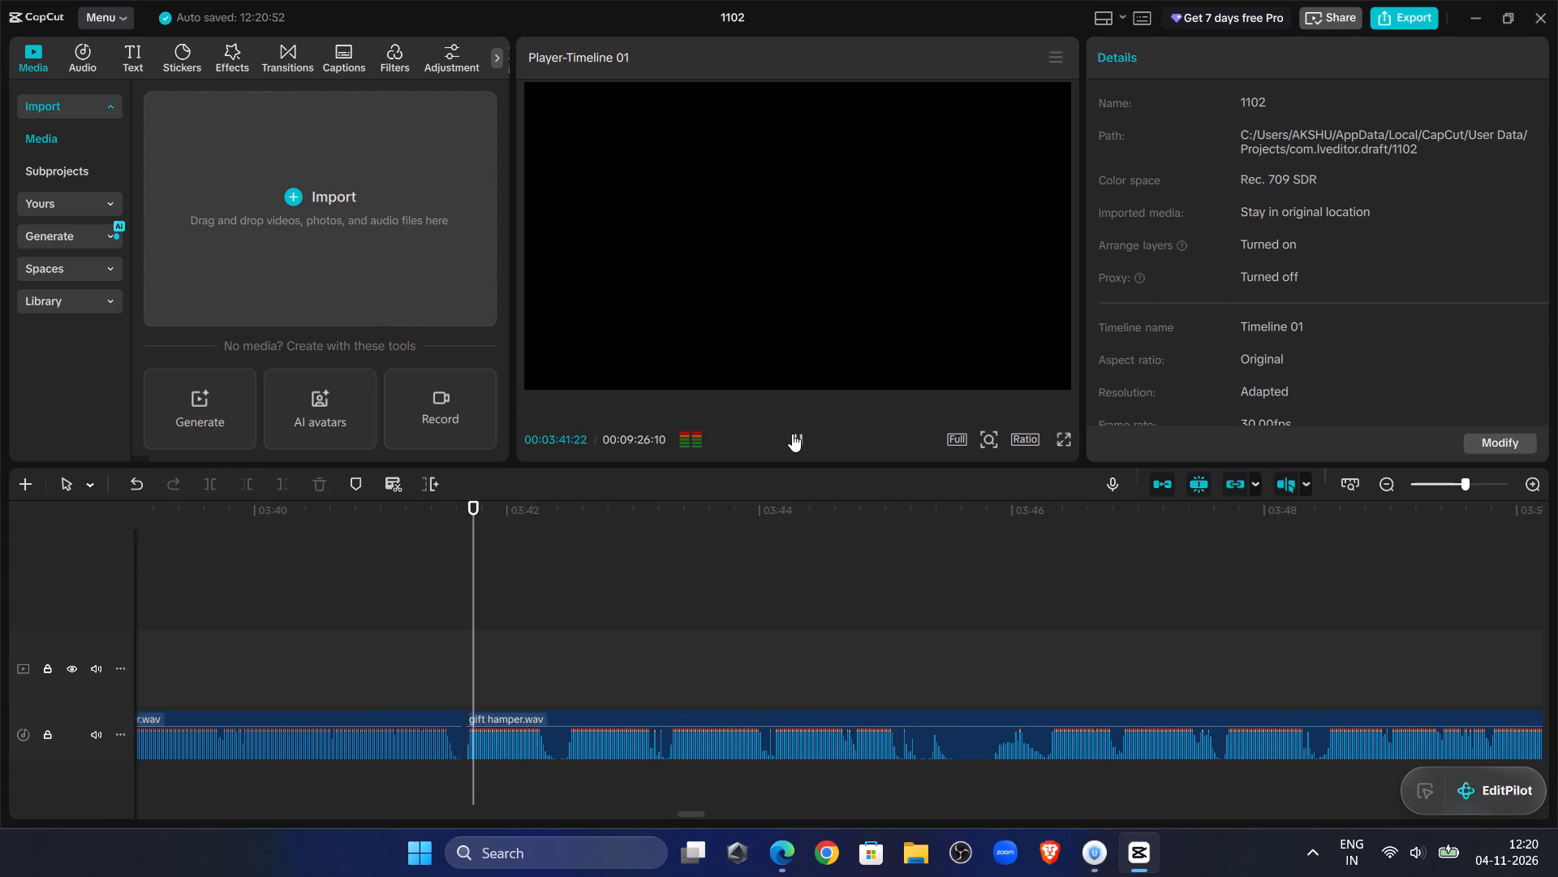
drag(549, 597, 536, 591)
click(489, 575)
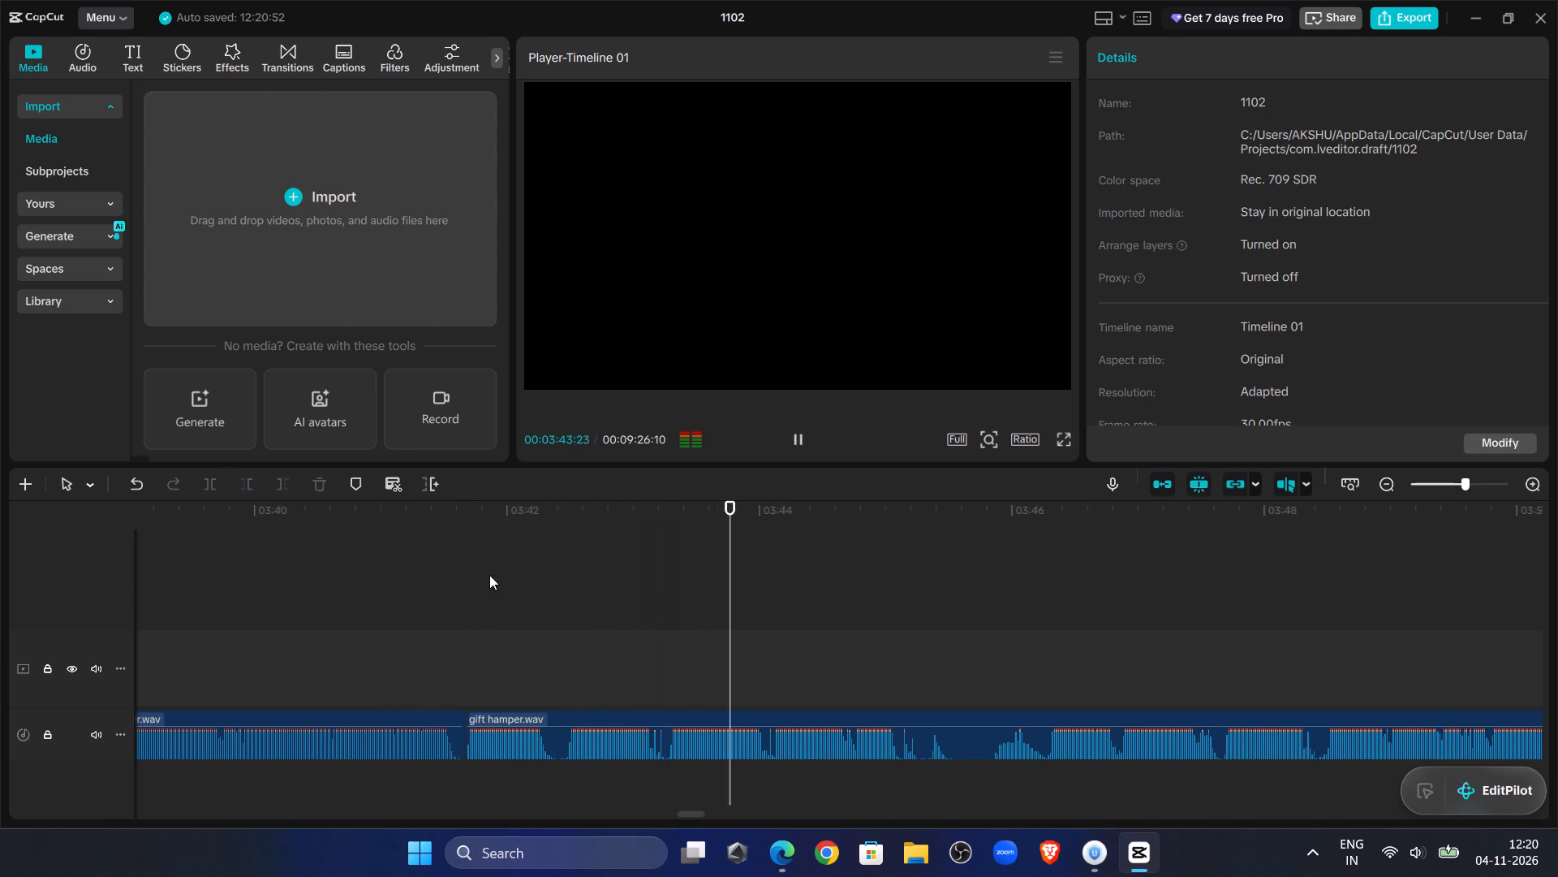
click(803, 436)
click(801, 436)
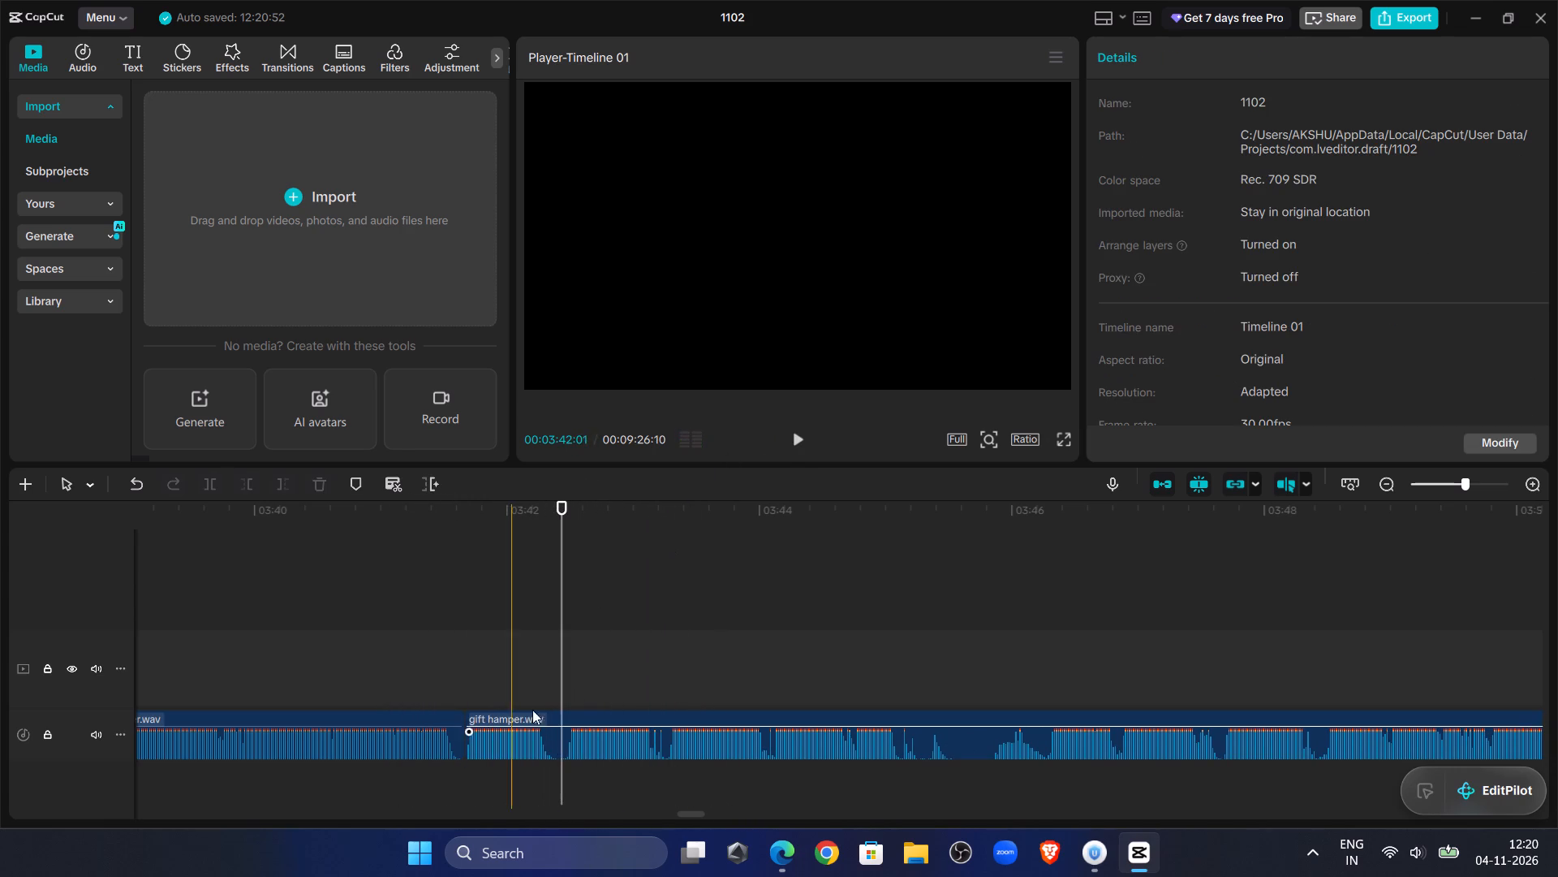
click(553, 686)
click(553, 744)
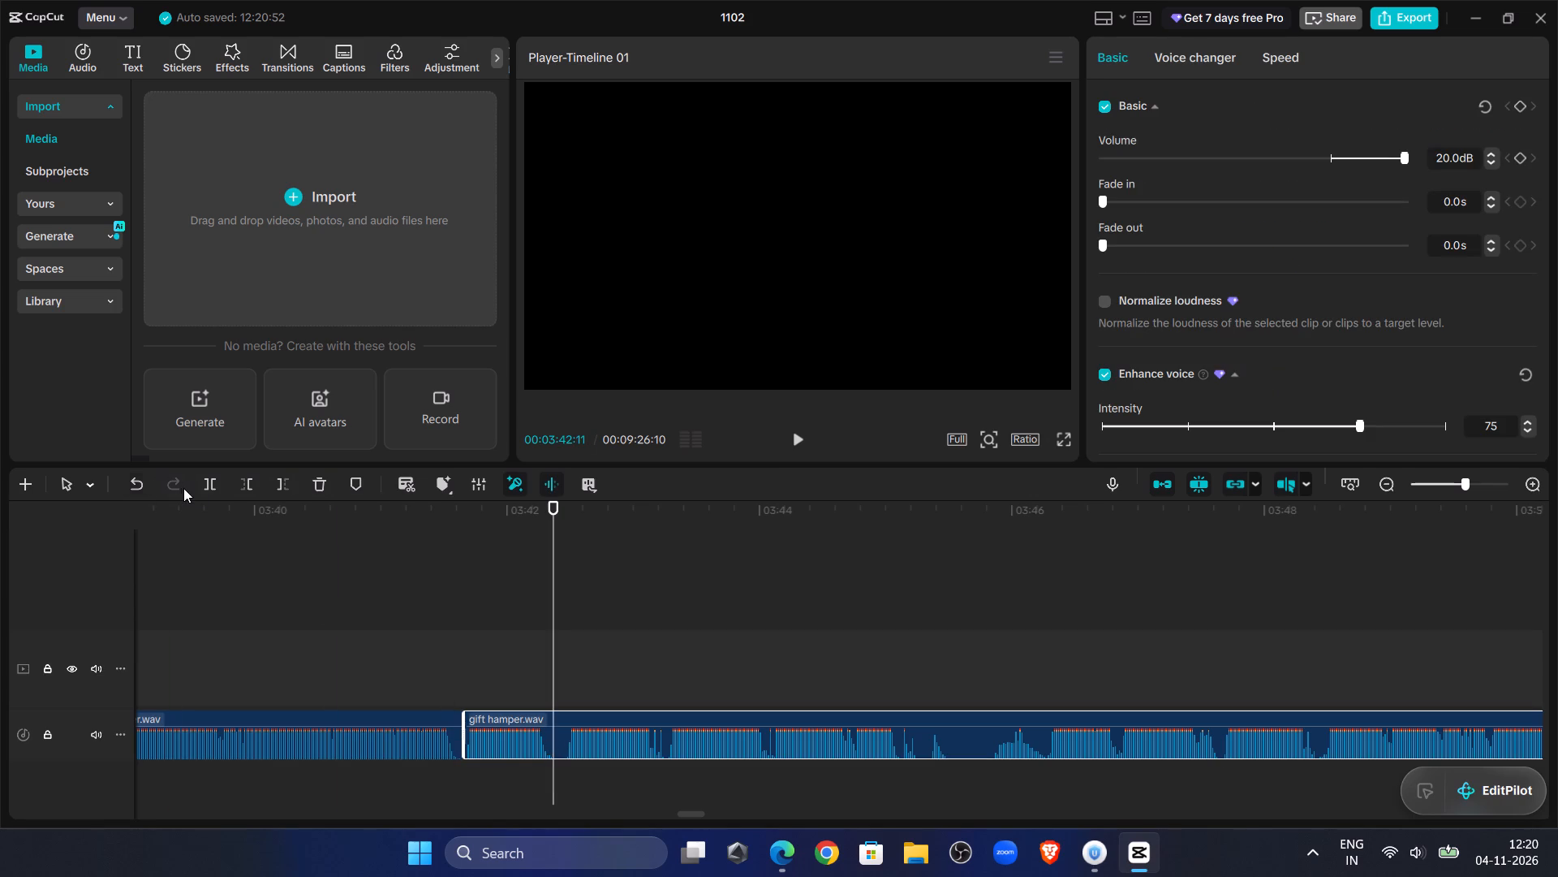
click(200, 485)
double_click(798, 431)
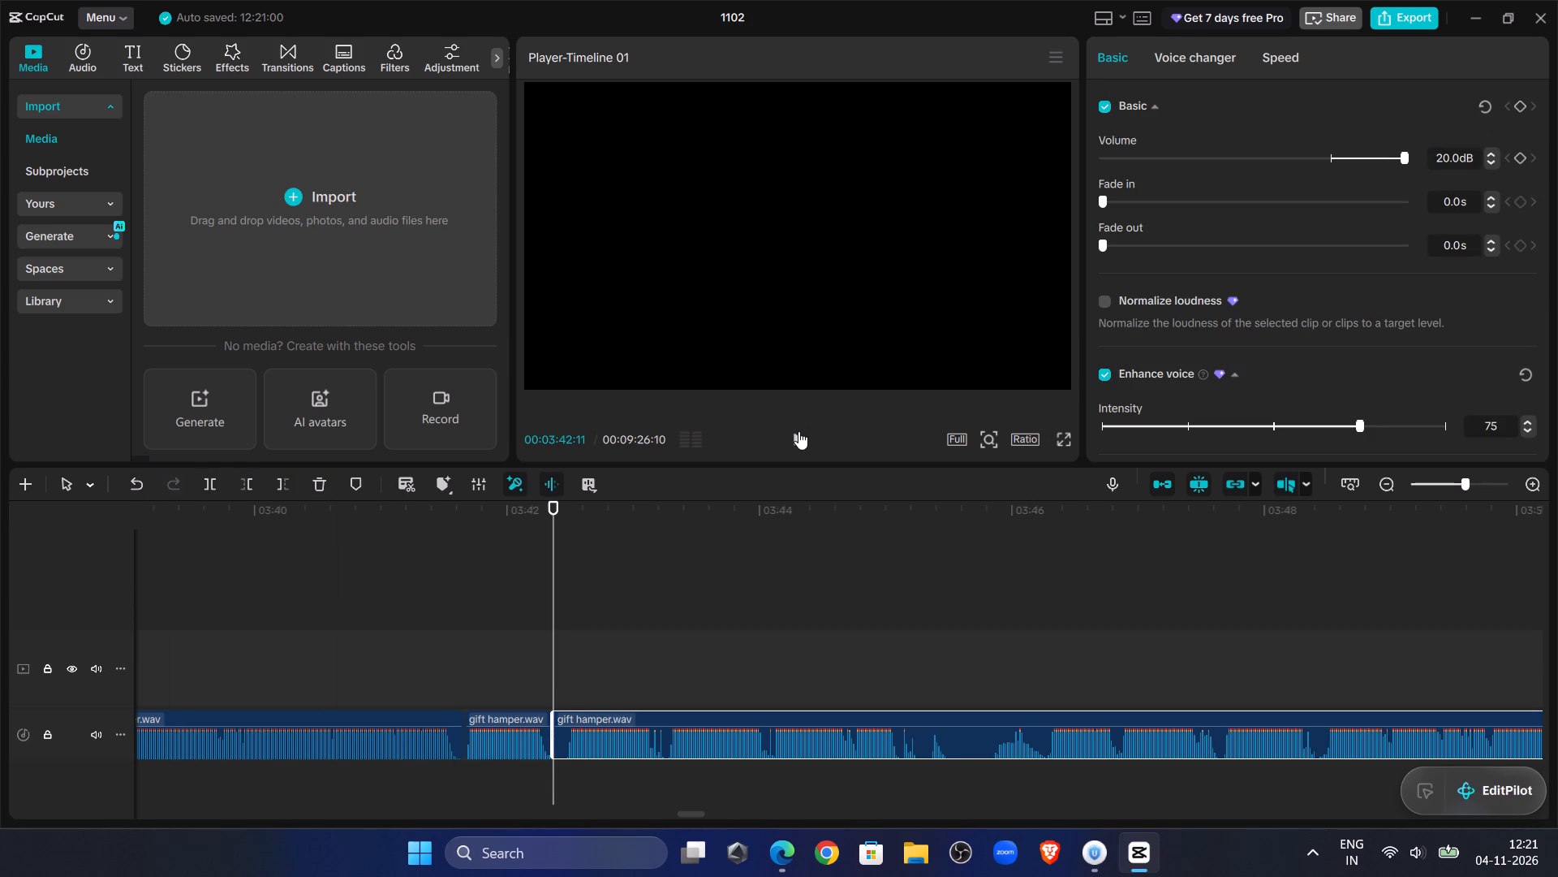
click(565, 572)
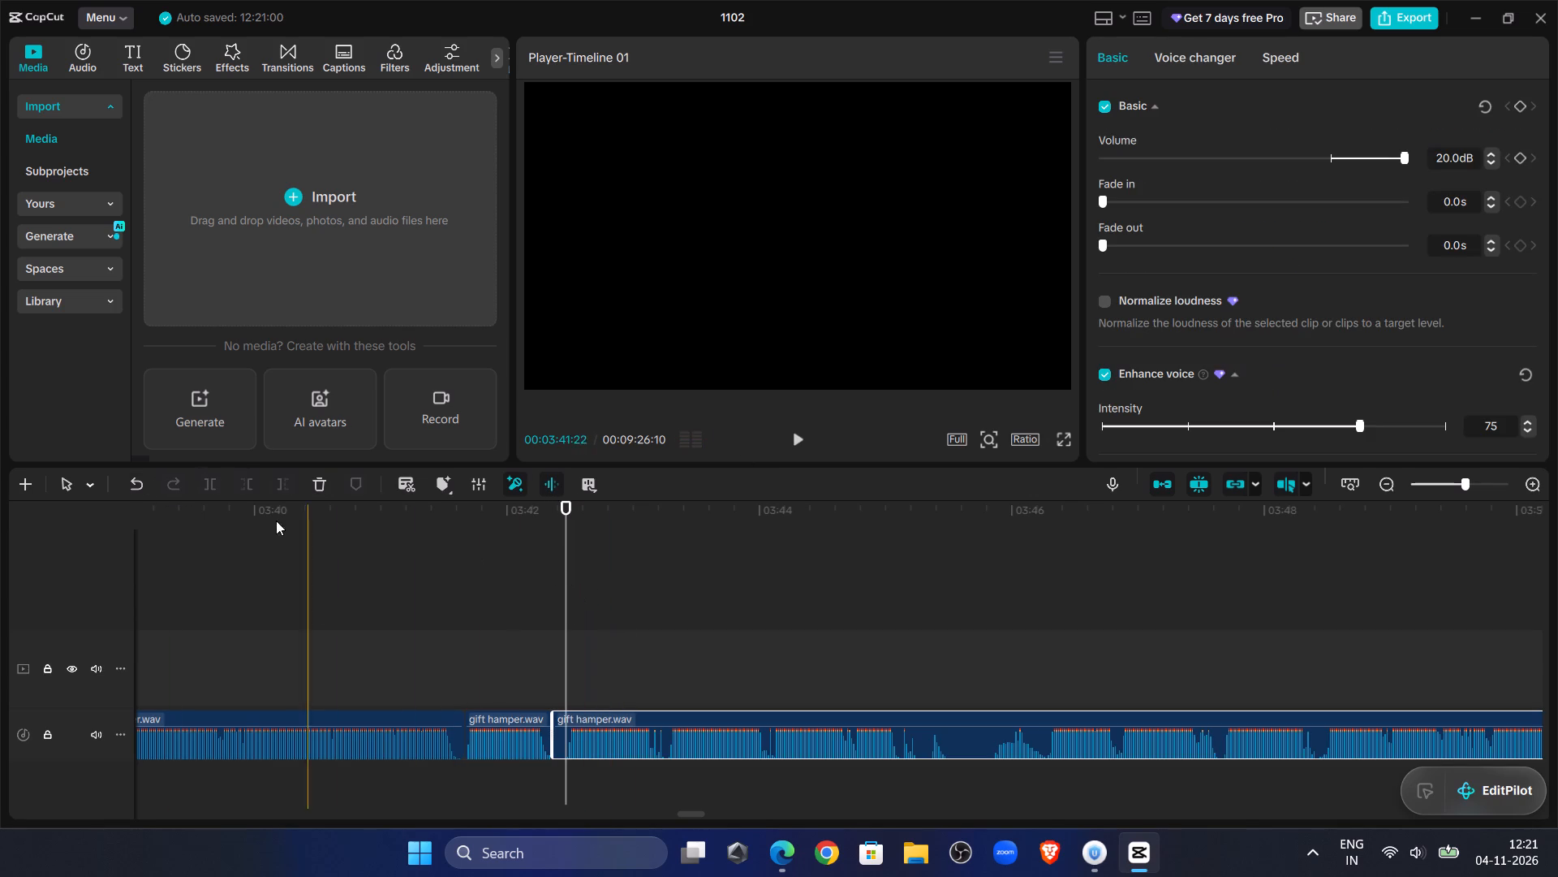
click(257, 486)
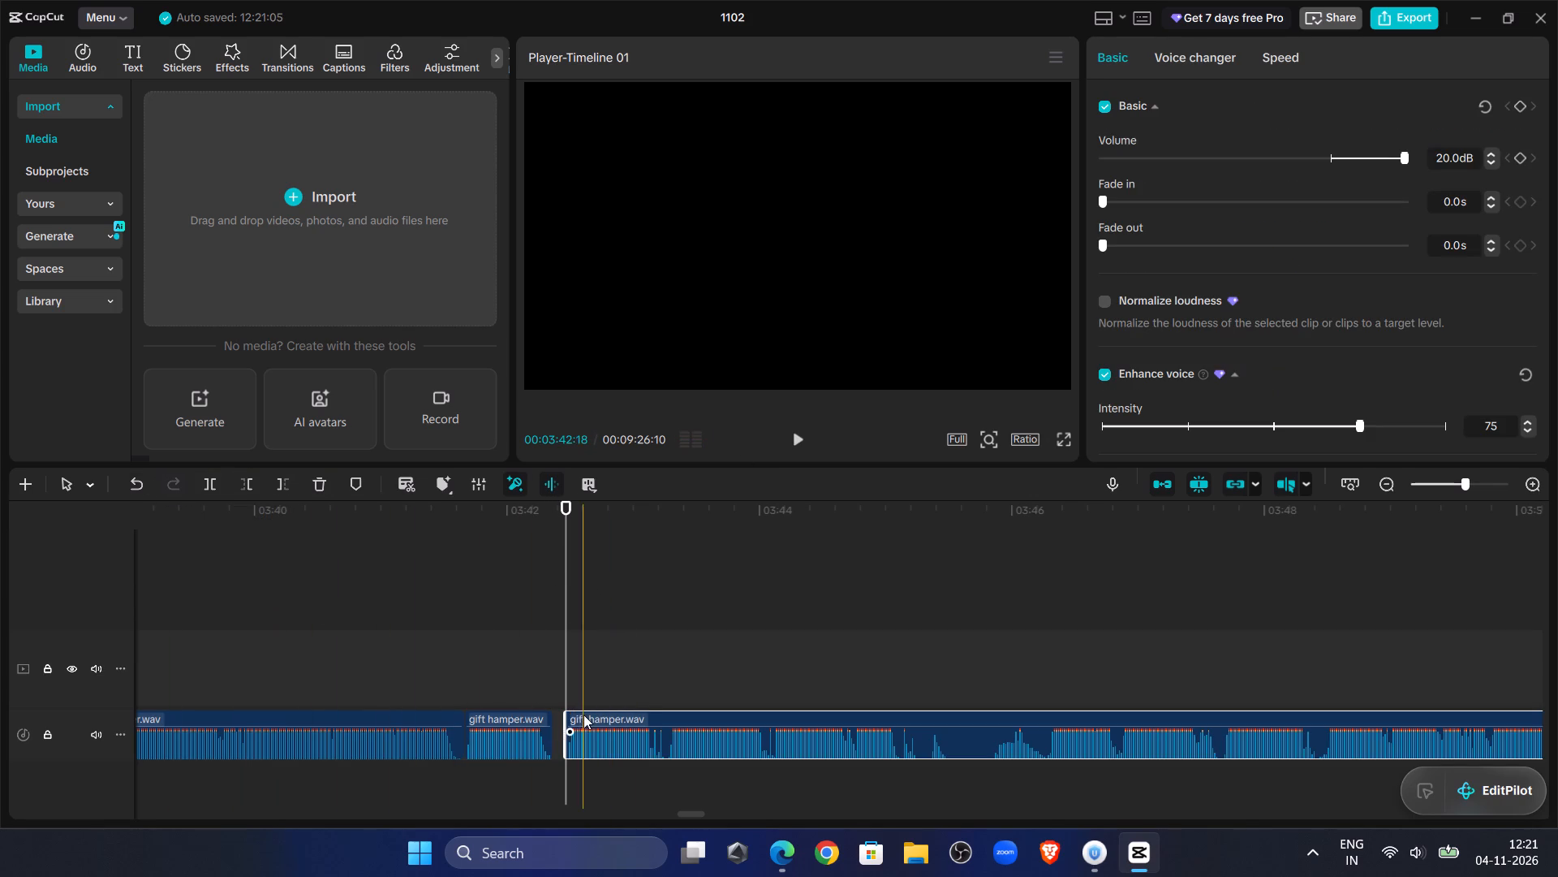
drag(583, 715, 573, 719)
Listen on across the 03:42:11 join and trim the last gift hamper.wav clip's start to 03:46:05.
click(431, 611)
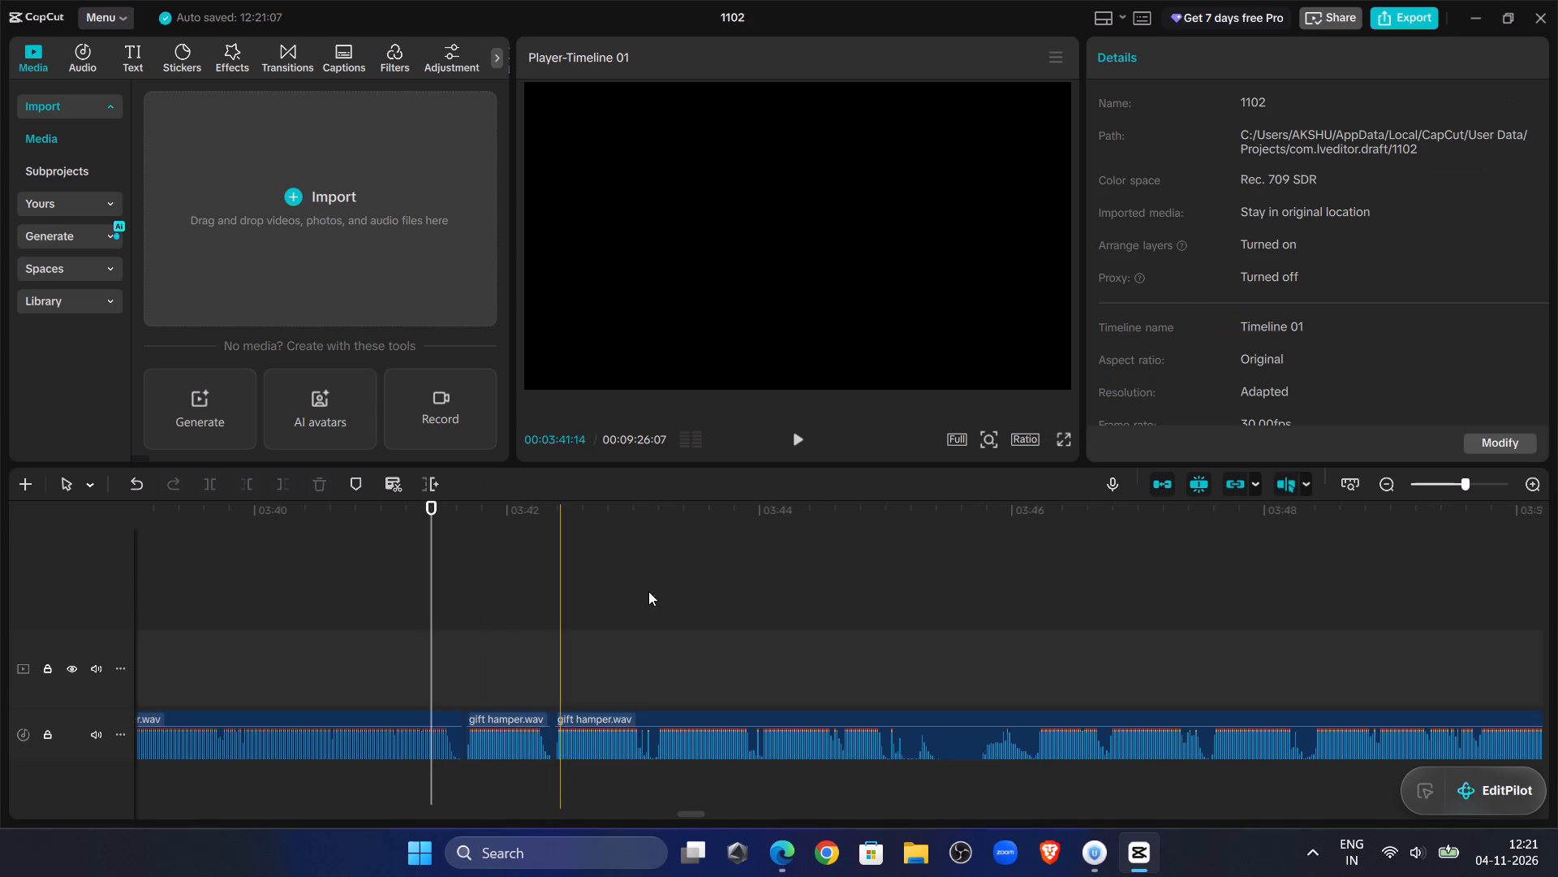
click(794, 445)
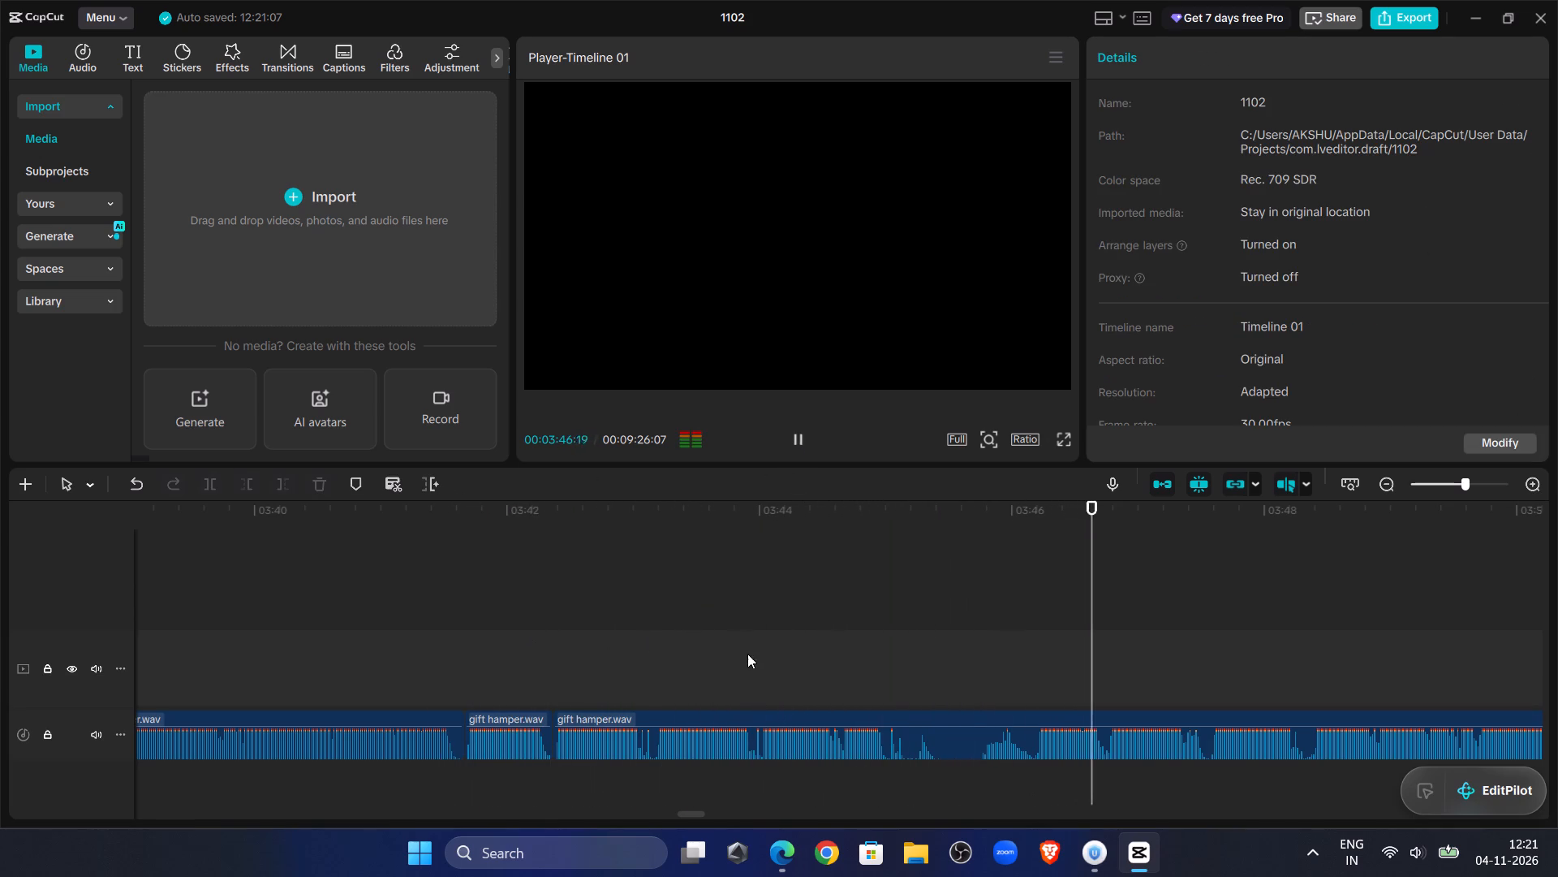
click(1037, 633)
click(1033, 633)
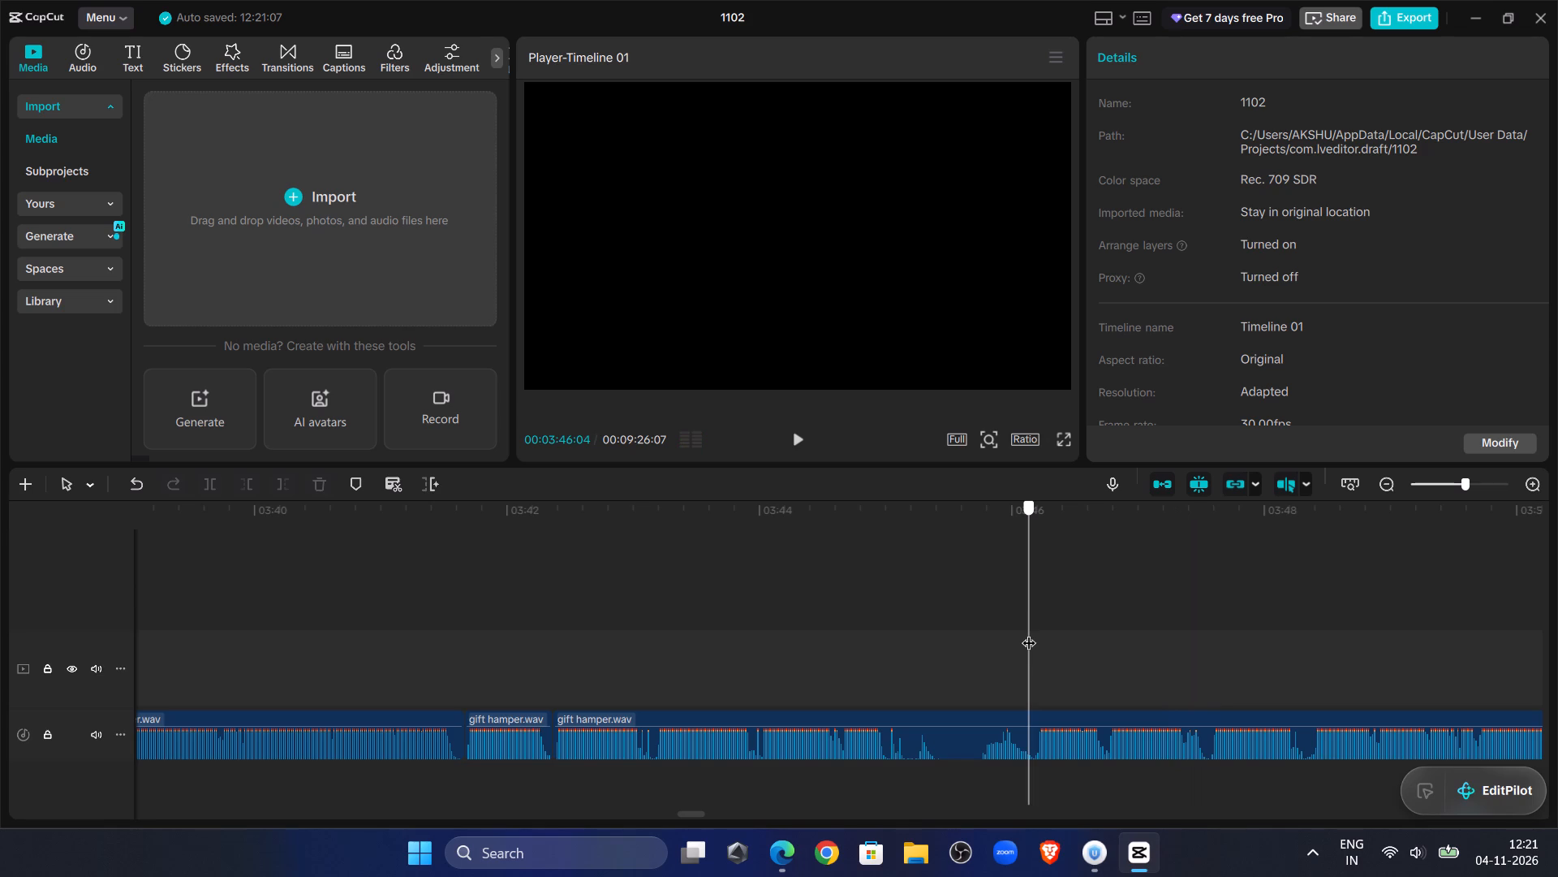
click(1013, 743)
click(247, 489)
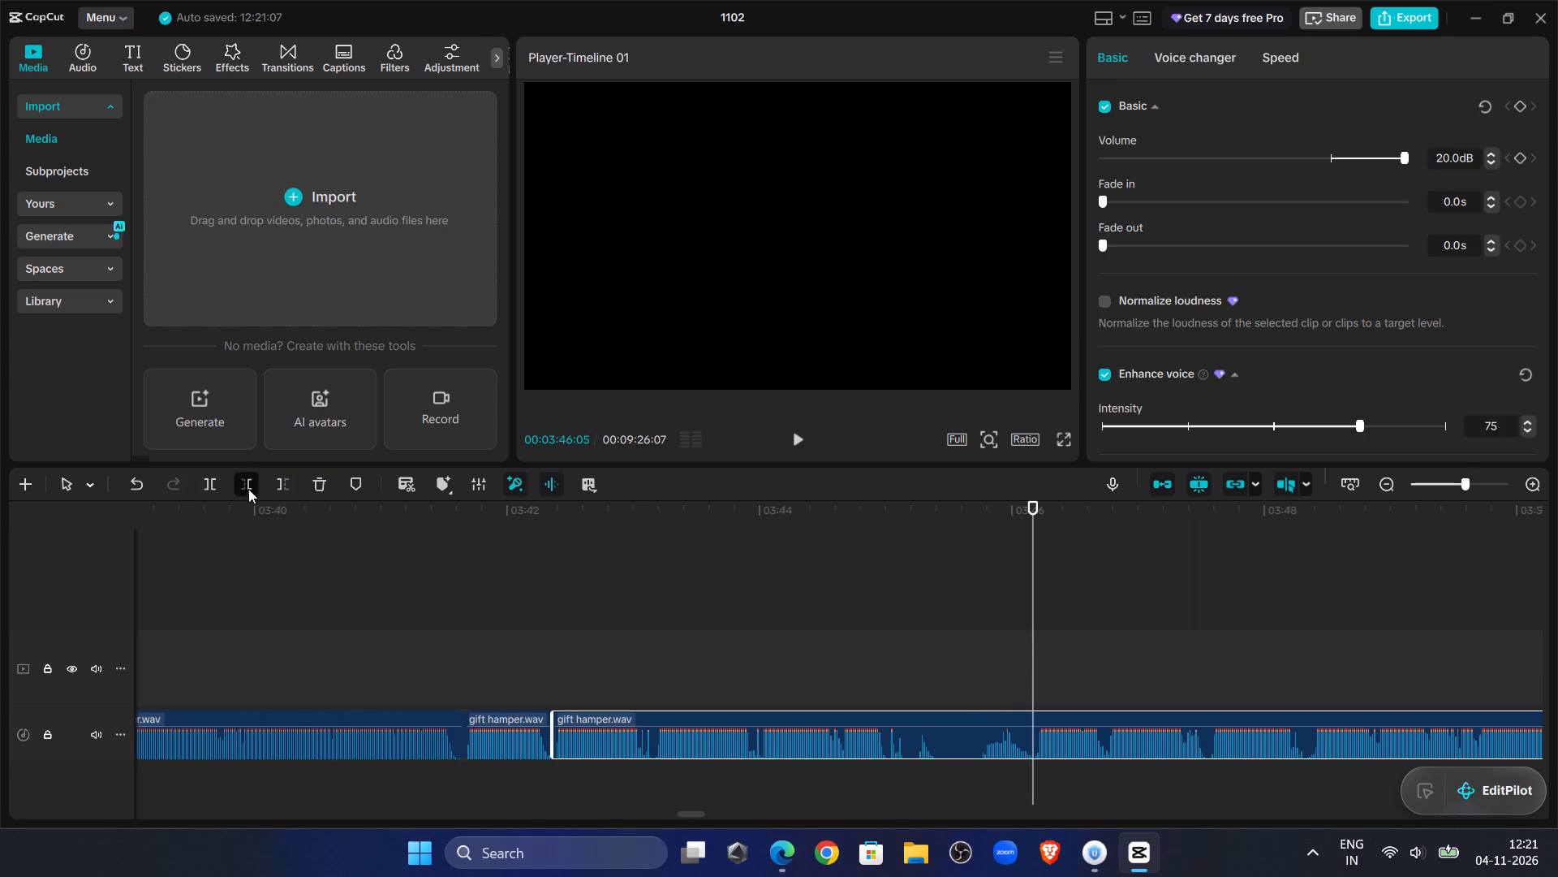
Check the clips around the gap, delete the short piece starting at 03:41:20, and move the last clip back to 03:41:20.
click(491, 636)
click(796, 434)
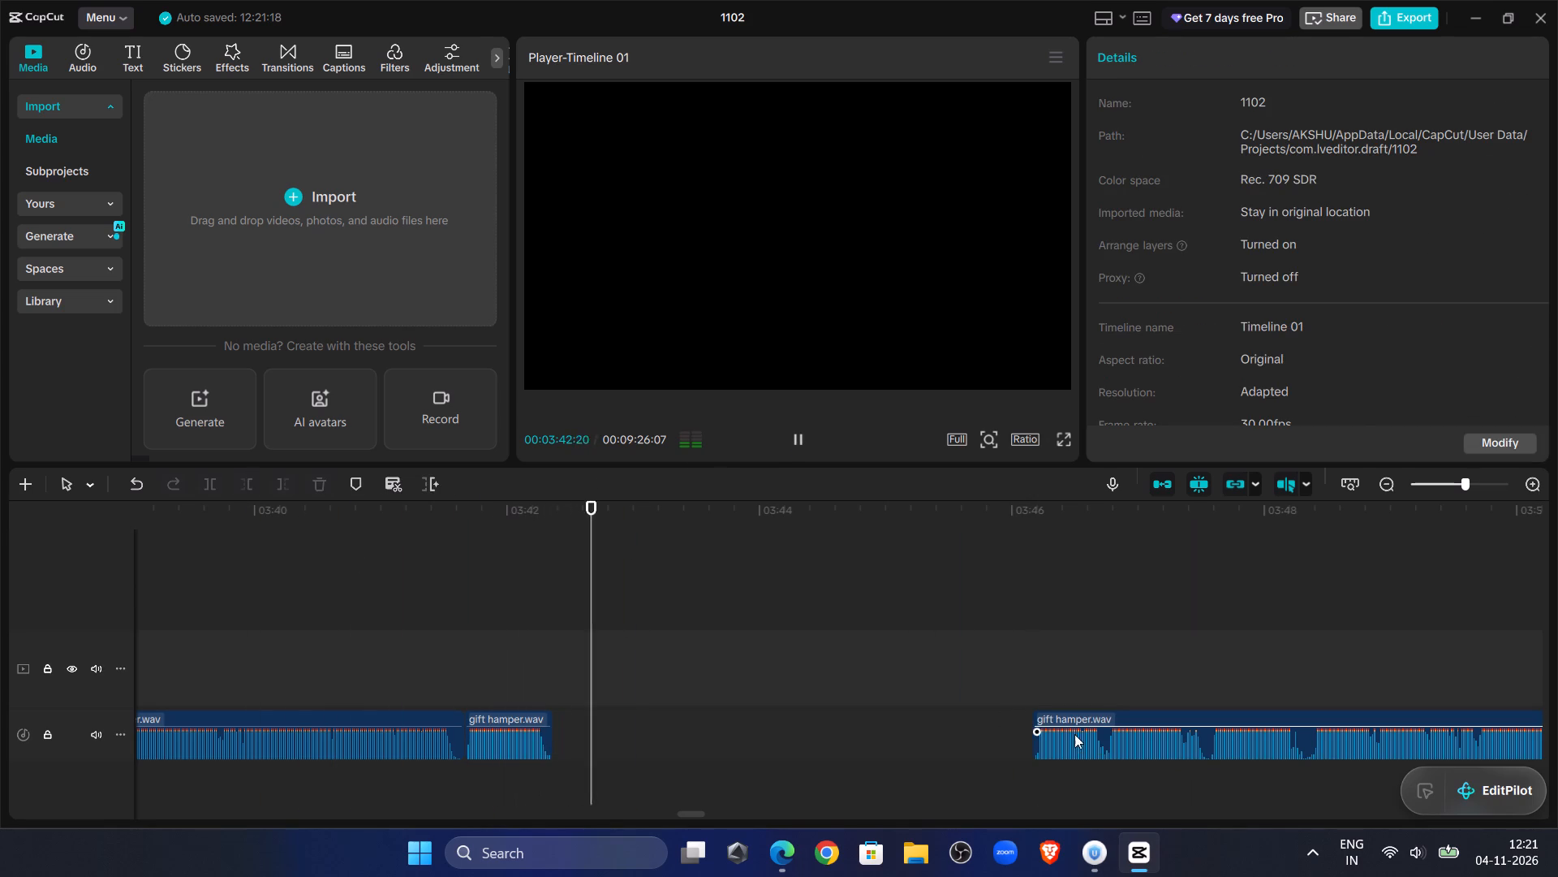
click(1071, 728)
click(1018, 643)
click(794, 436)
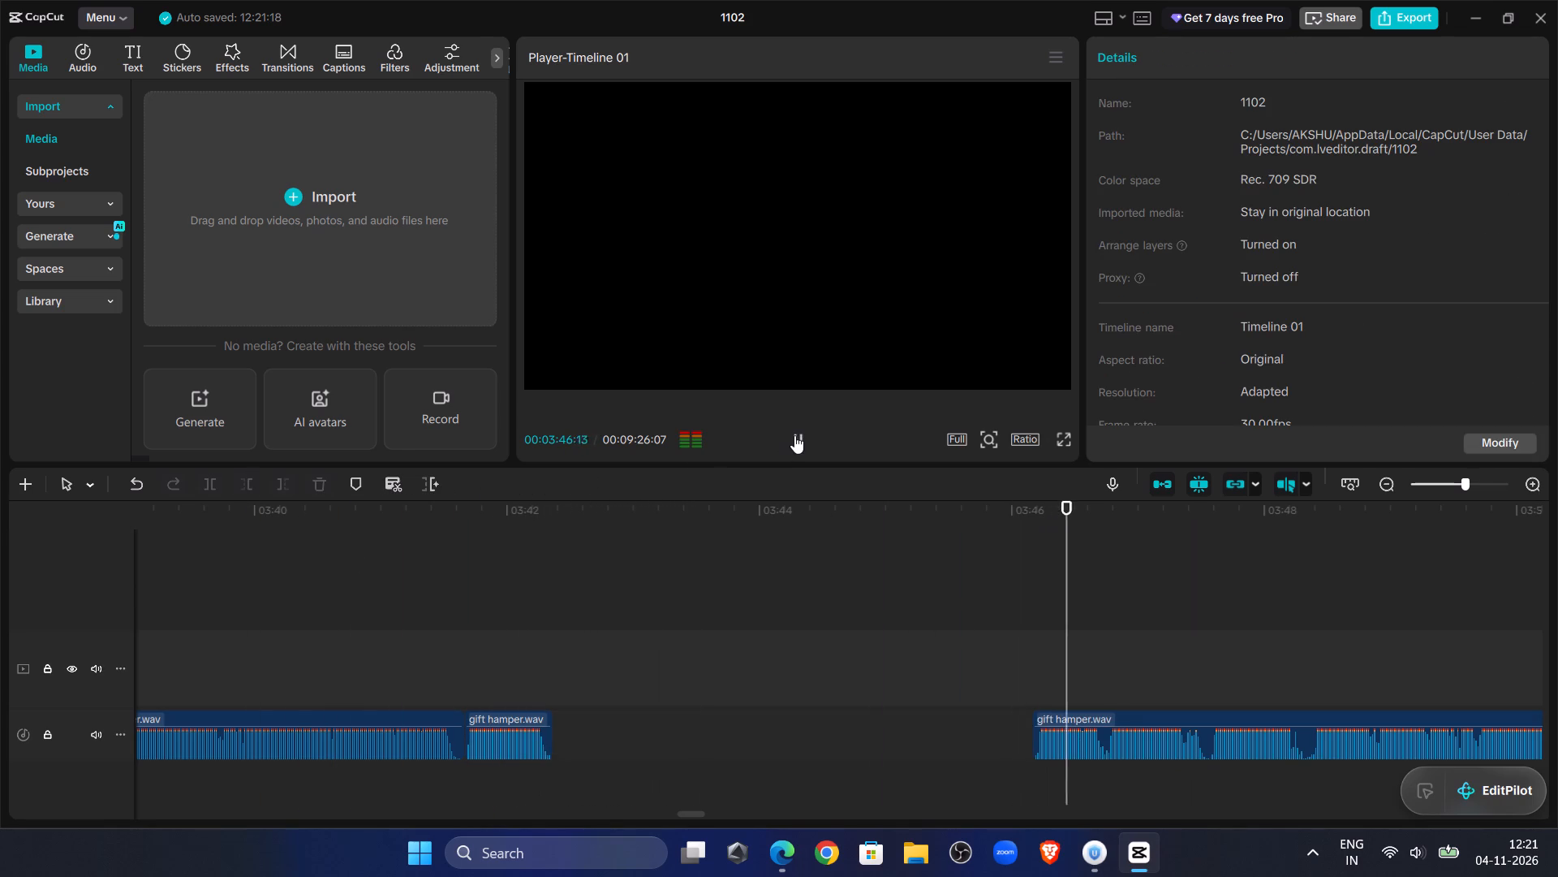
click(539, 726)
key(Delete)
click(1100, 727)
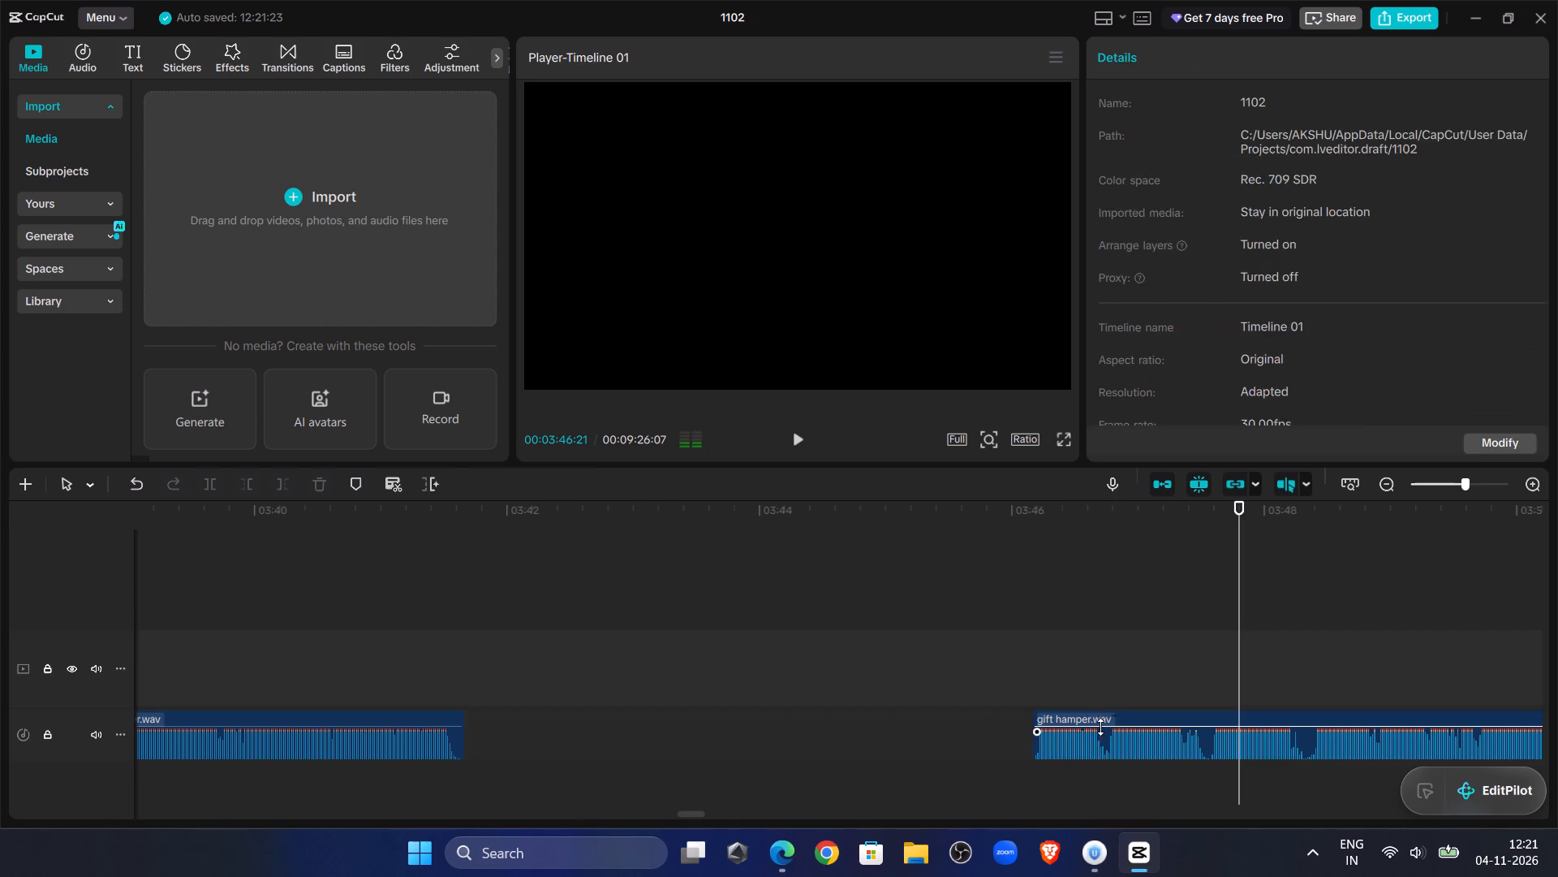
drag(1103, 716, 531, 725)
Play across the 03:41:20 join and split the last gift hamper.wav clip at 03:42:26.
click(339, 603)
click(785, 437)
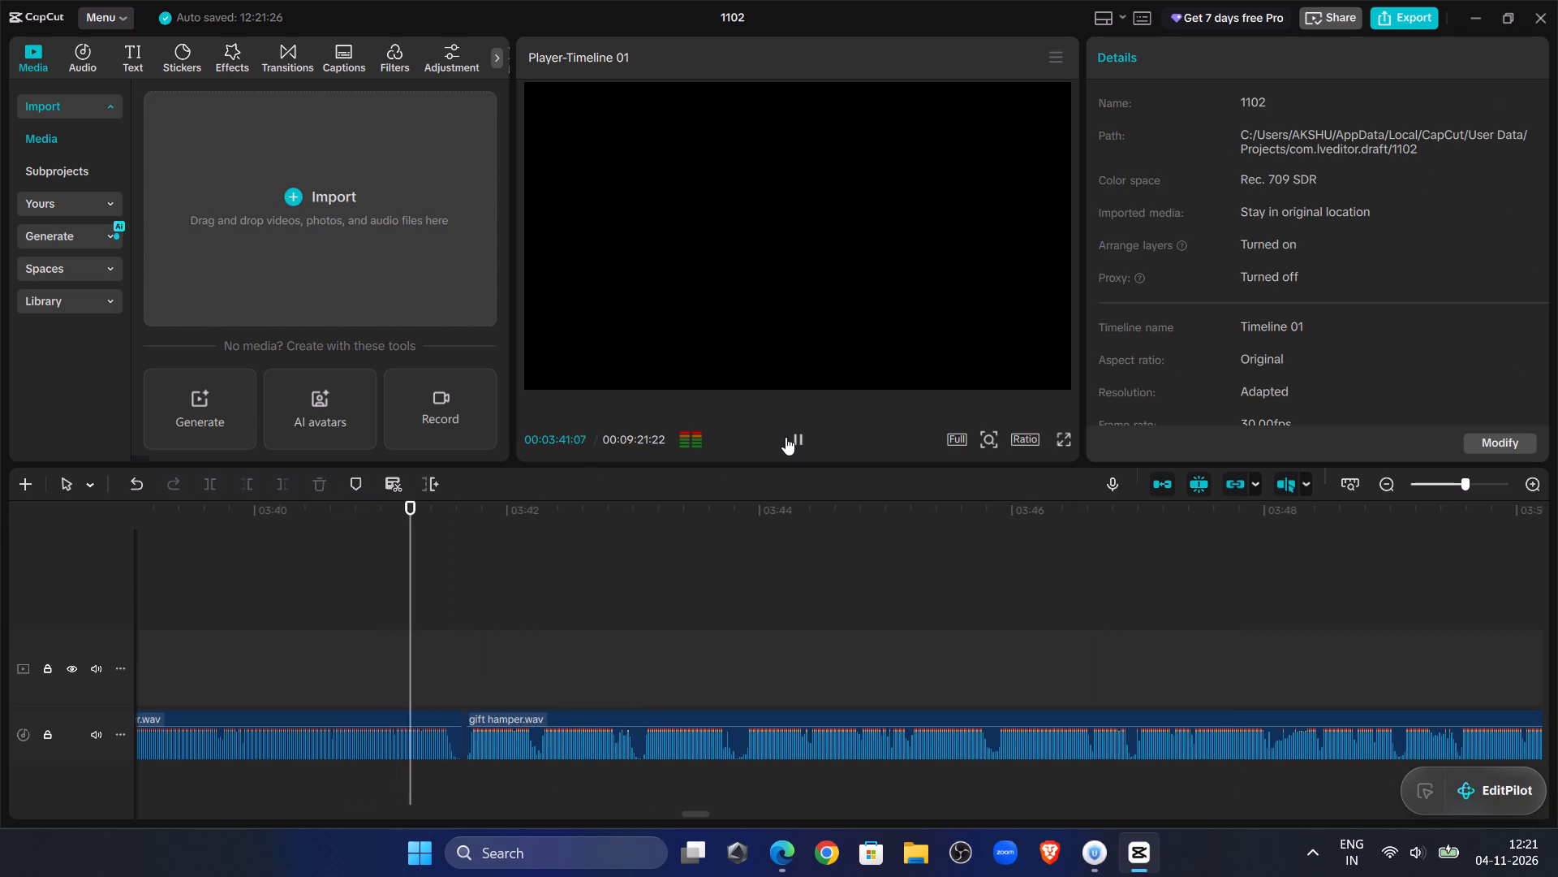
click(785, 437)
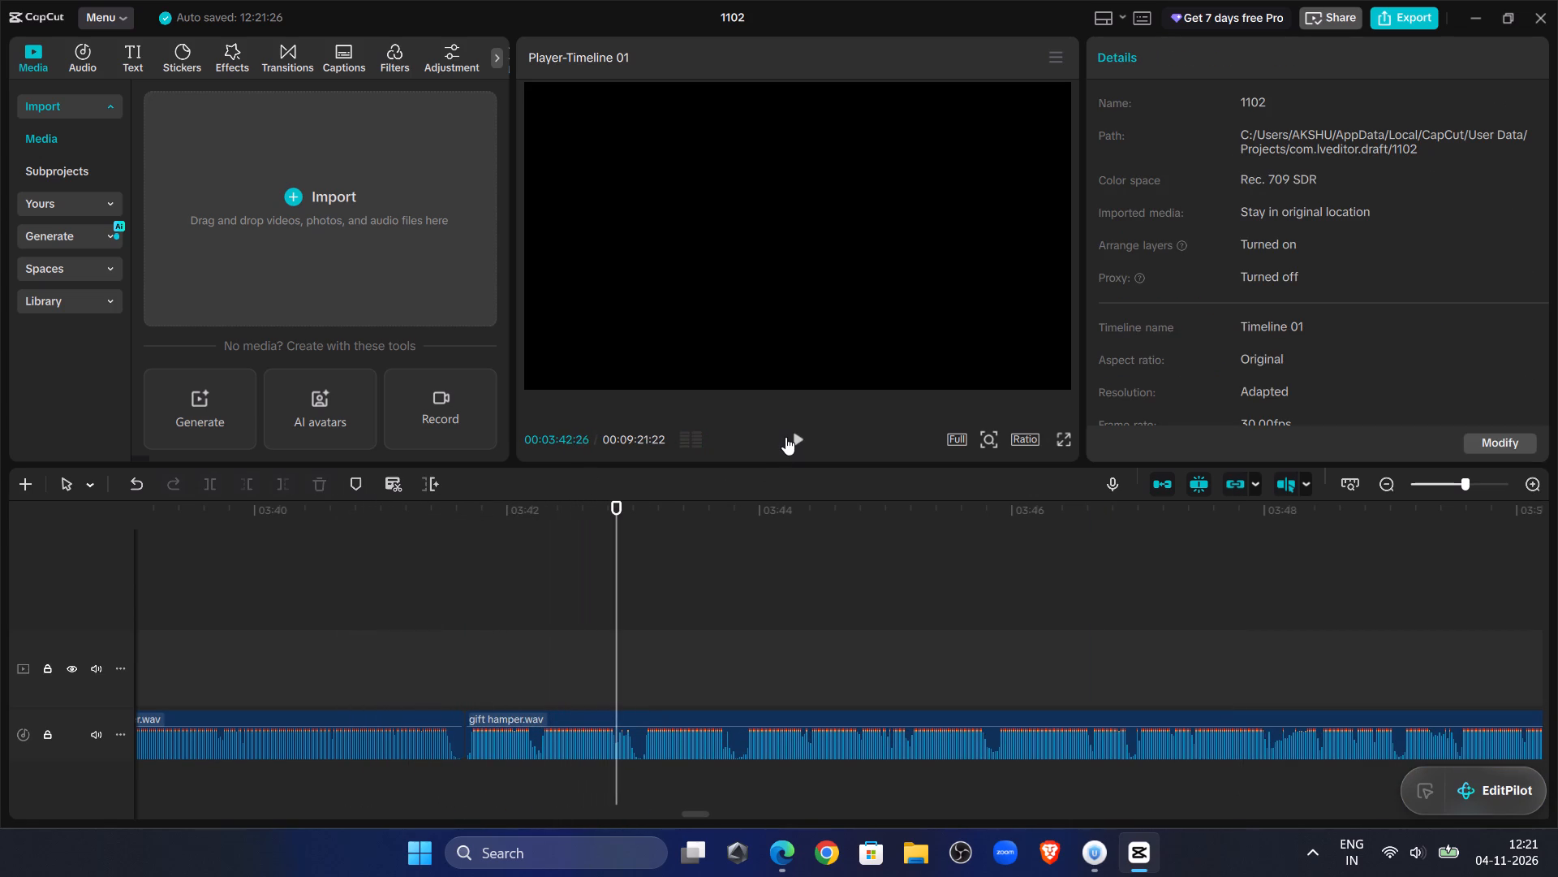
click(623, 723)
click(217, 487)
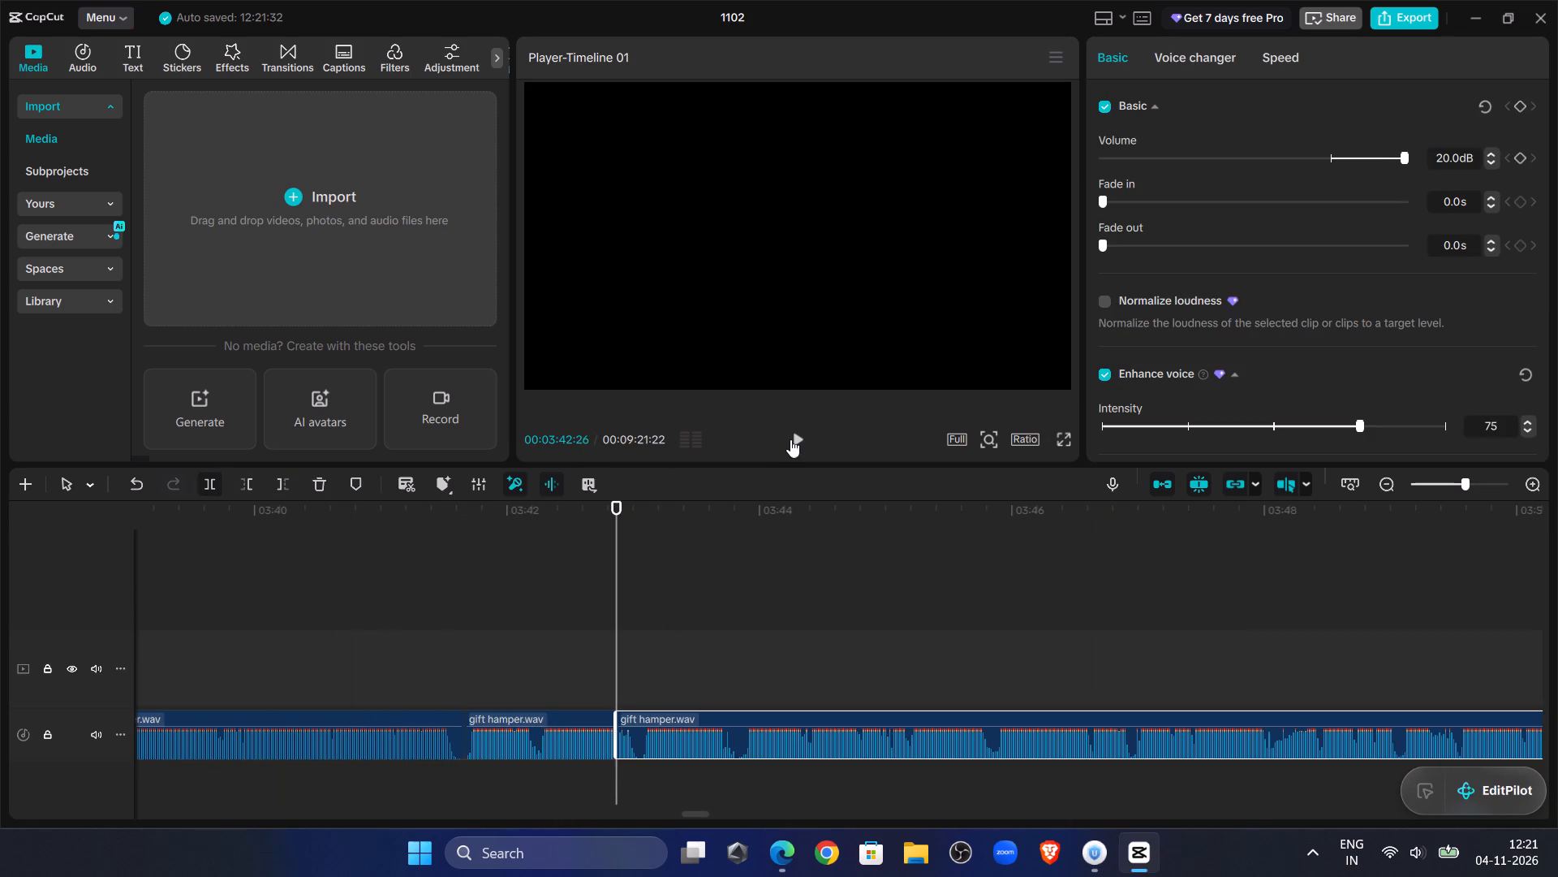
Listen past the 03:42:26 split, trim the last gift hamper.wav clip's start to 03:43:00, and move it back to close the gap.
double_click(790, 439)
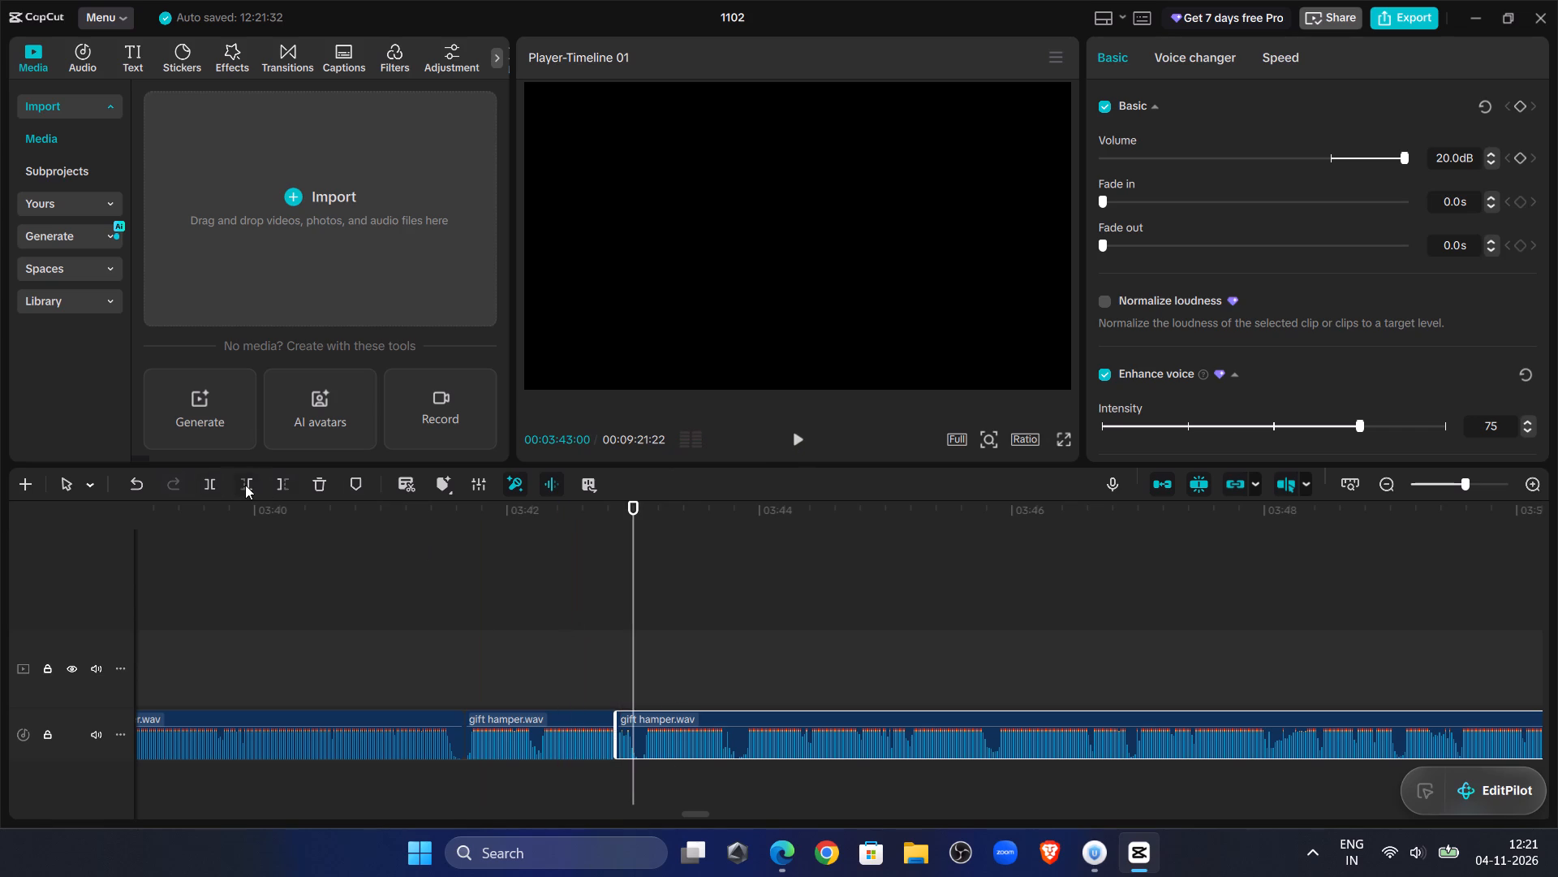
click(245, 485)
drag(688, 718, 674, 717)
click(581, 643)
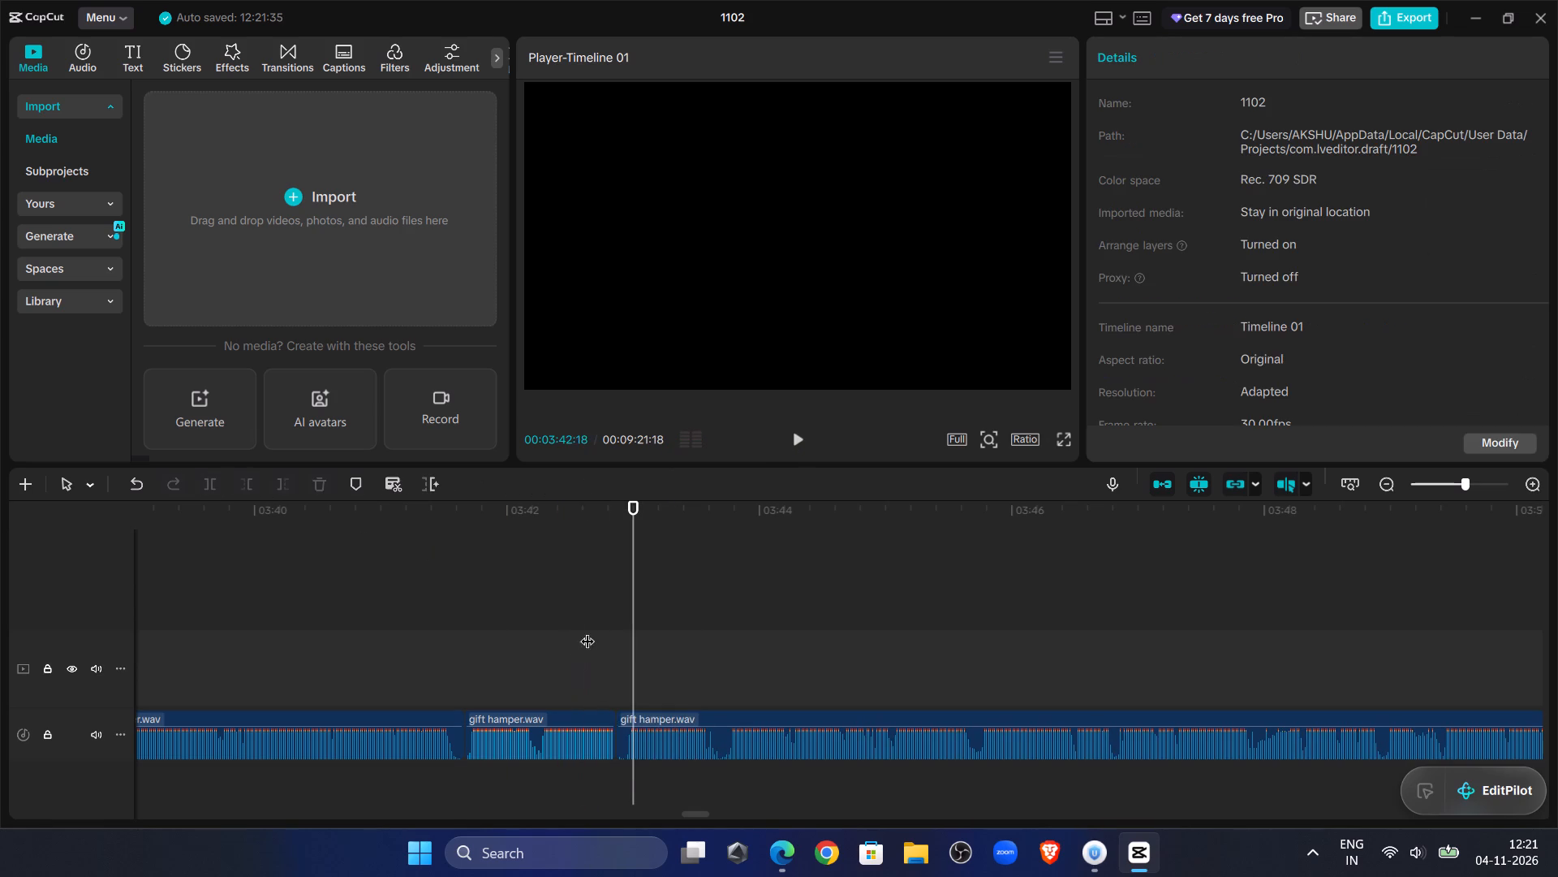
Play on briefly and split the last gift hamper.wav clip at 03:43:19.
click(798, 433)
click(798, 433)
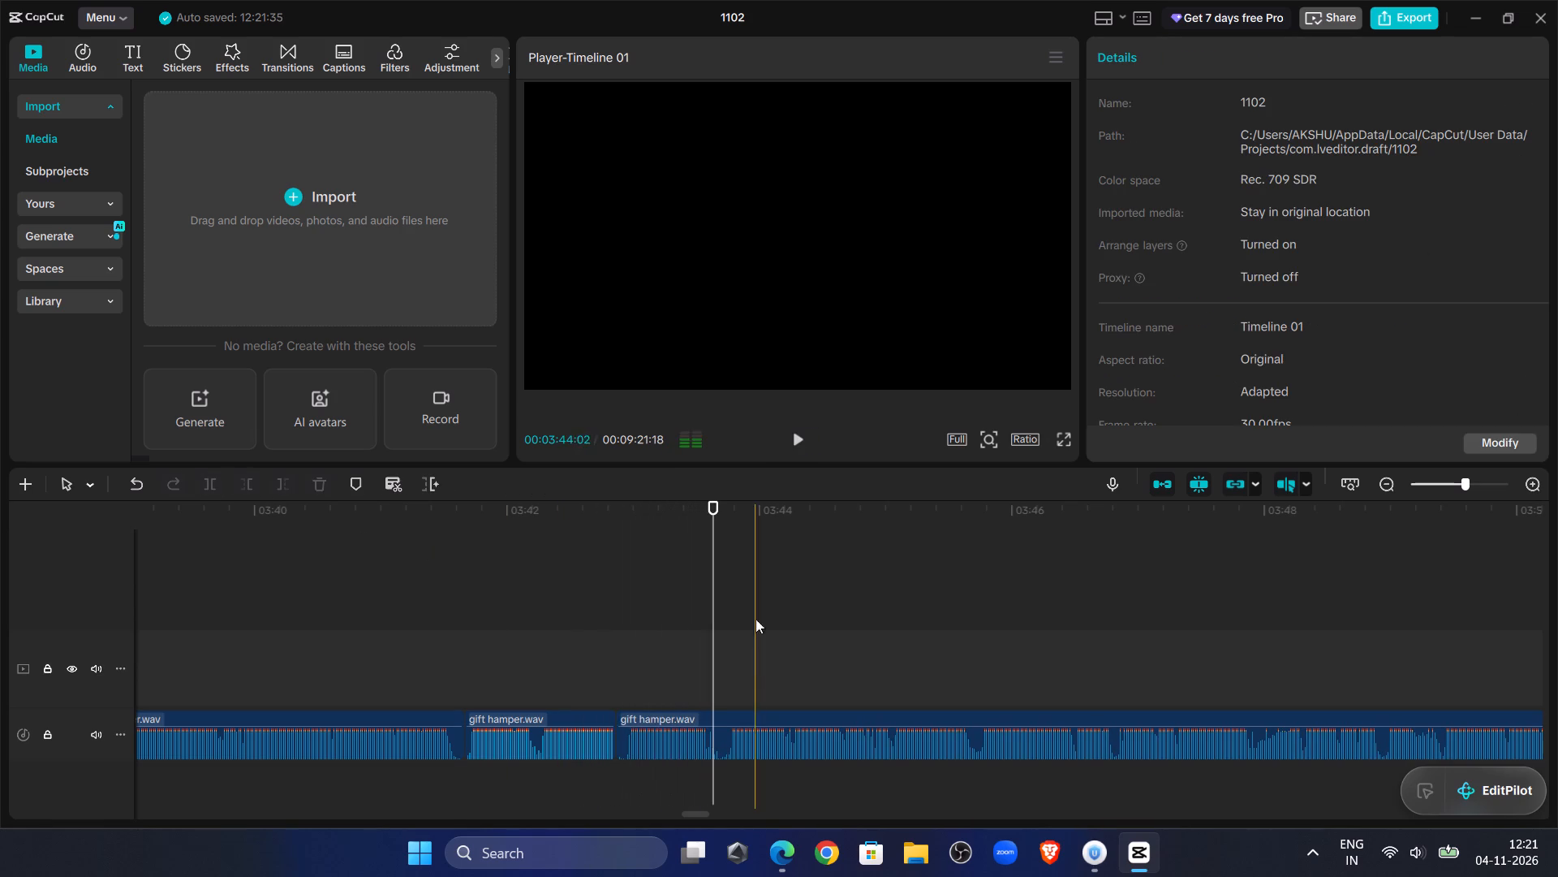
click(705, 729)
click(198, 474)
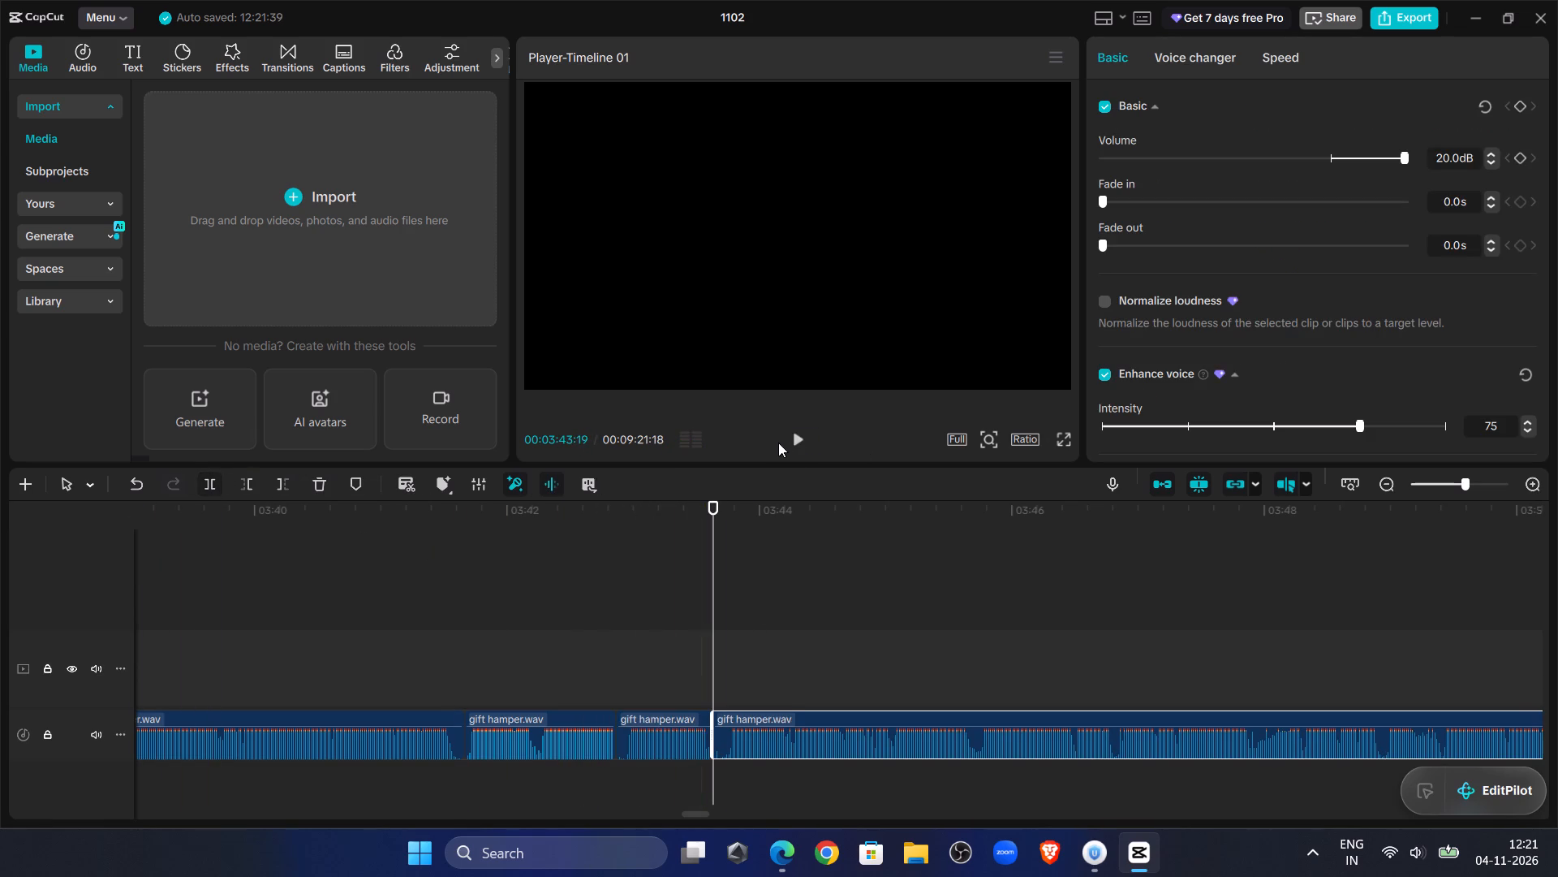
Listen past the 03:43:19 split, trim the last clip's start to about 03:43:21, and move it back to 03:43:19.
click(778, 443)
double_click(794, 441)
click(721, 598)
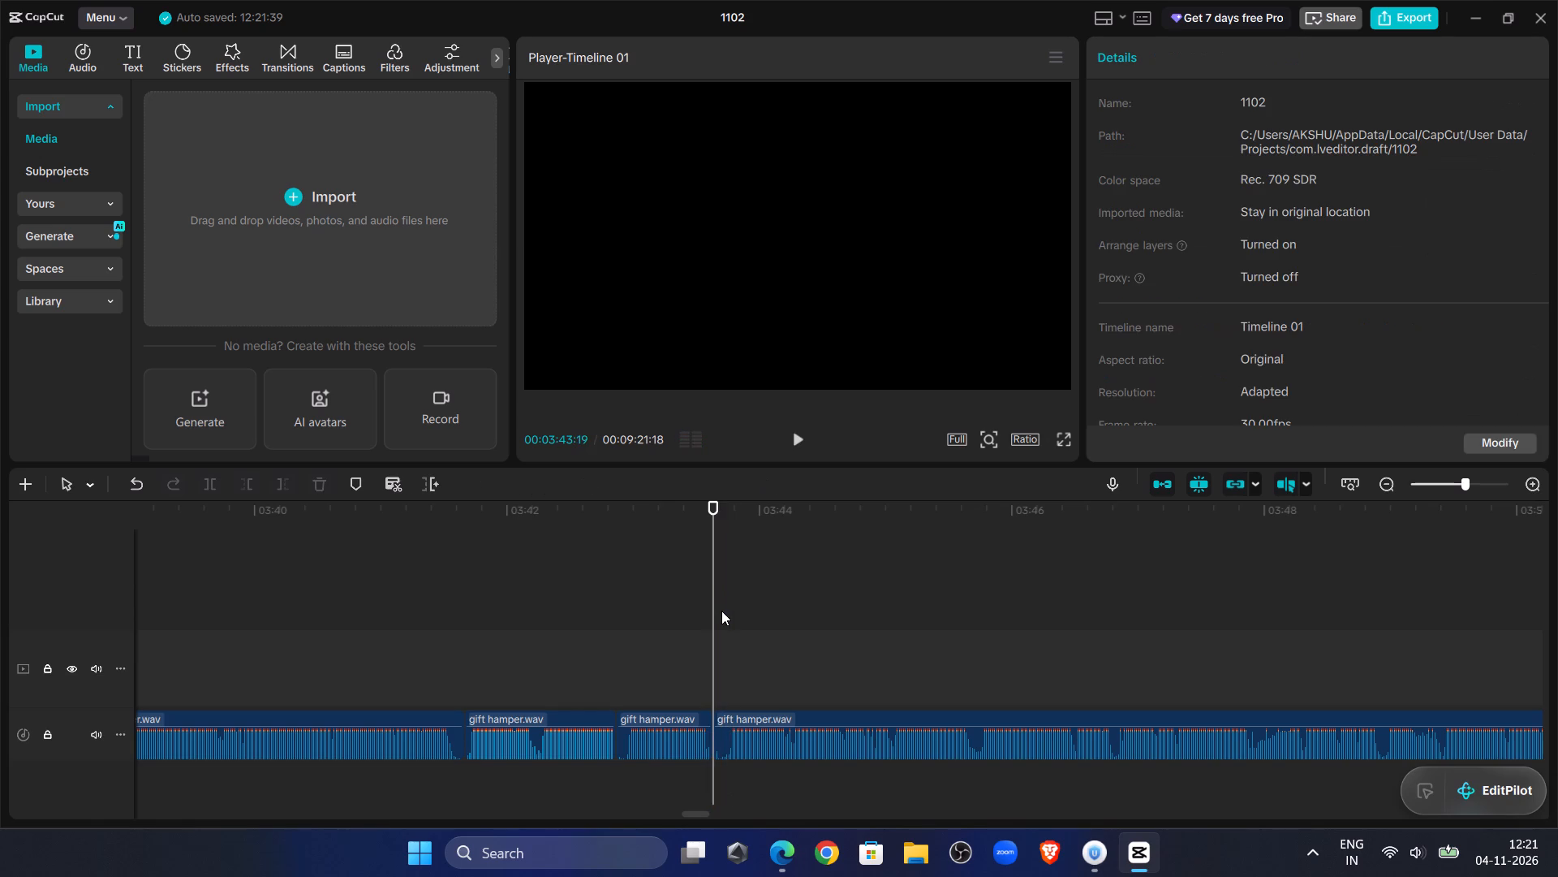
drag(718, 611, 721, 618)
click(737, 712)
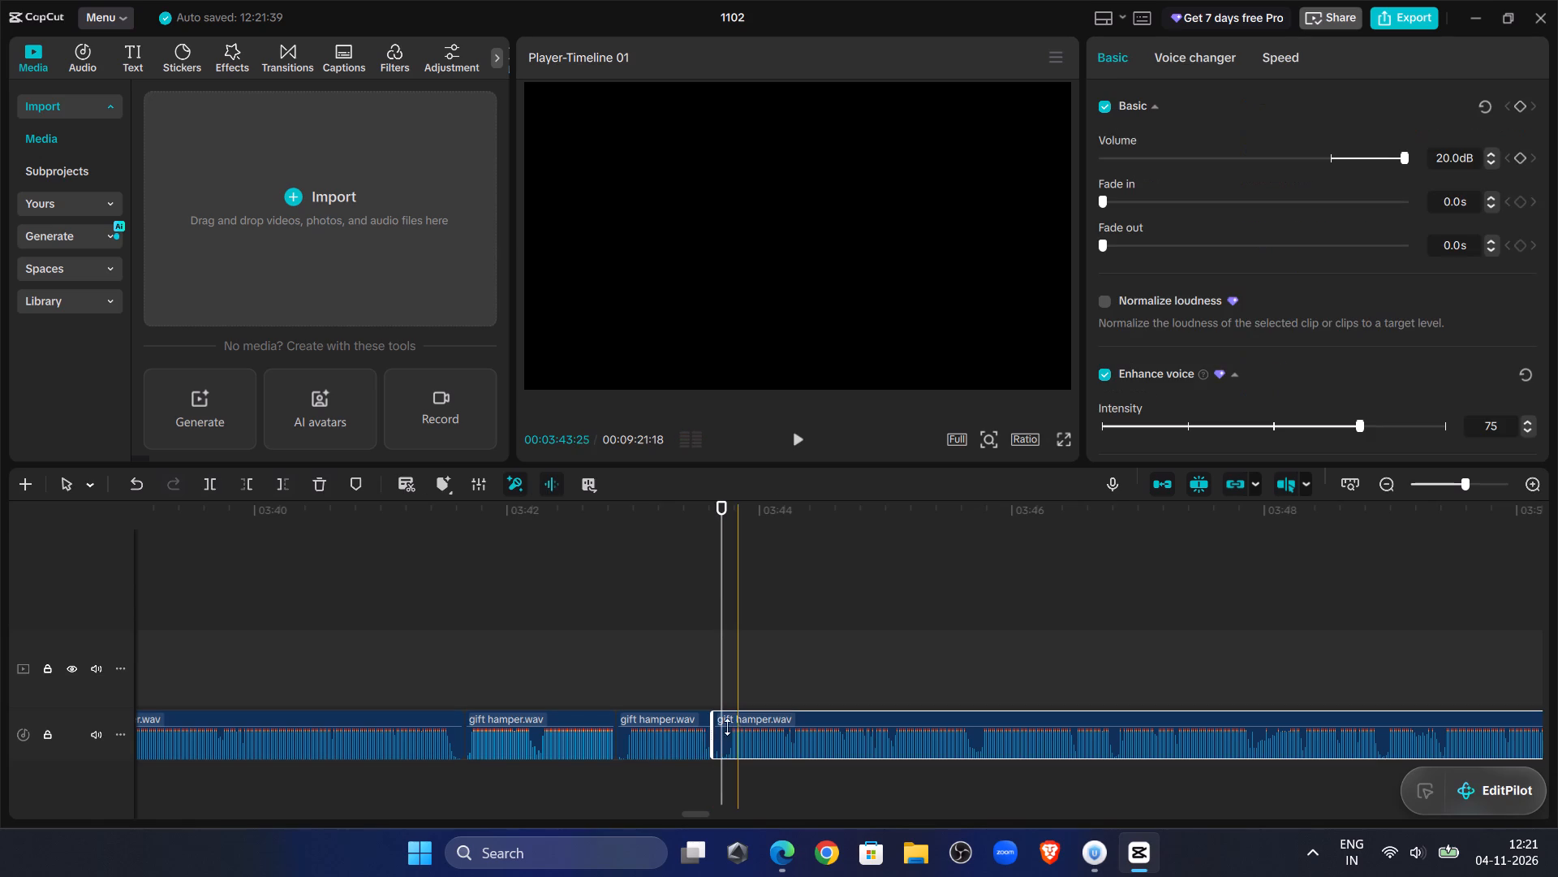
click(252, 482)
drag(757, 717, 748, 717)
click(622, 611)
Play across the 03:43:19 join and split the last gift hamper.wav clip at 03:47:26.
click(799, 443)
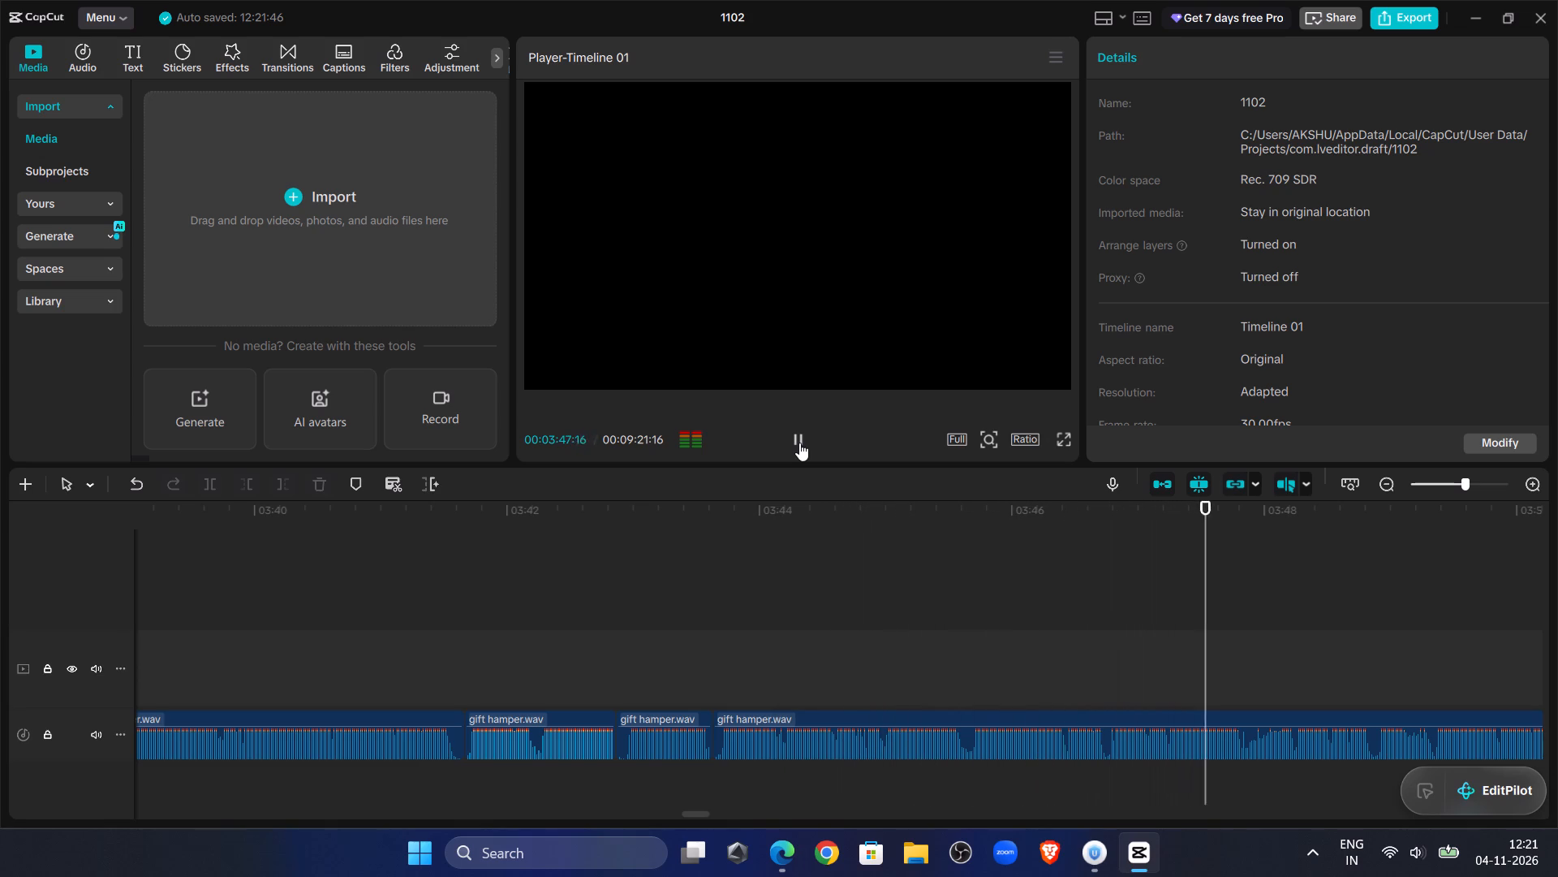
click(799, 443)
click(1249, 643)
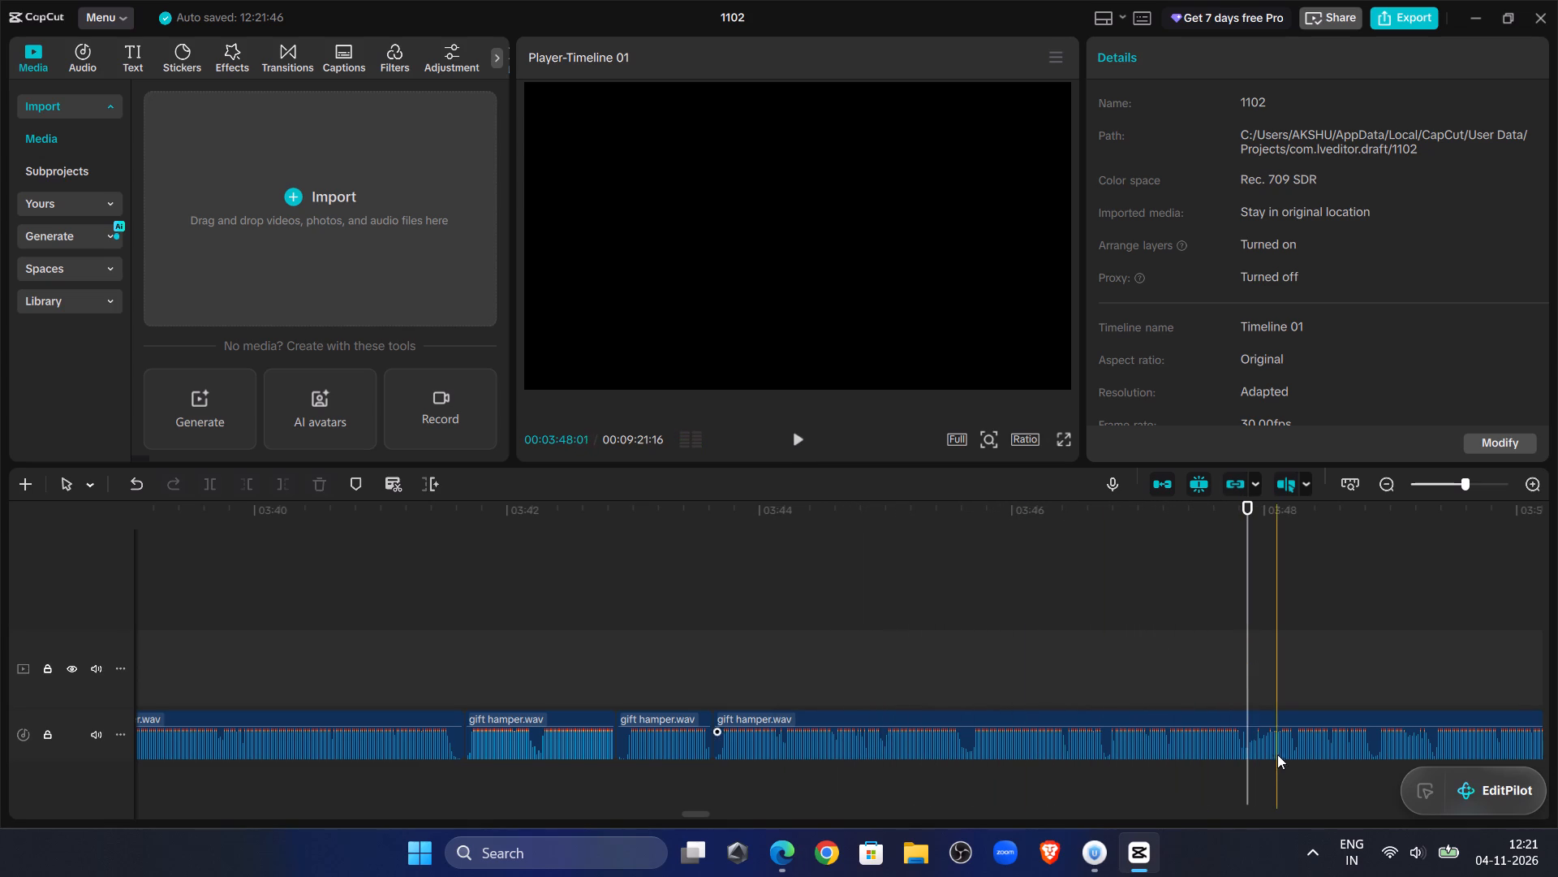
click(1272, 754)
click(221, 485)
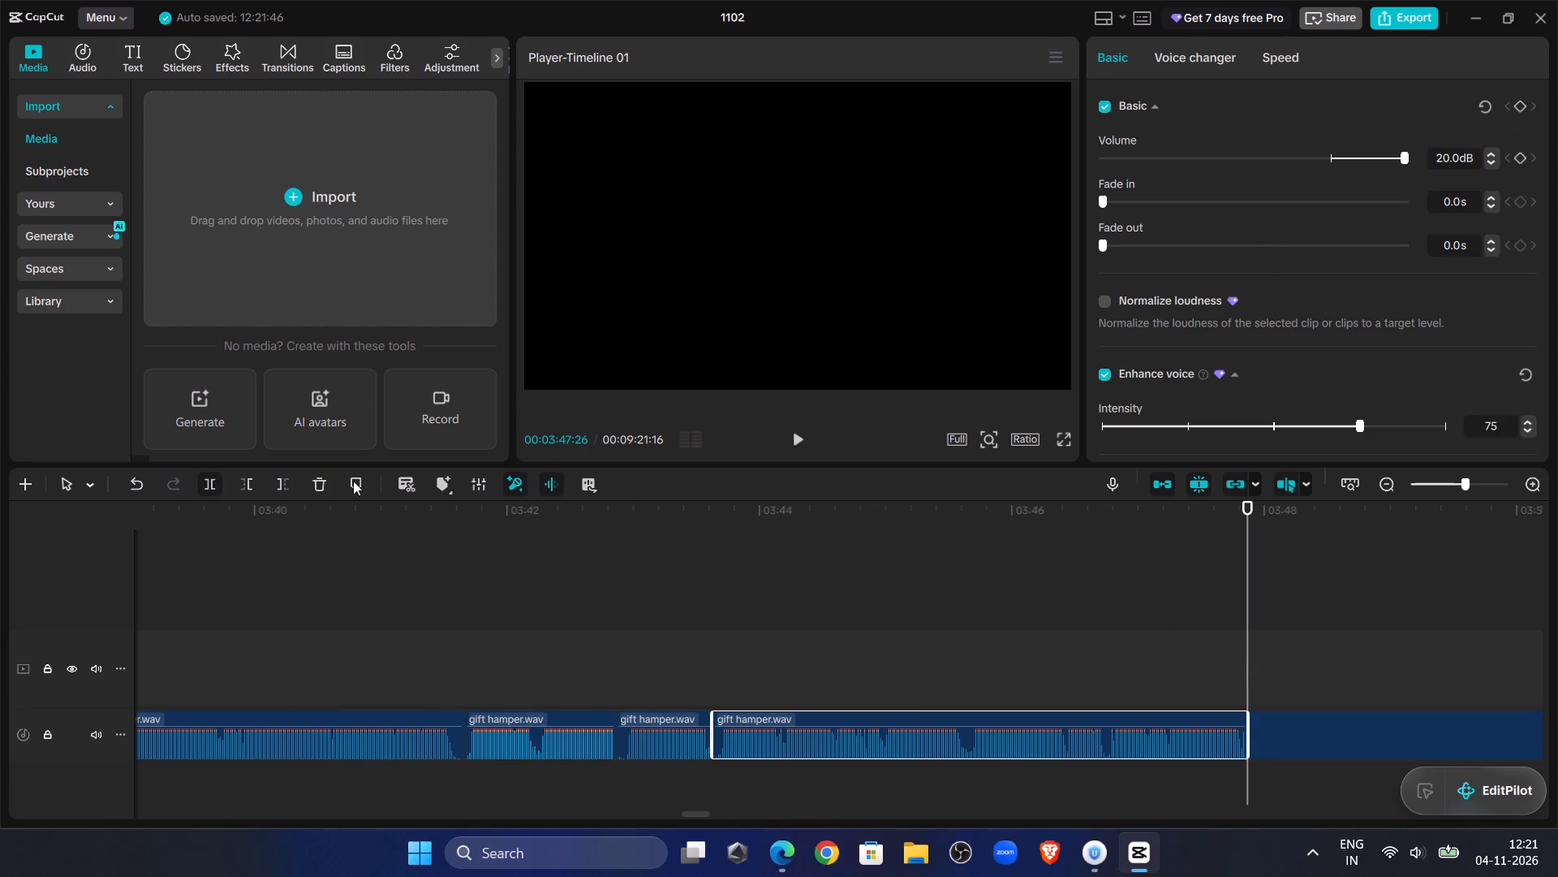
Listen past the 03:47:26 split, trim the last clip's start to about 03:48:07, and move it back to 03:47:26.
click(800, 443)
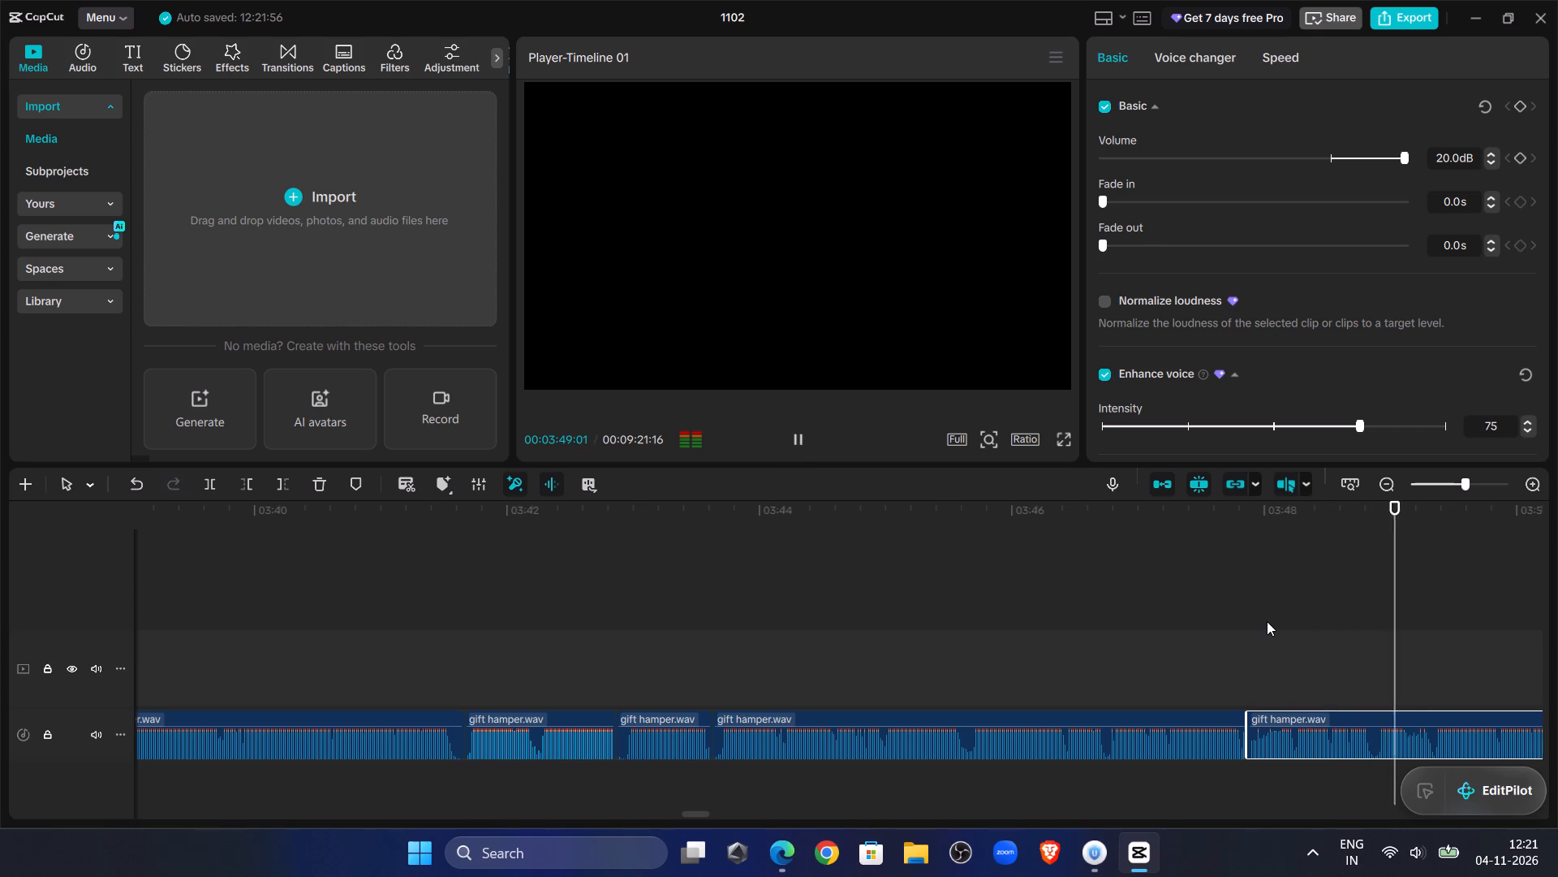
click(1267, 621)
drag(1267, 622, 1293, 640)
click(1285, 728)
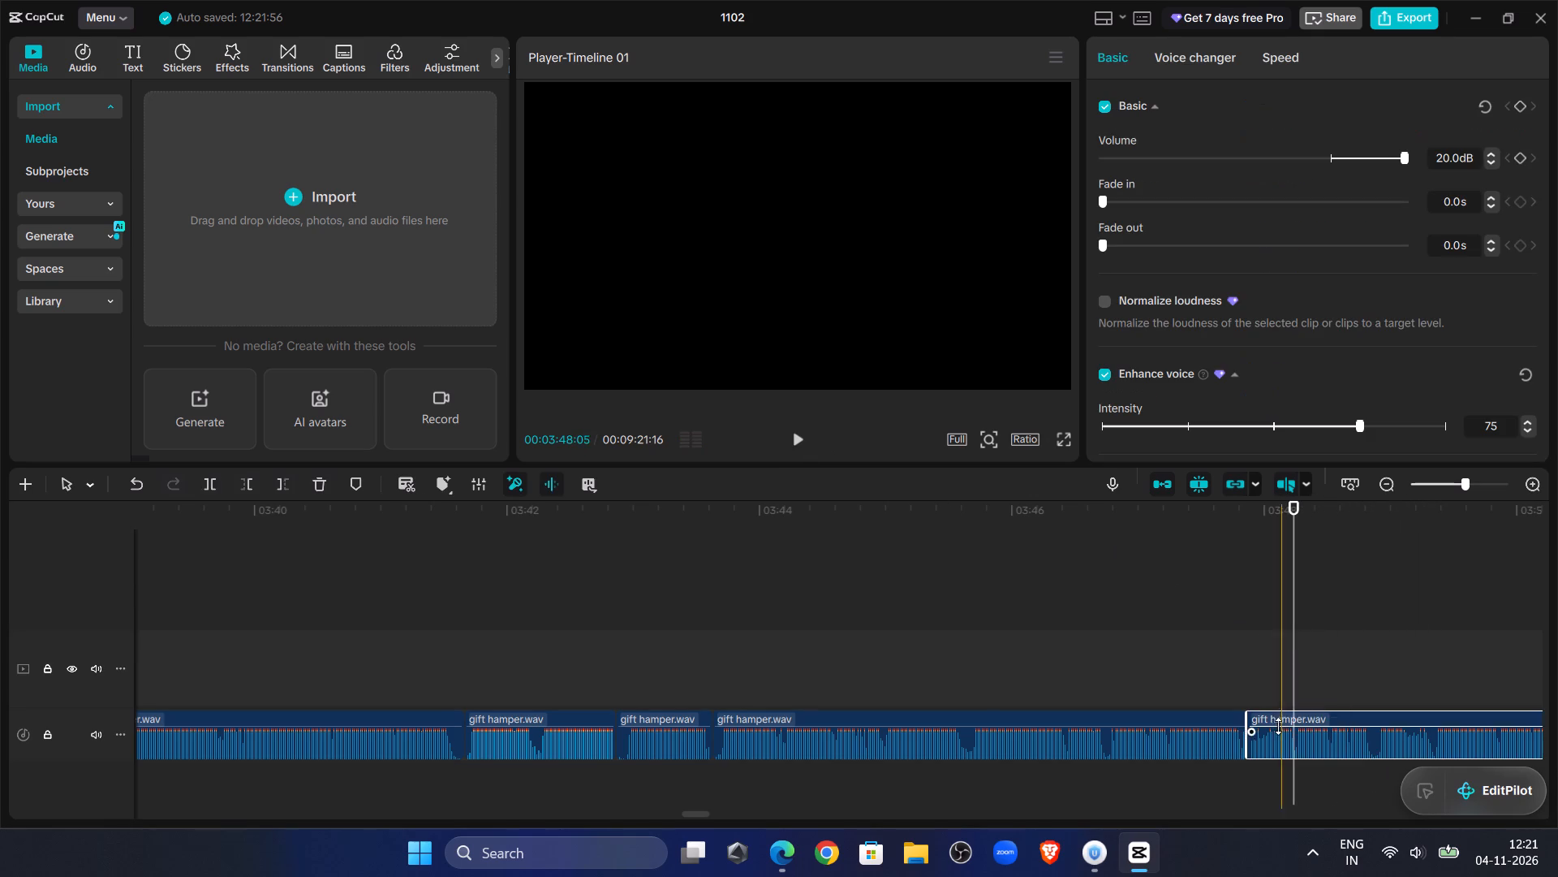
click(246, 479)
drag(1324, 721, 1280, 724)
click(1071, 598)
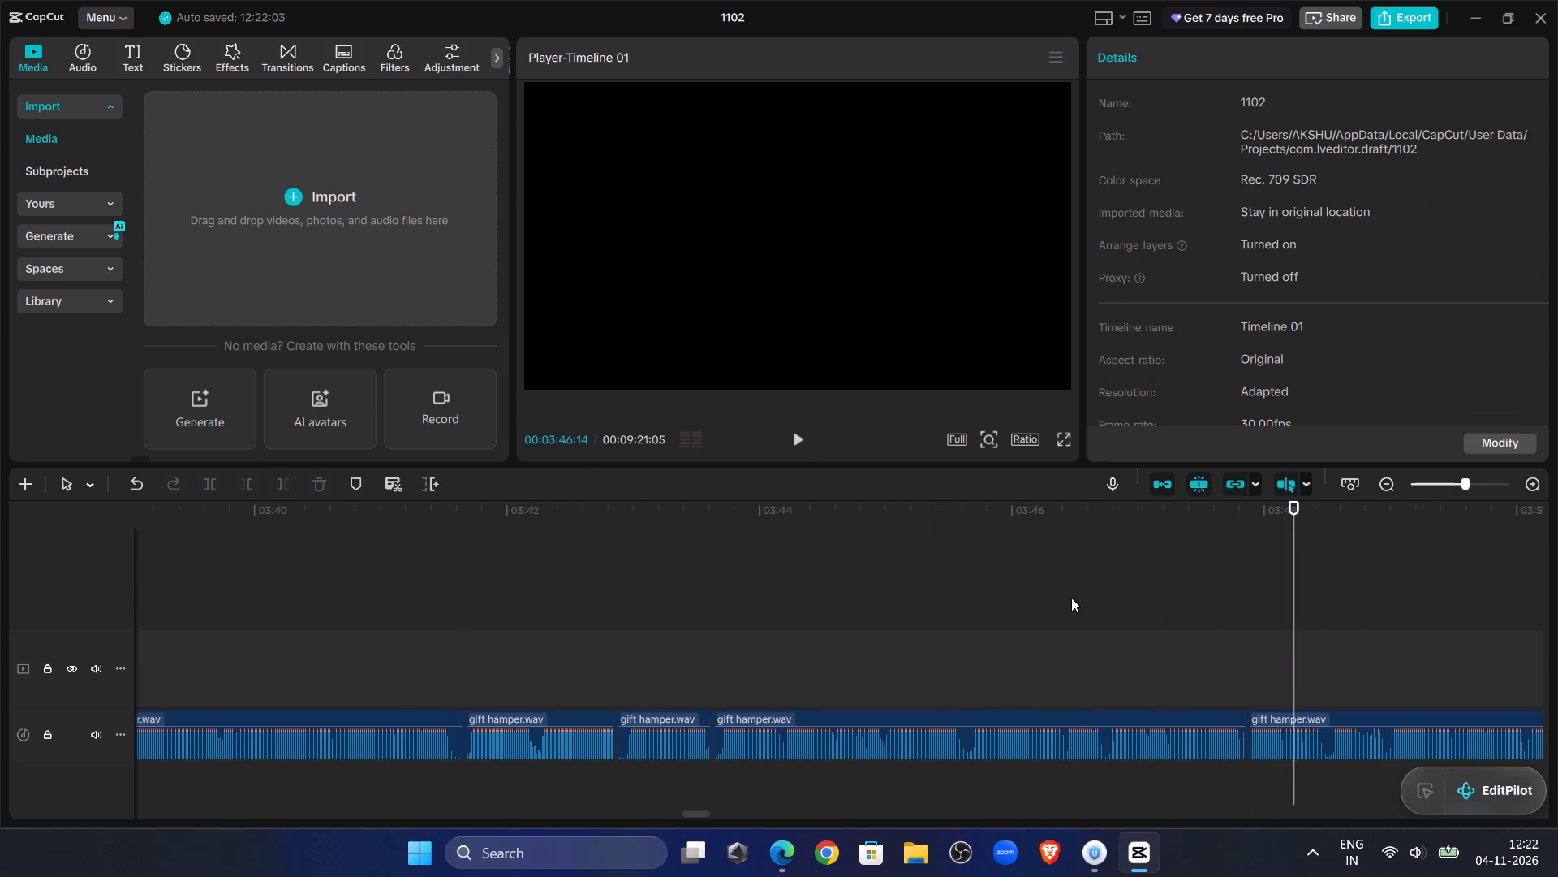
Replay the audio after the 03:47:26 join and split the last gift hamper.wav clip at about 03:48:25.
click(801, 443)
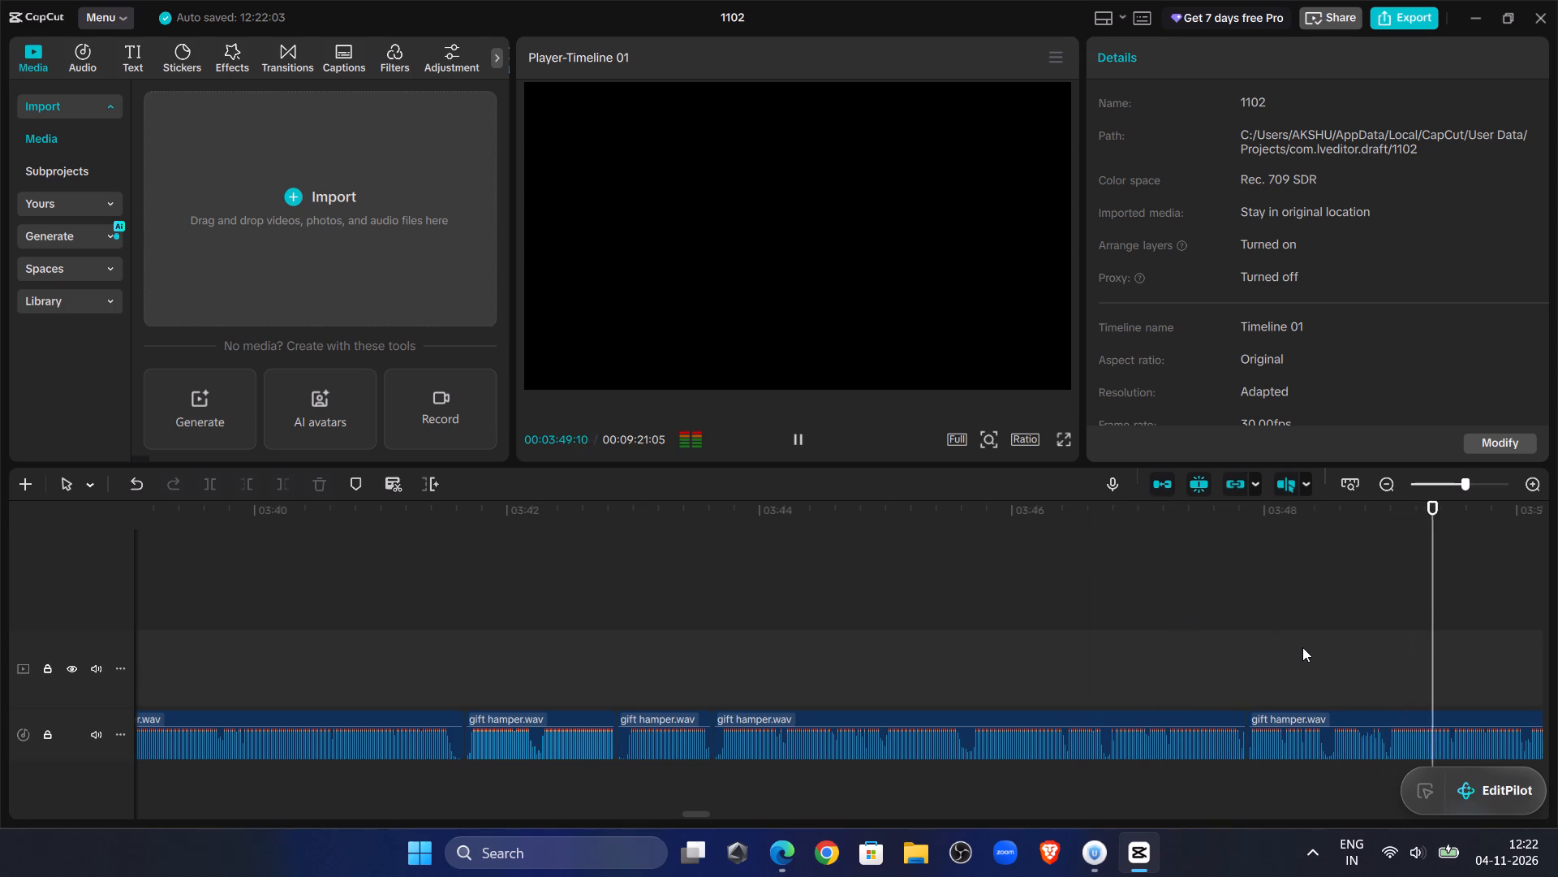
click(1306, 647)
click(783, 432)
click(790, 434)
click(790, 434)
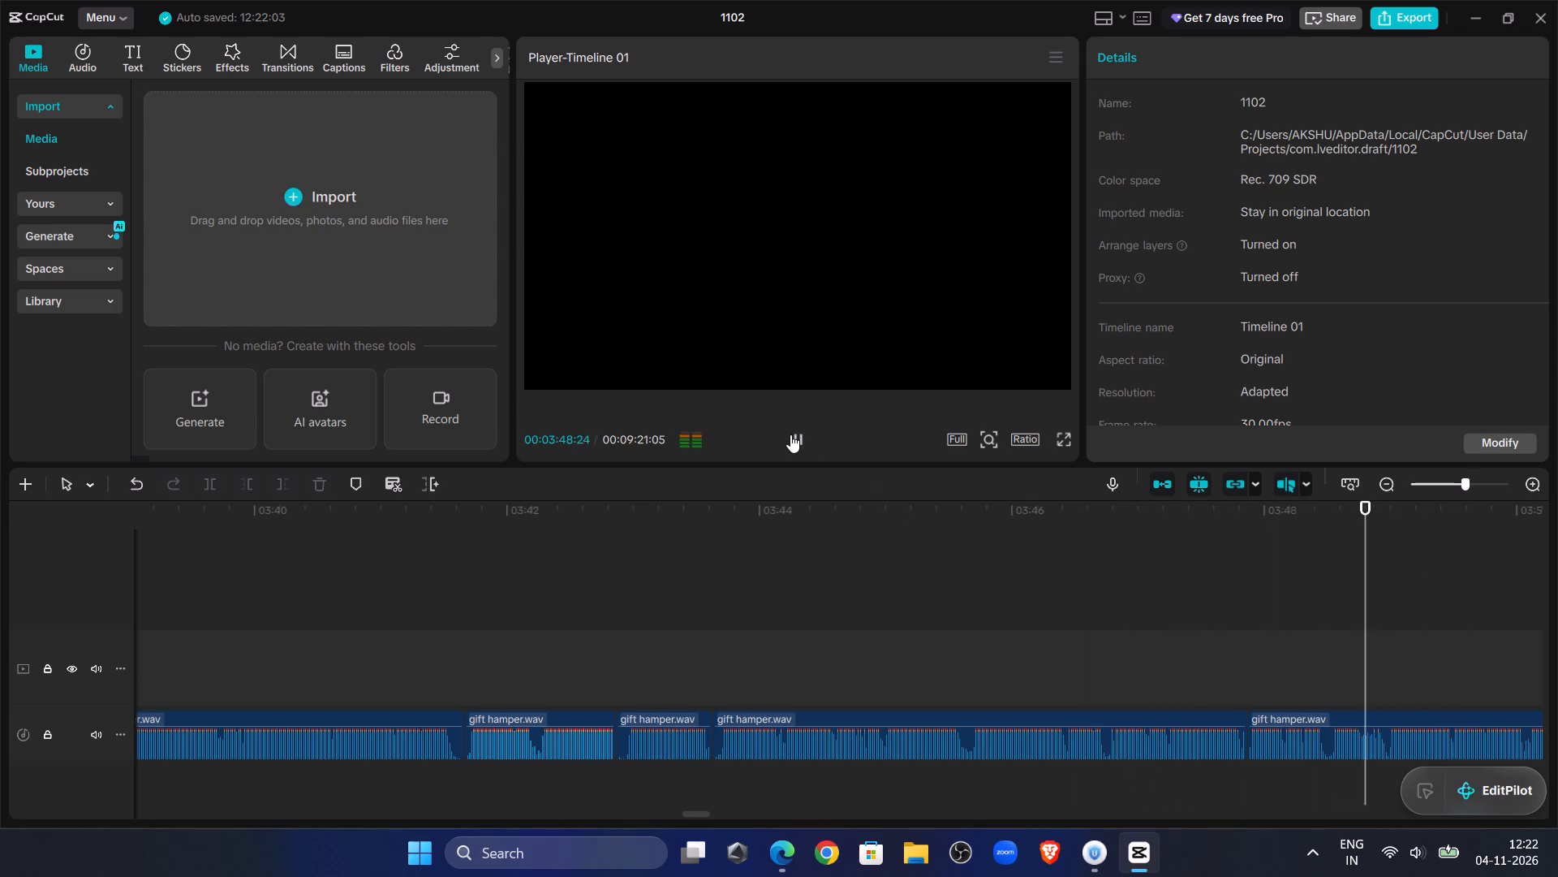
click(1372, 700)
click(1360, 753)
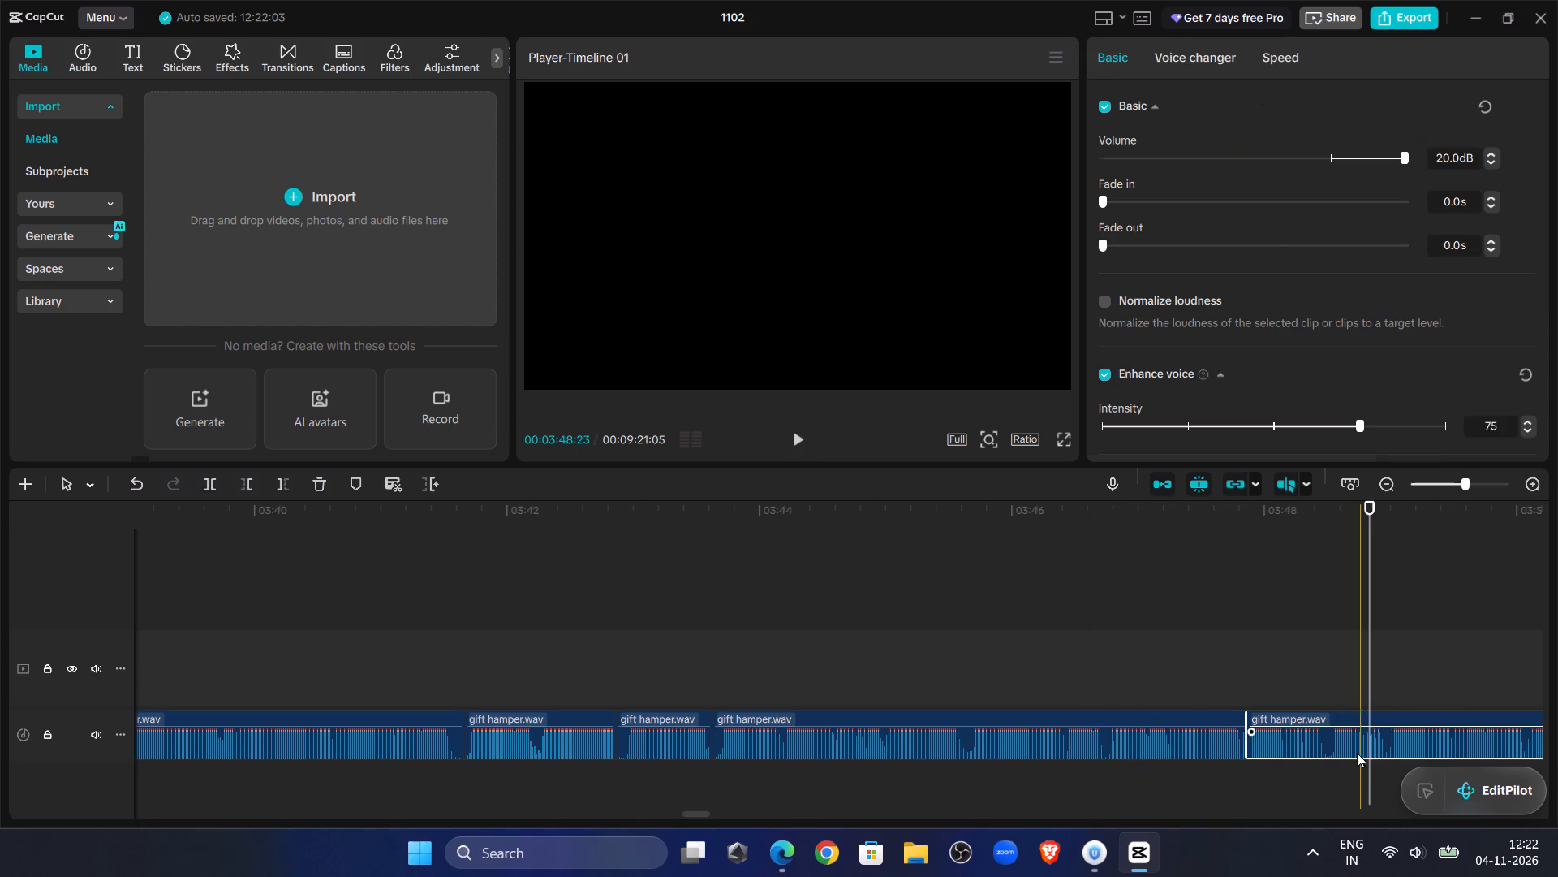
click(212, 491)
Listen past the new split, trim the last clip's start to 03:48:29, and move it back to about 03:48:25.
double_click(803, 445)
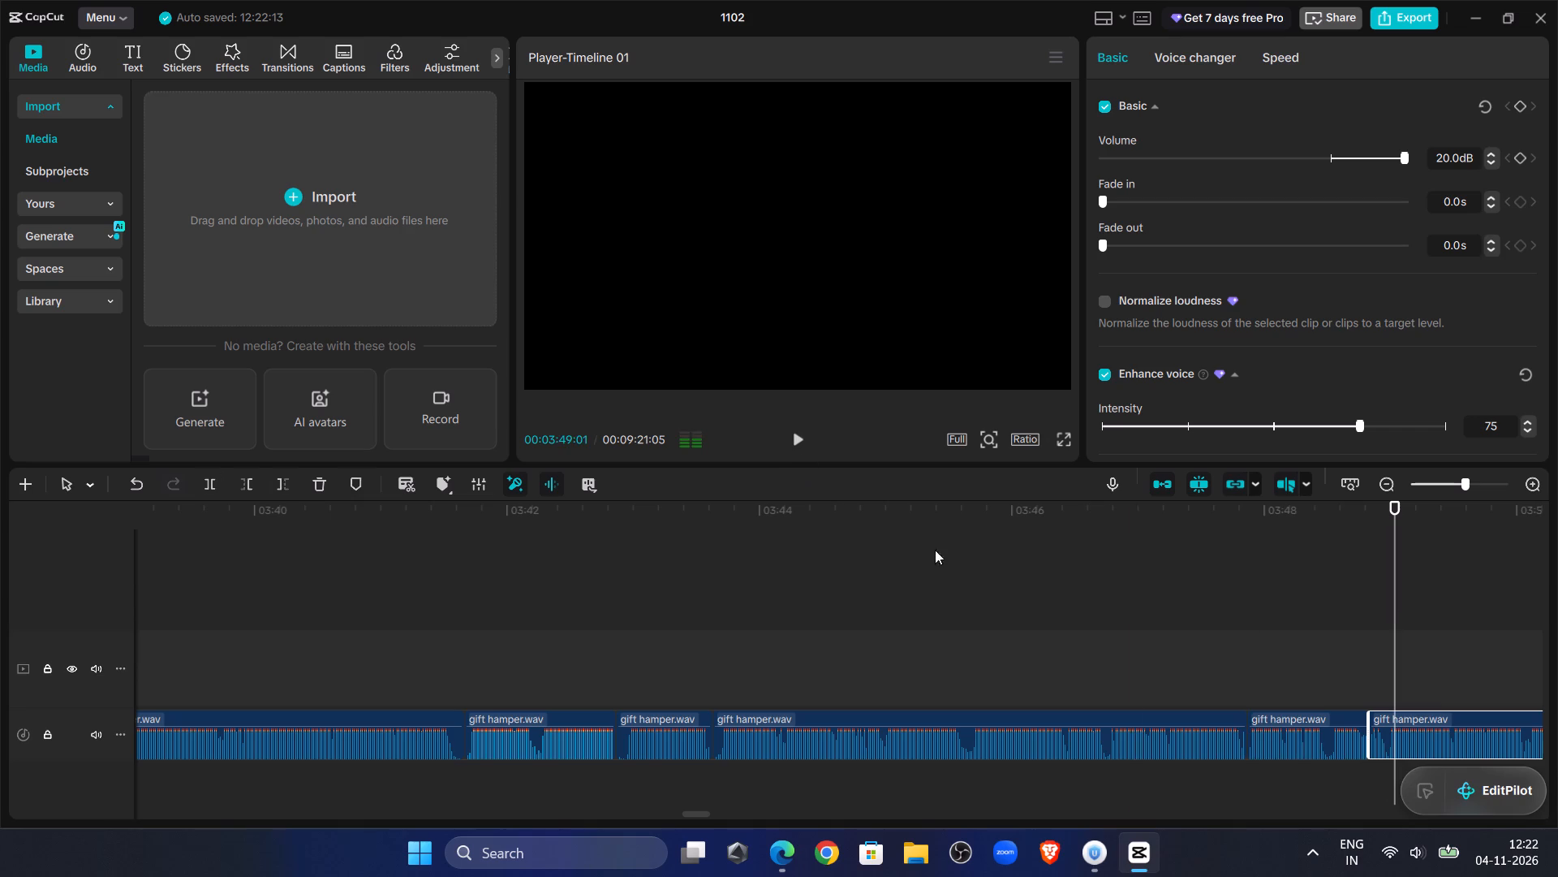
click(1392, 601)
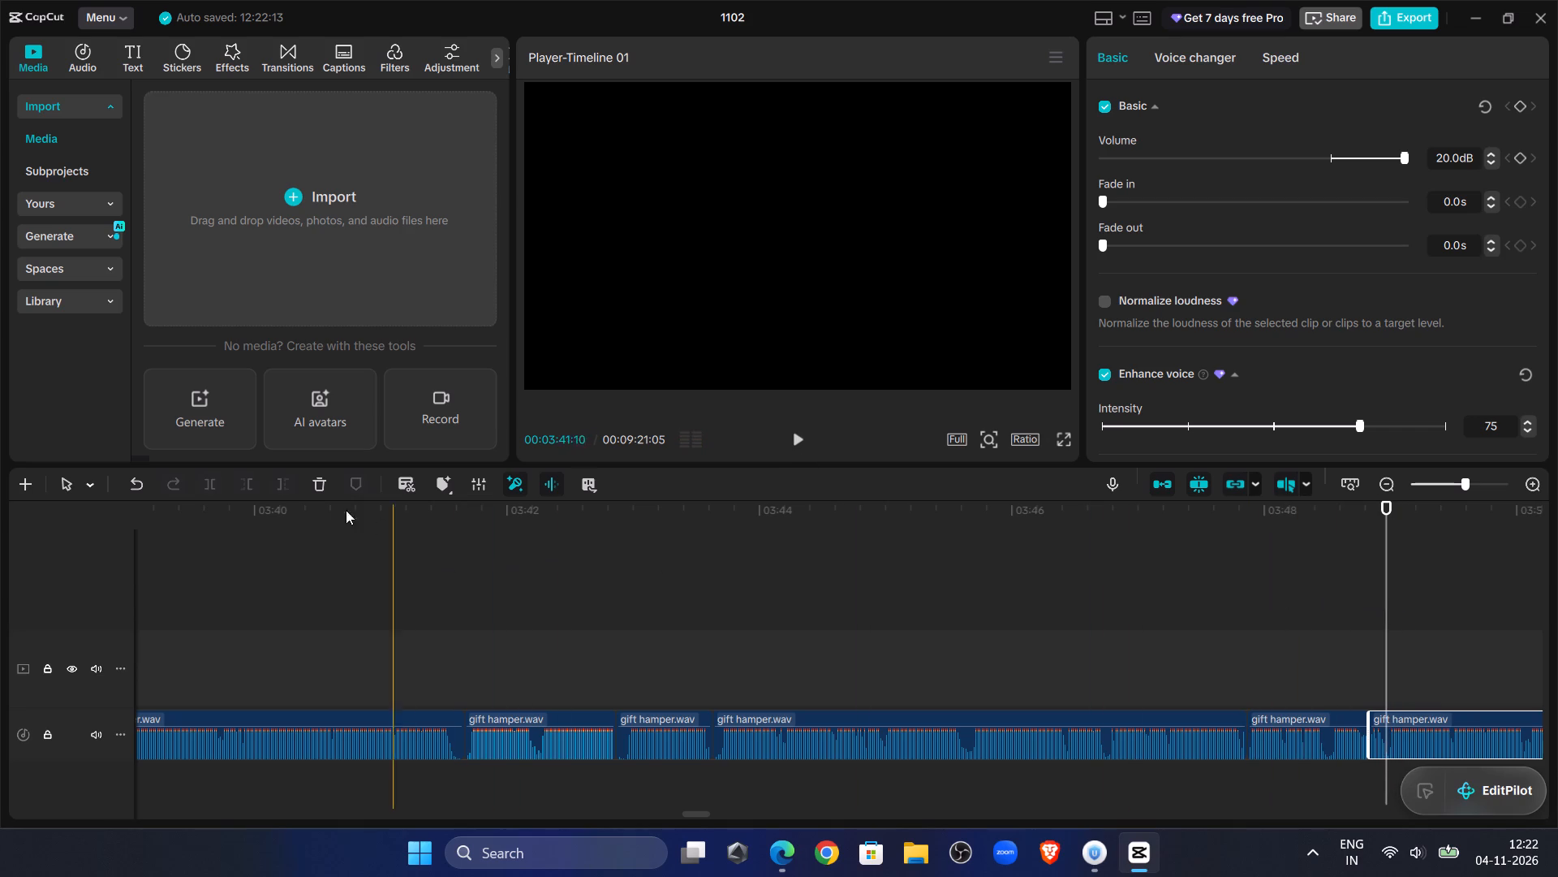
click(243, 487)
drag(1402, 719, 1388, 722)
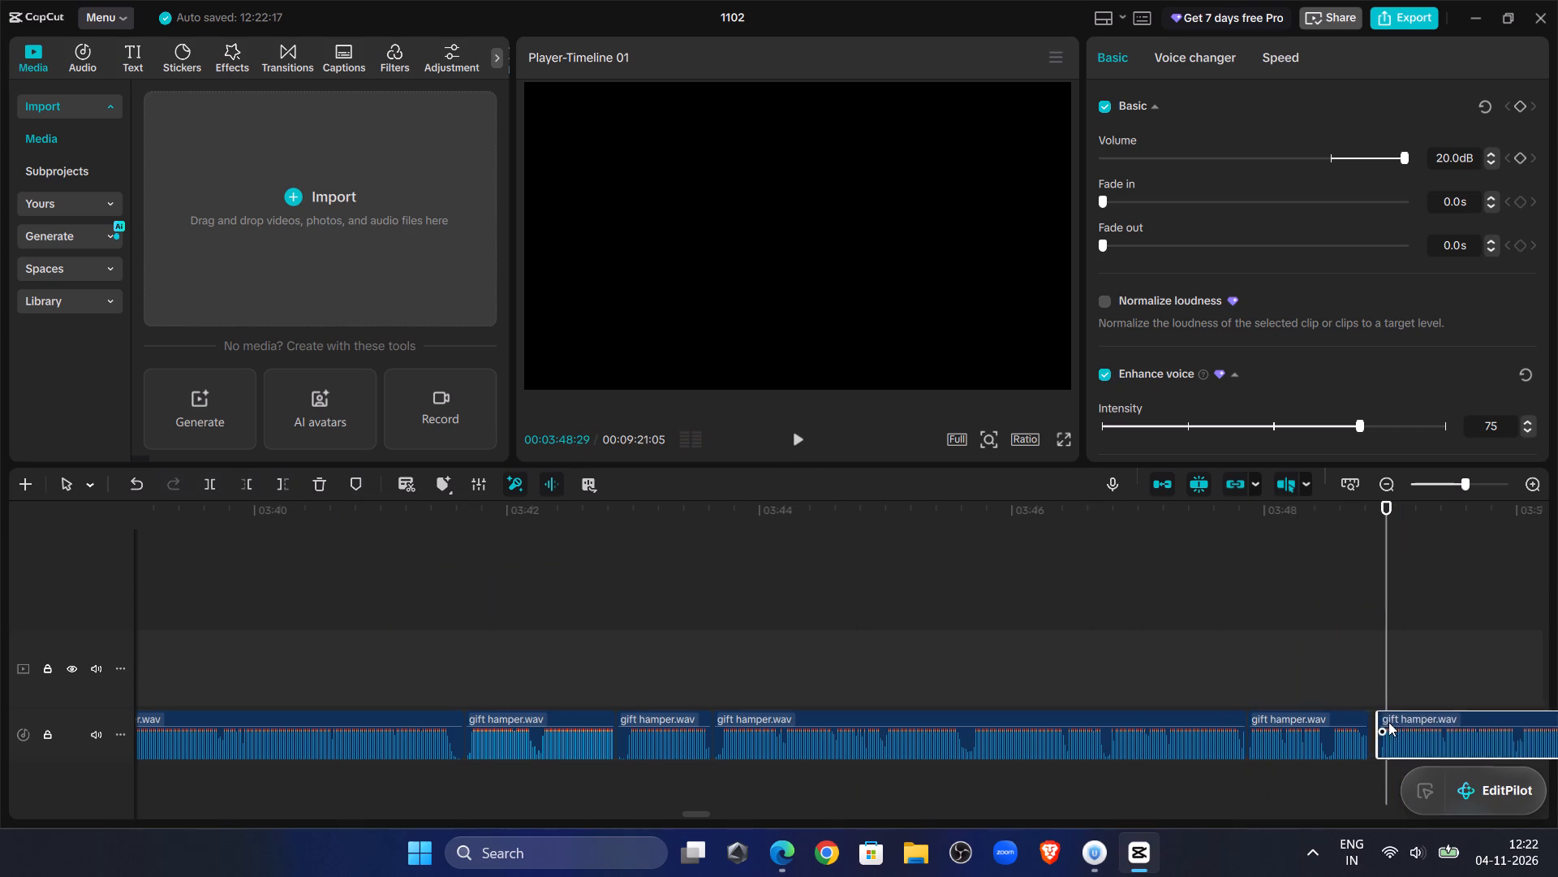
drag(1388, 722, 1384, 723)
Play across the 03:48:25 join and split the last gift hamper.wav clip at 03:51:00.
click(1133, 526)
click(798, 448)
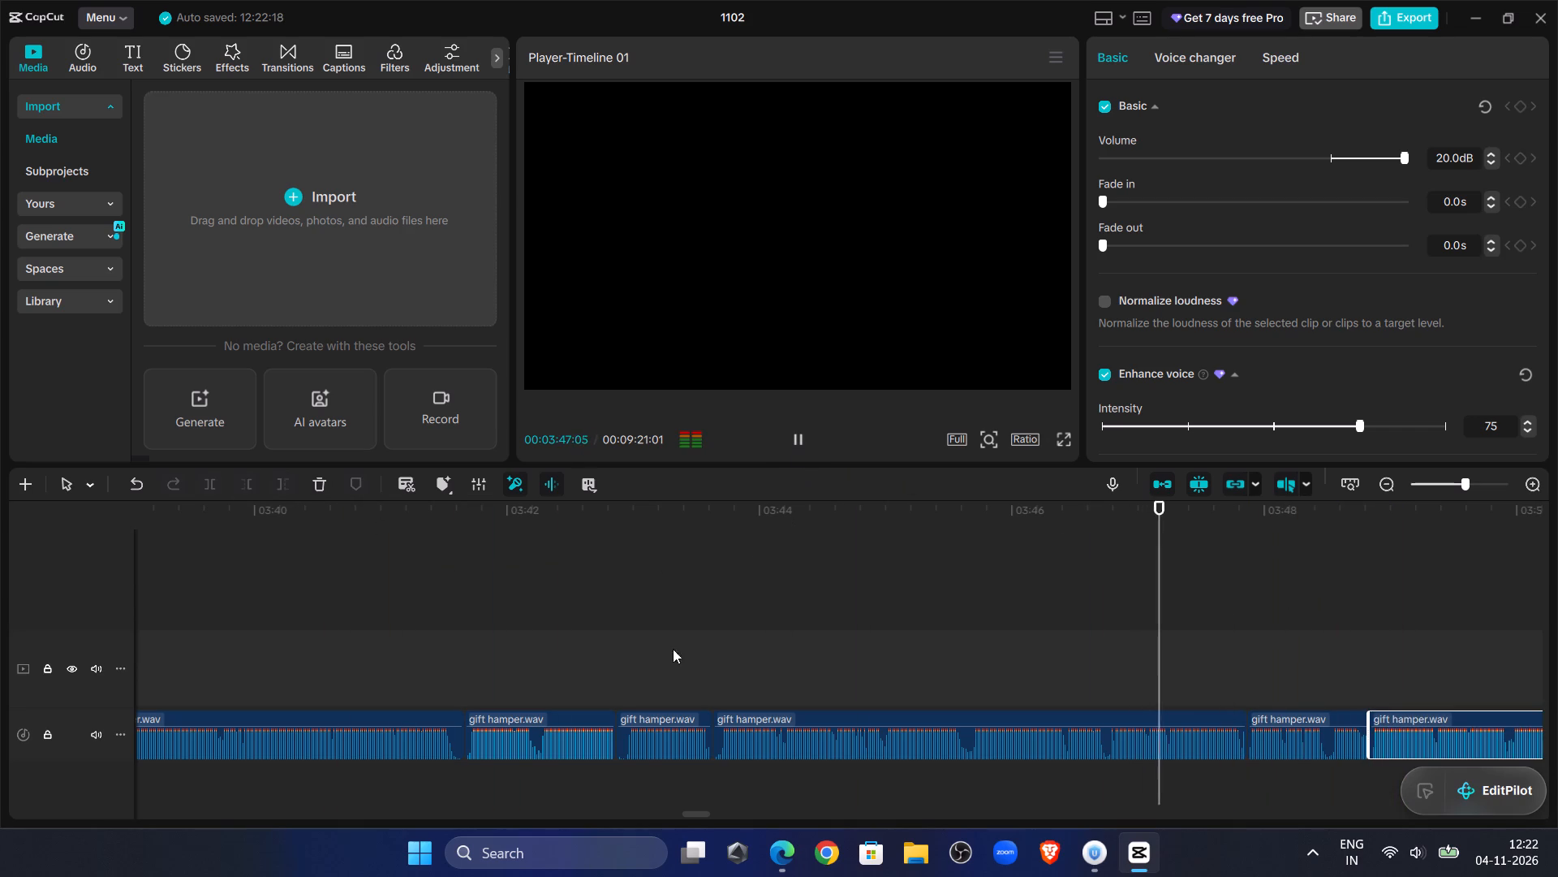
drag(682, 814, 699, 813)
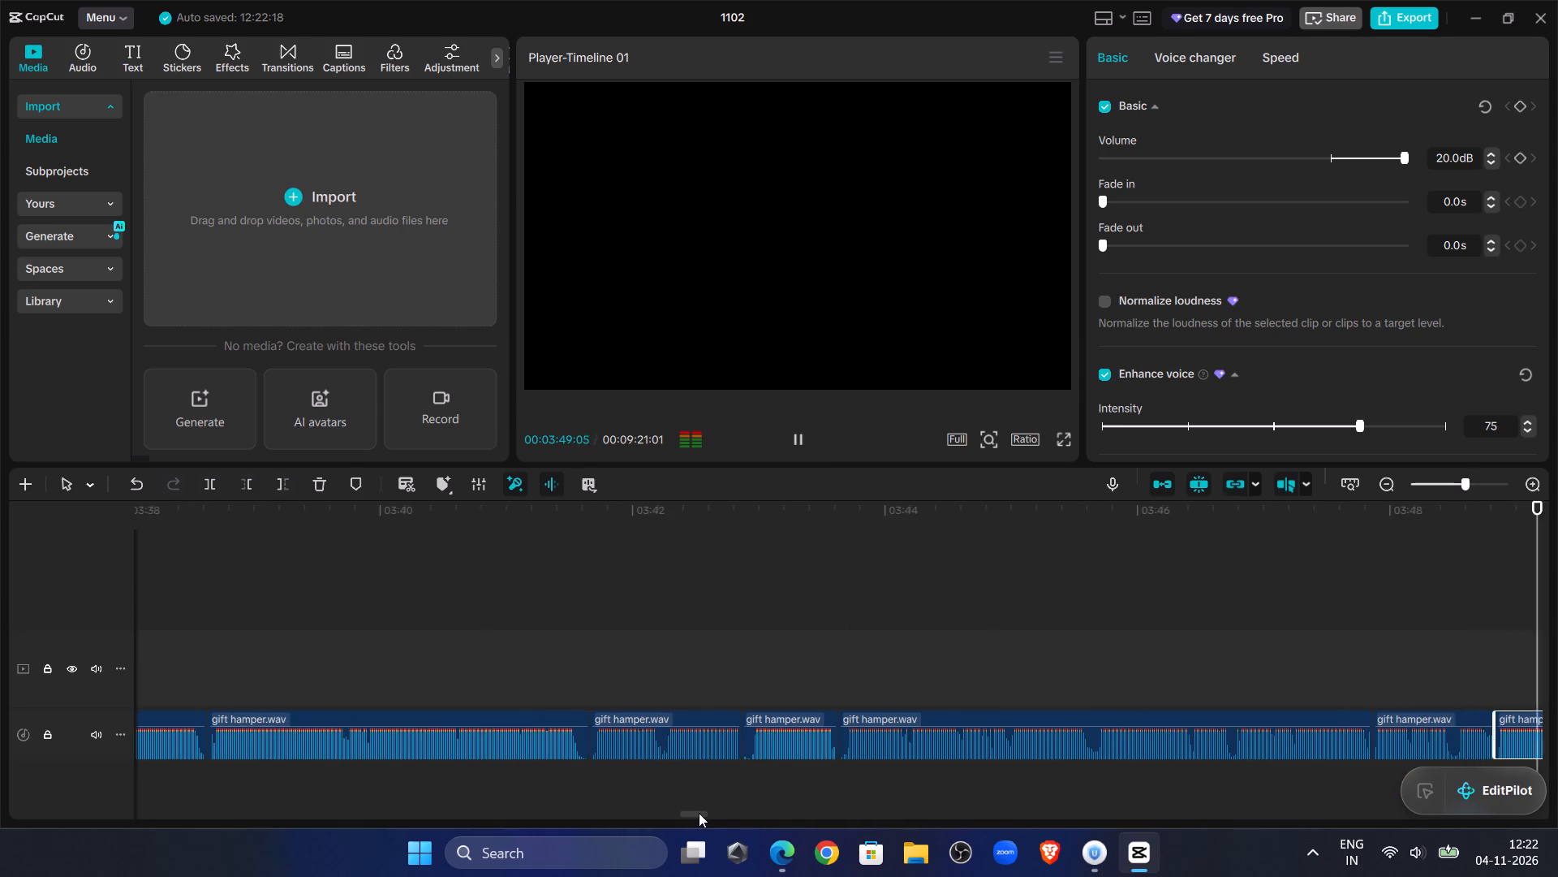
drag(699, 813, 718, 816)
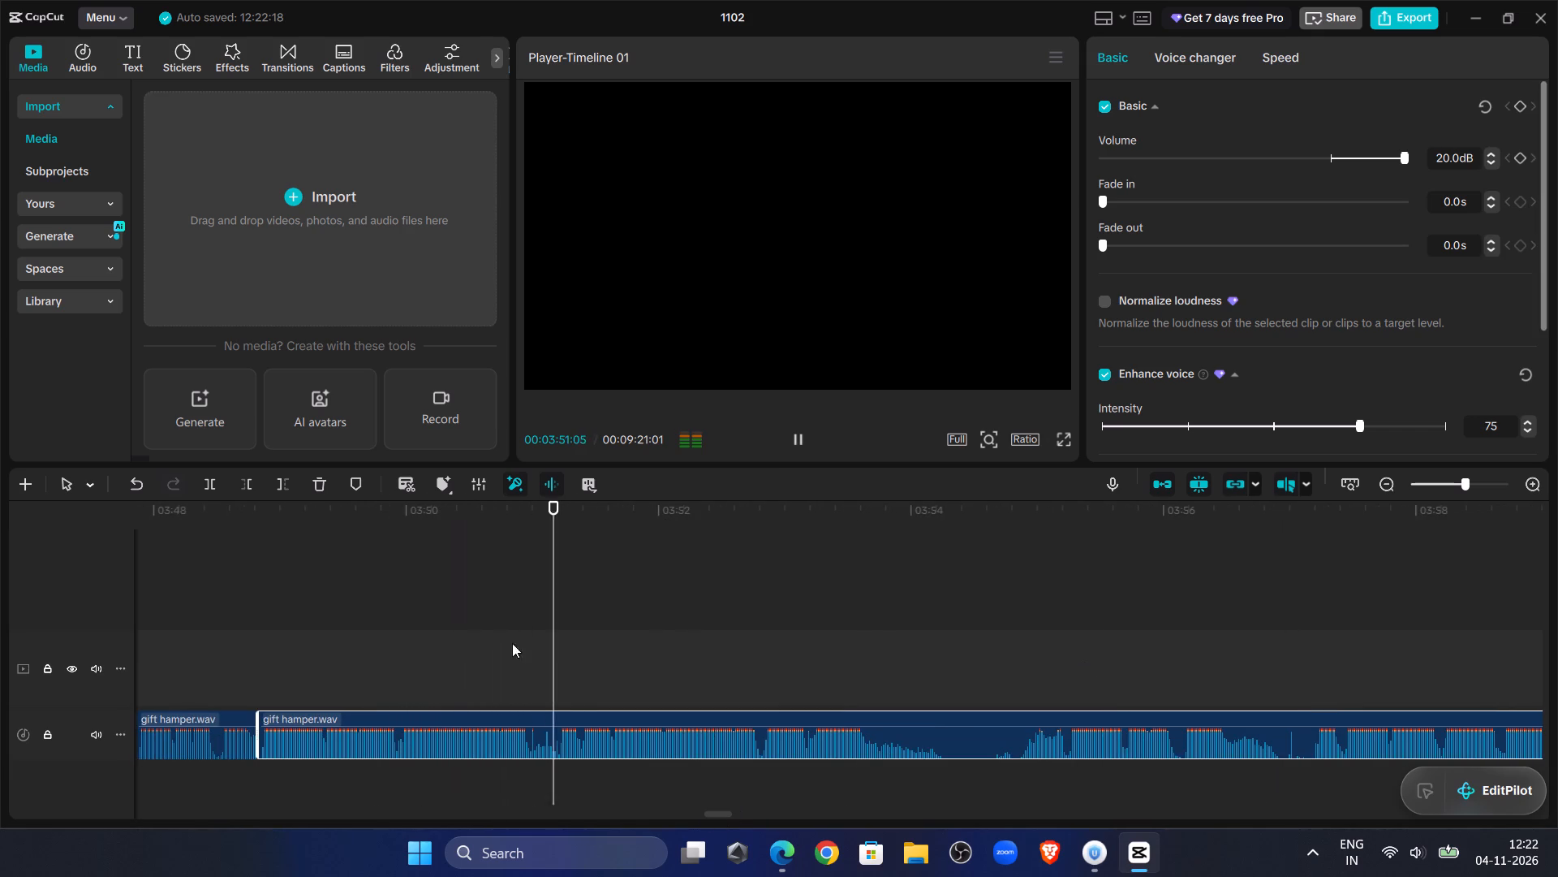
click(518, 635)
drag(518, 633, 531, 653)
click(550, 729)
click(216, 476)
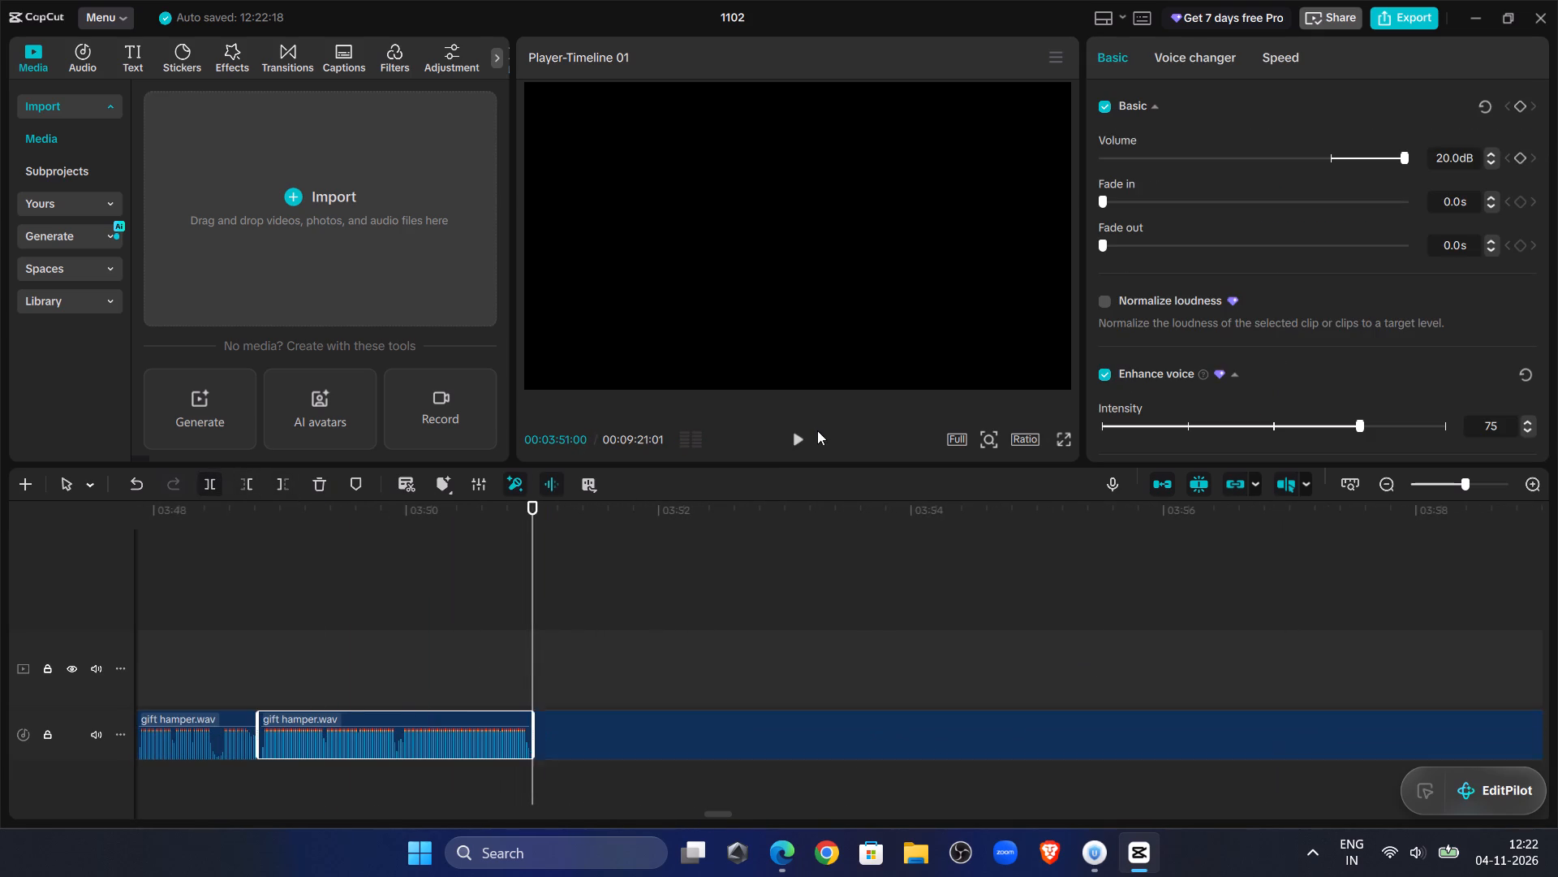
Listen to the voice-over from the 03:51:00 split to about 03:57, and replay from 03:47:02 to compare the repeated sections.
click(803, 438)
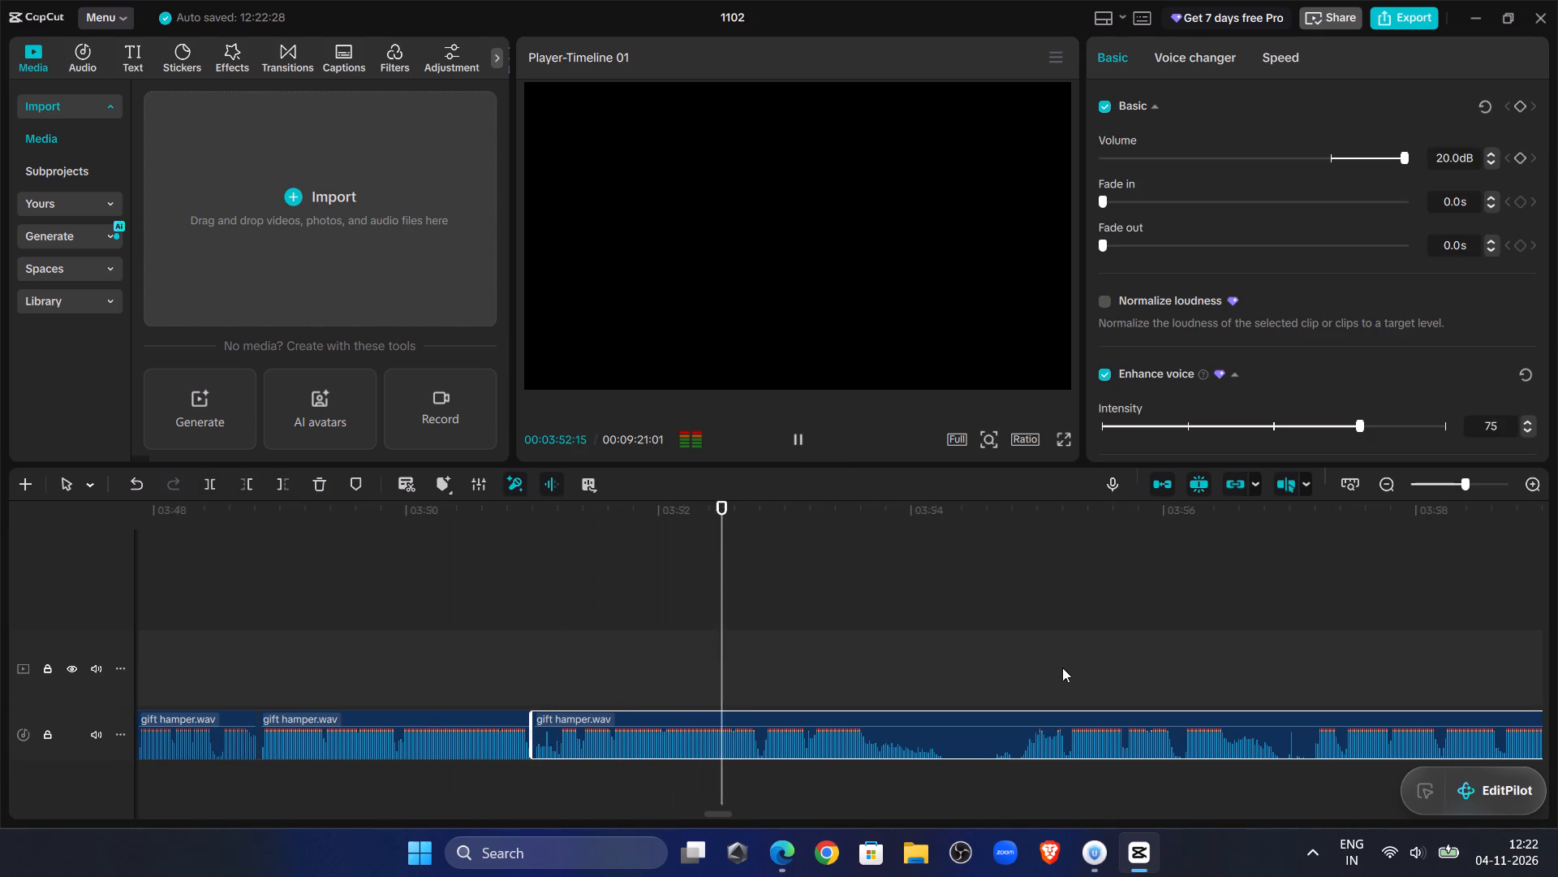
click(1042, 647)
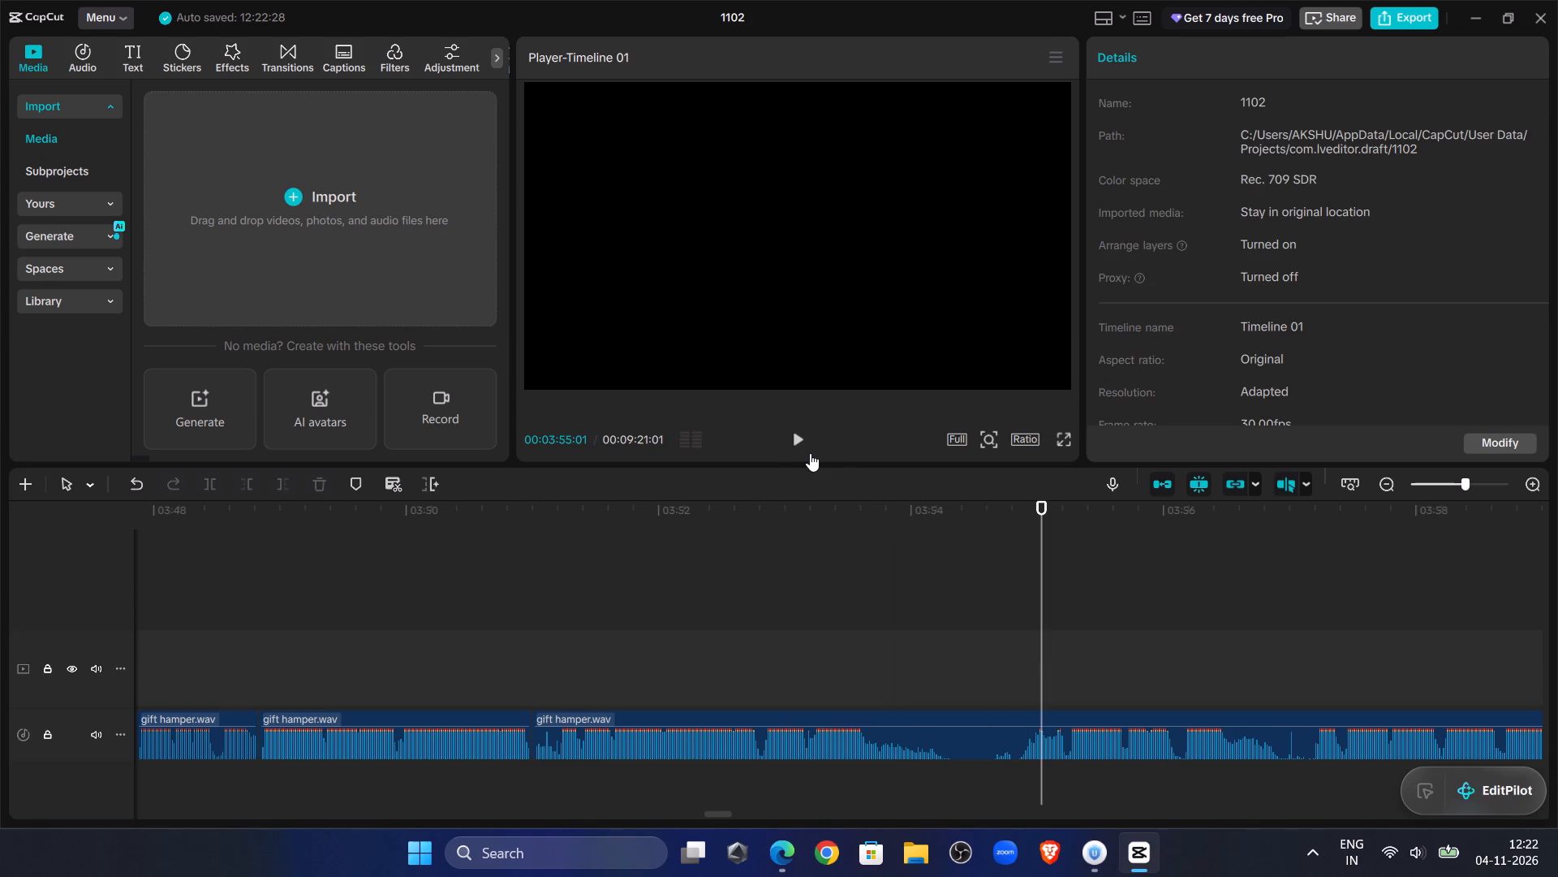
click(810, 453)
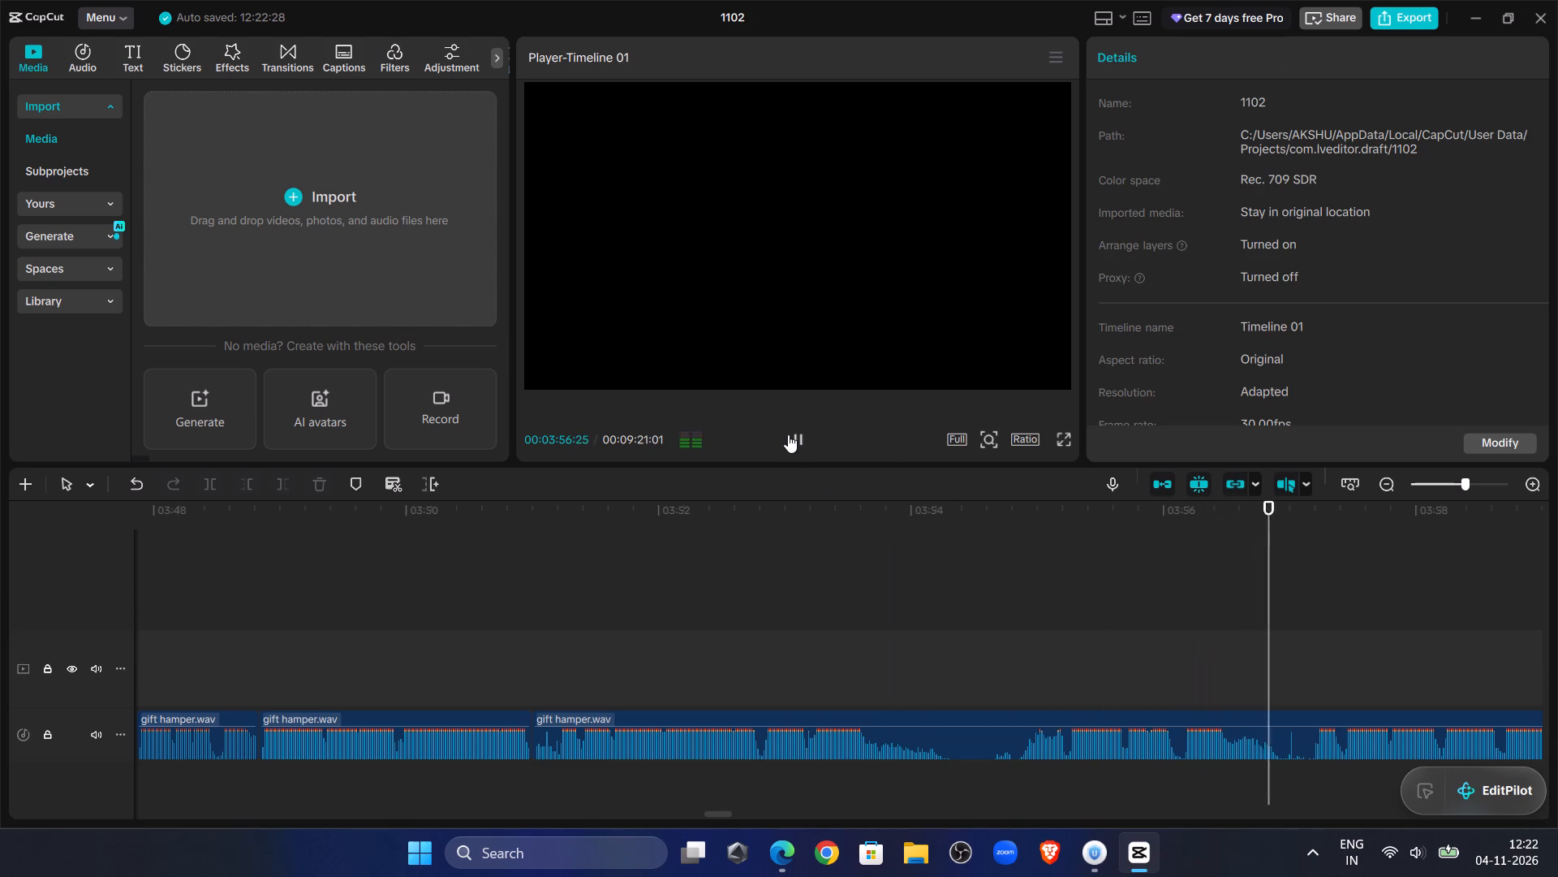
click(1280, 646)
click(299, 567)
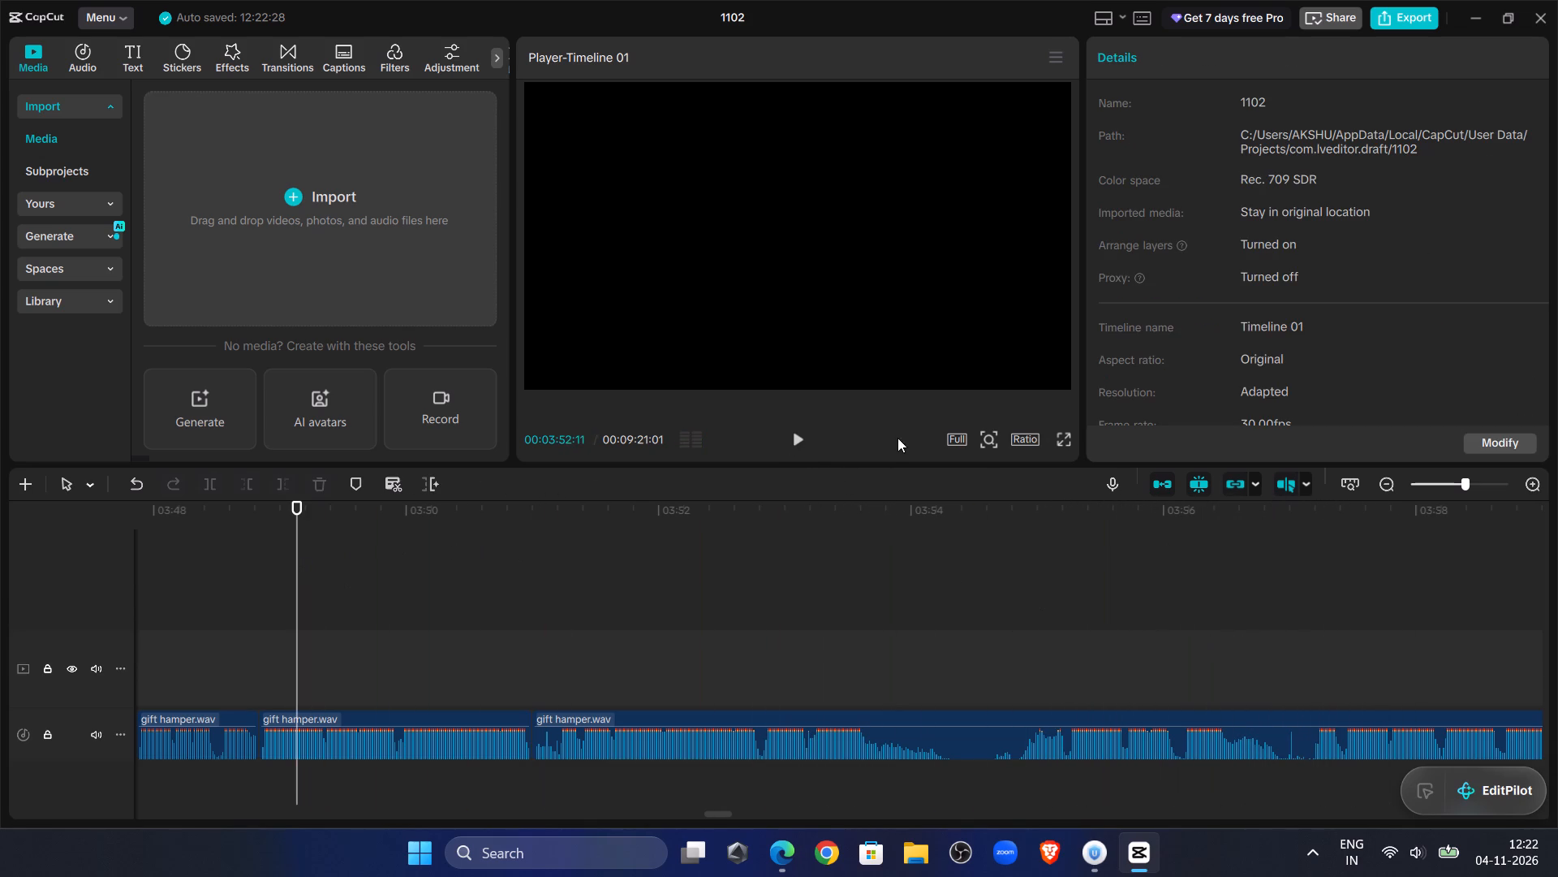
click(810, 441)
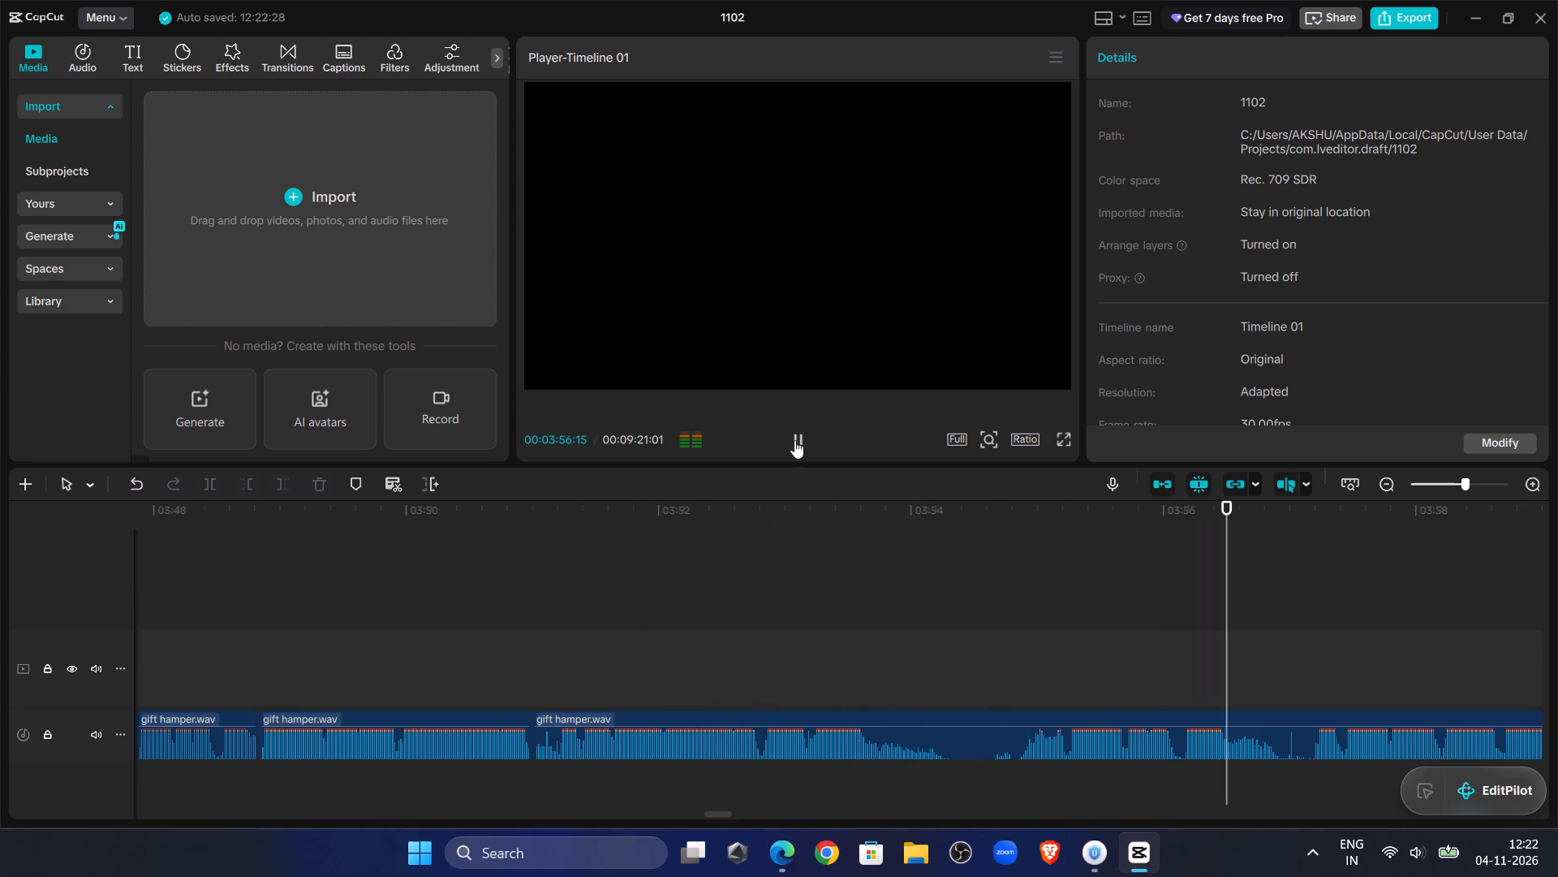
click(1300, 637)
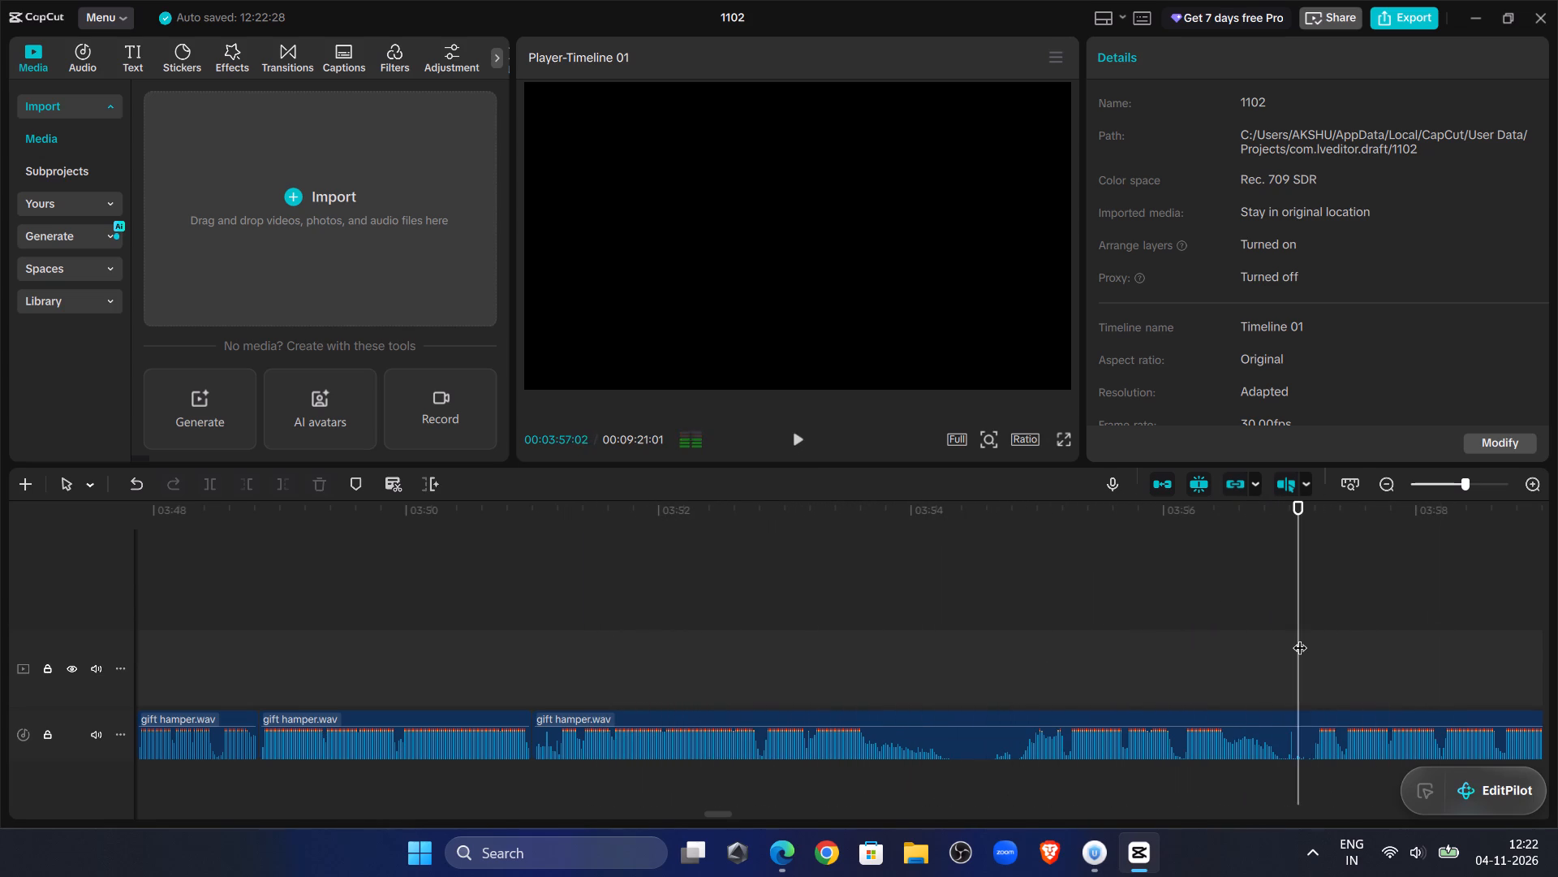
drag(1300, 637, 158, 590)
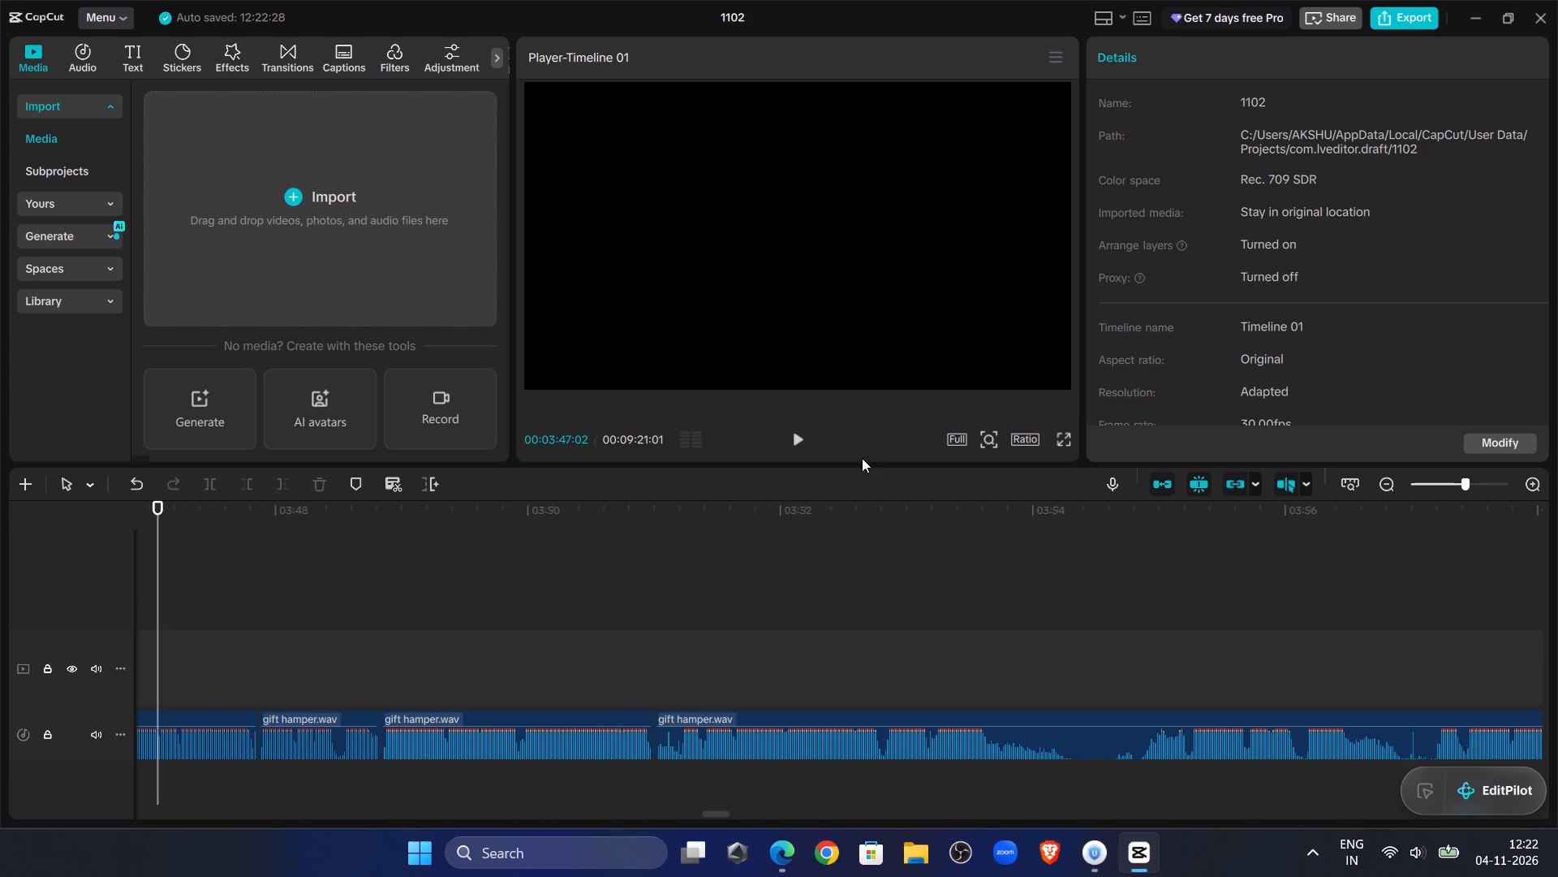
click(795, 445)
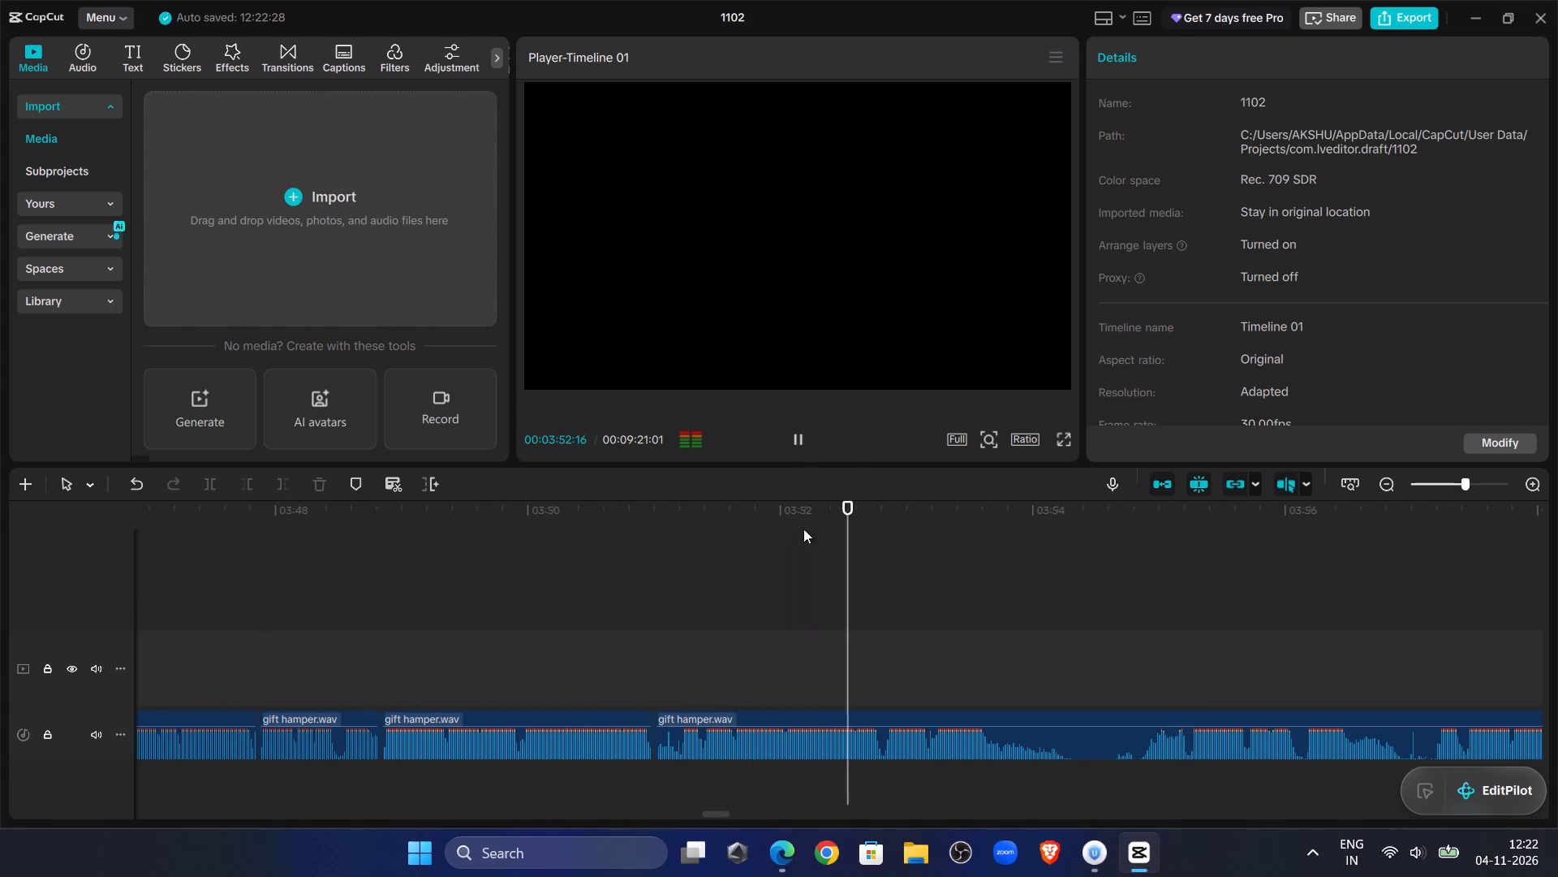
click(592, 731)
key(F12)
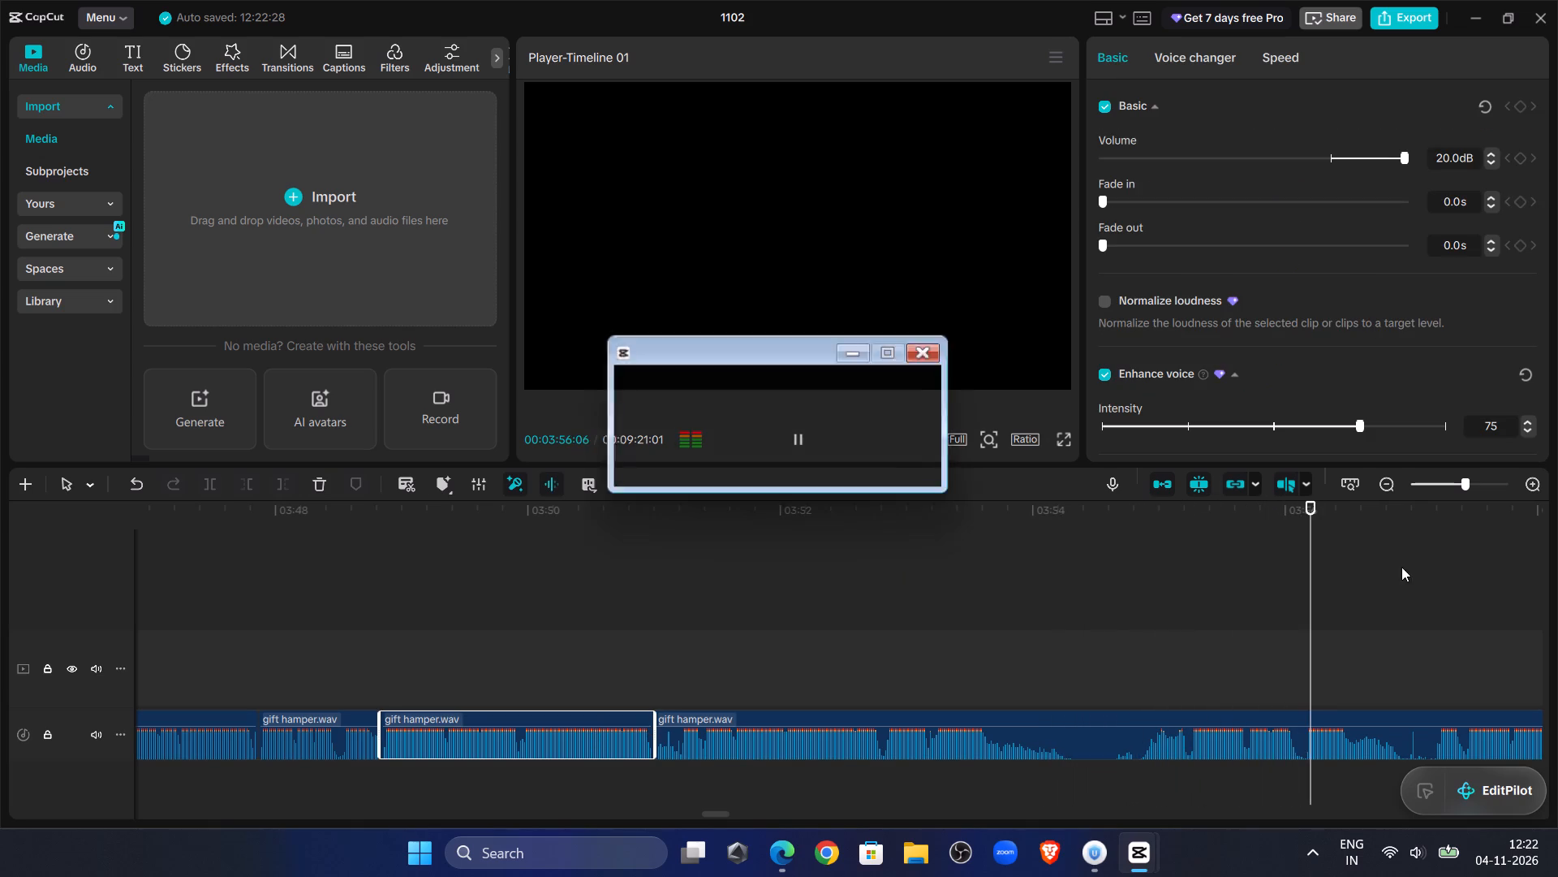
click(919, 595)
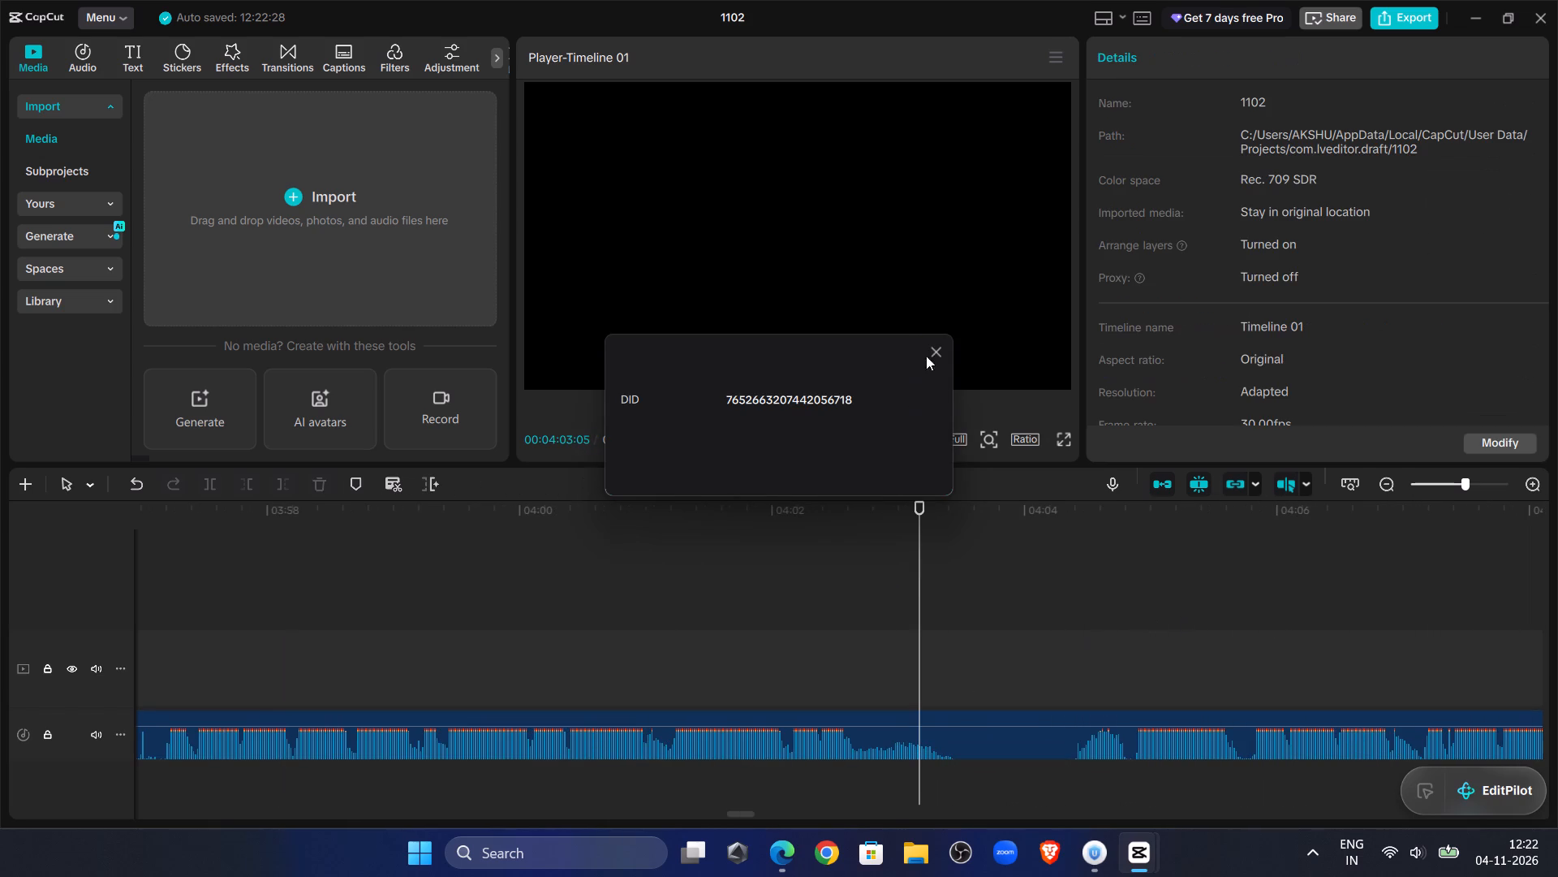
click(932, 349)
Replay from 03:49:09 and delete the gift hamper.wav piece between about 03:48:25 and 03:51:00.
click(521, 559)
drag(521, 559, 566, 641)
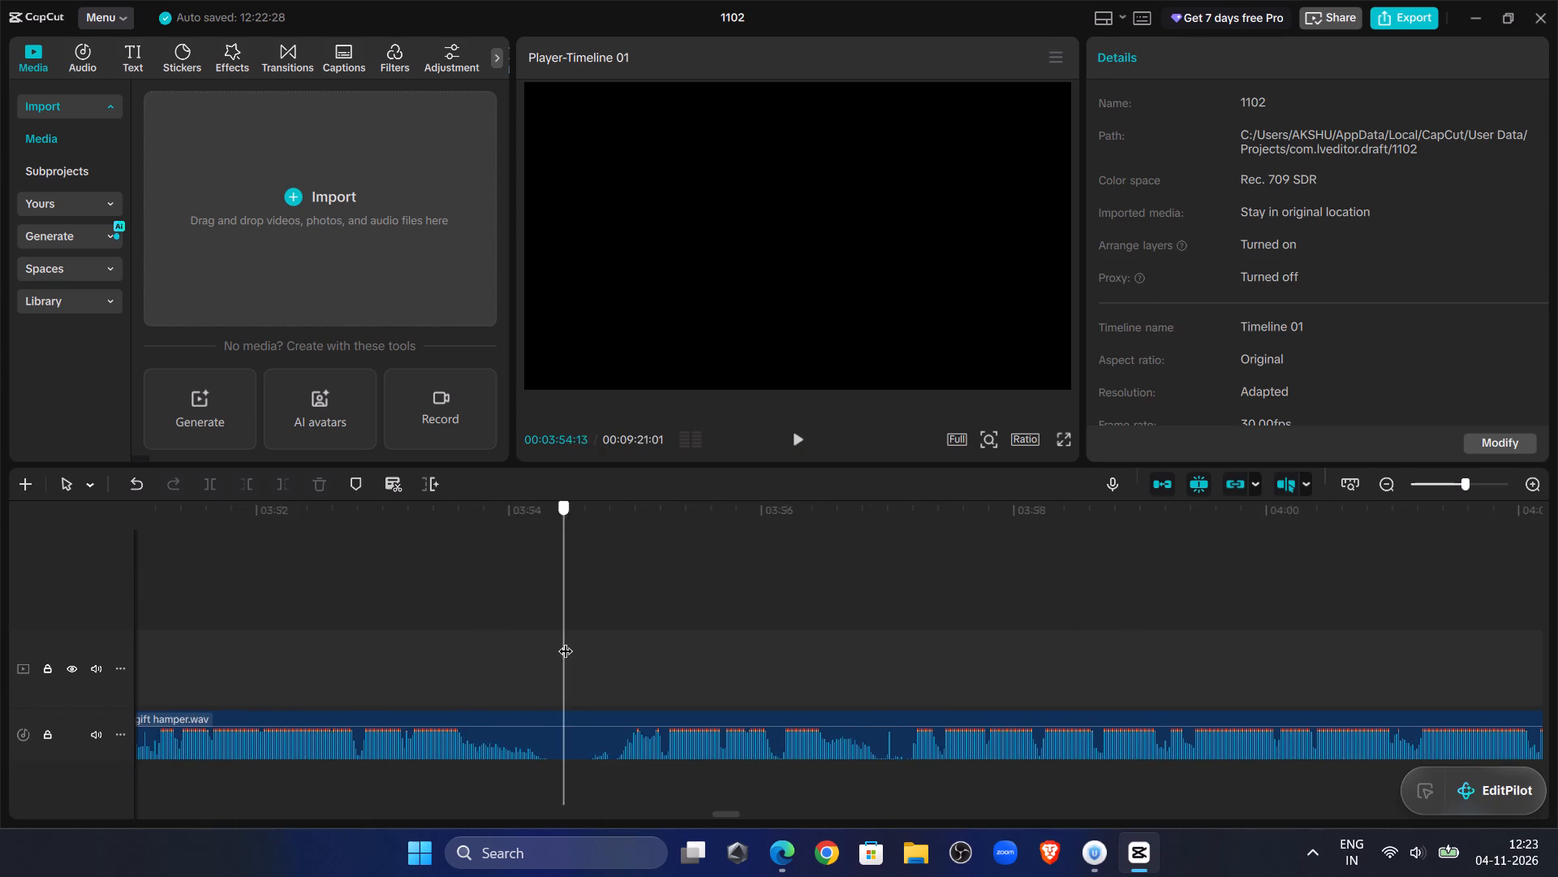
drag(566, 641, 614, 657)
click(793, 444)
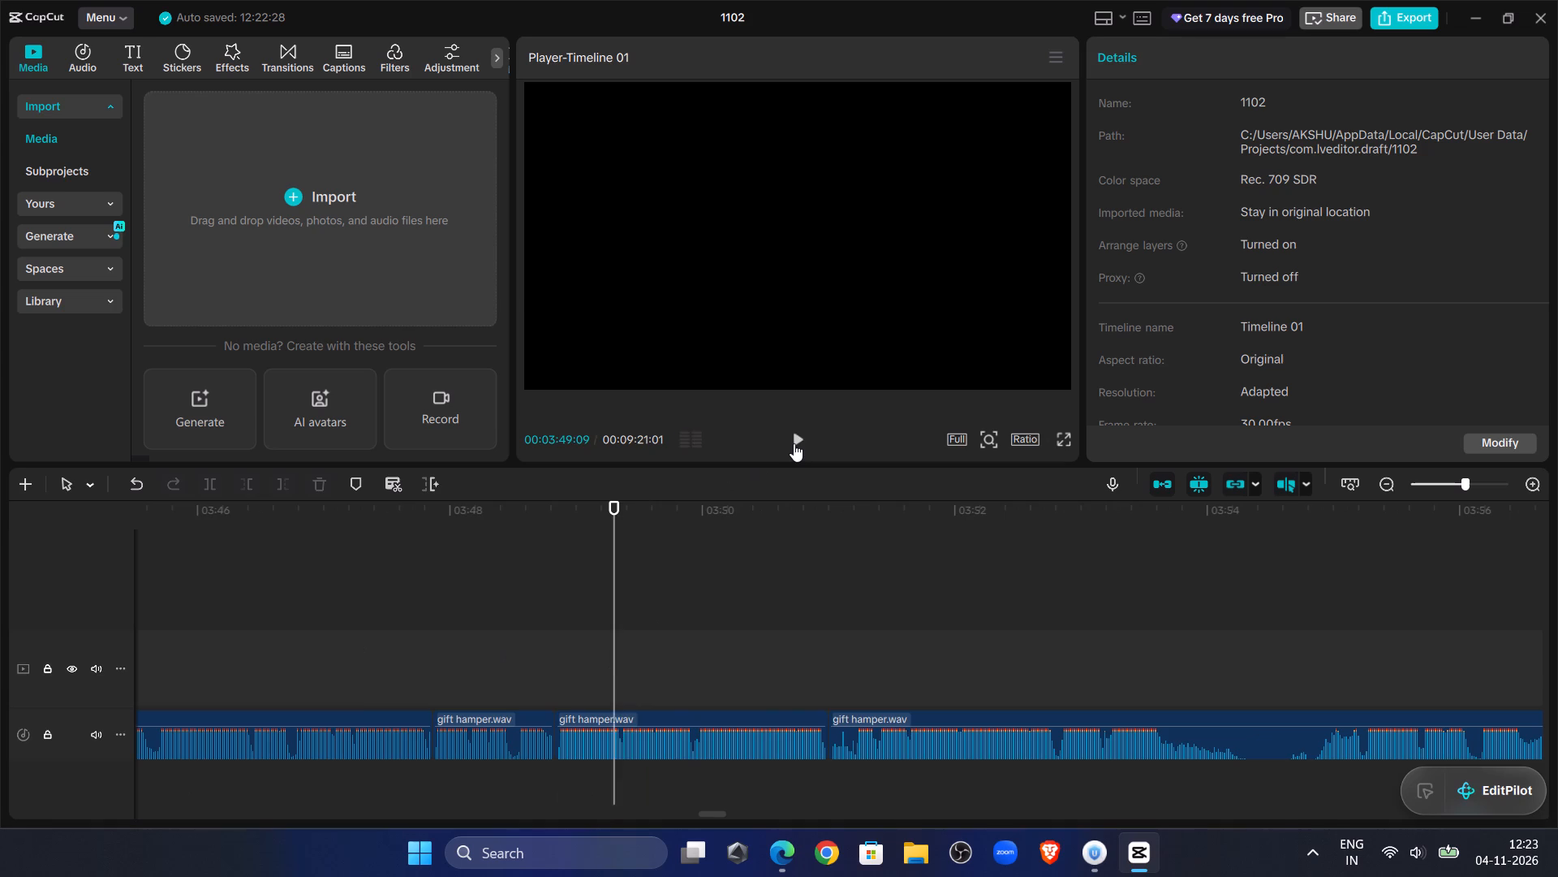
click(730, 740)
key(Delete)
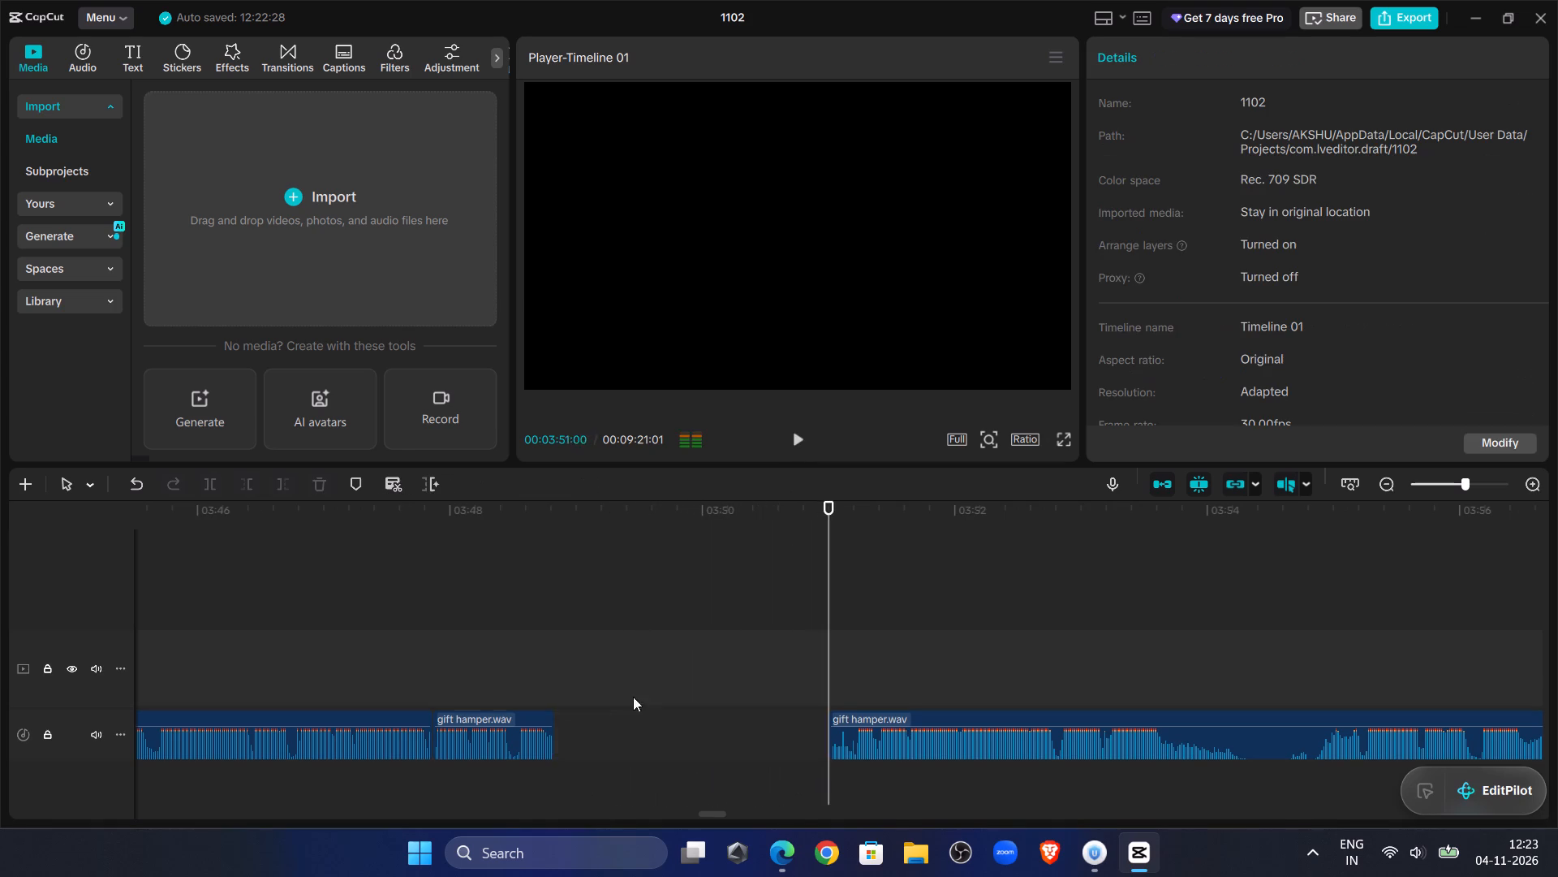
Replay from about 03:47, trim the last gift hamper.wav clip's start to 03:55:07, and move it back to about 03:48:25.
click(381, 639)
click(791, 440)
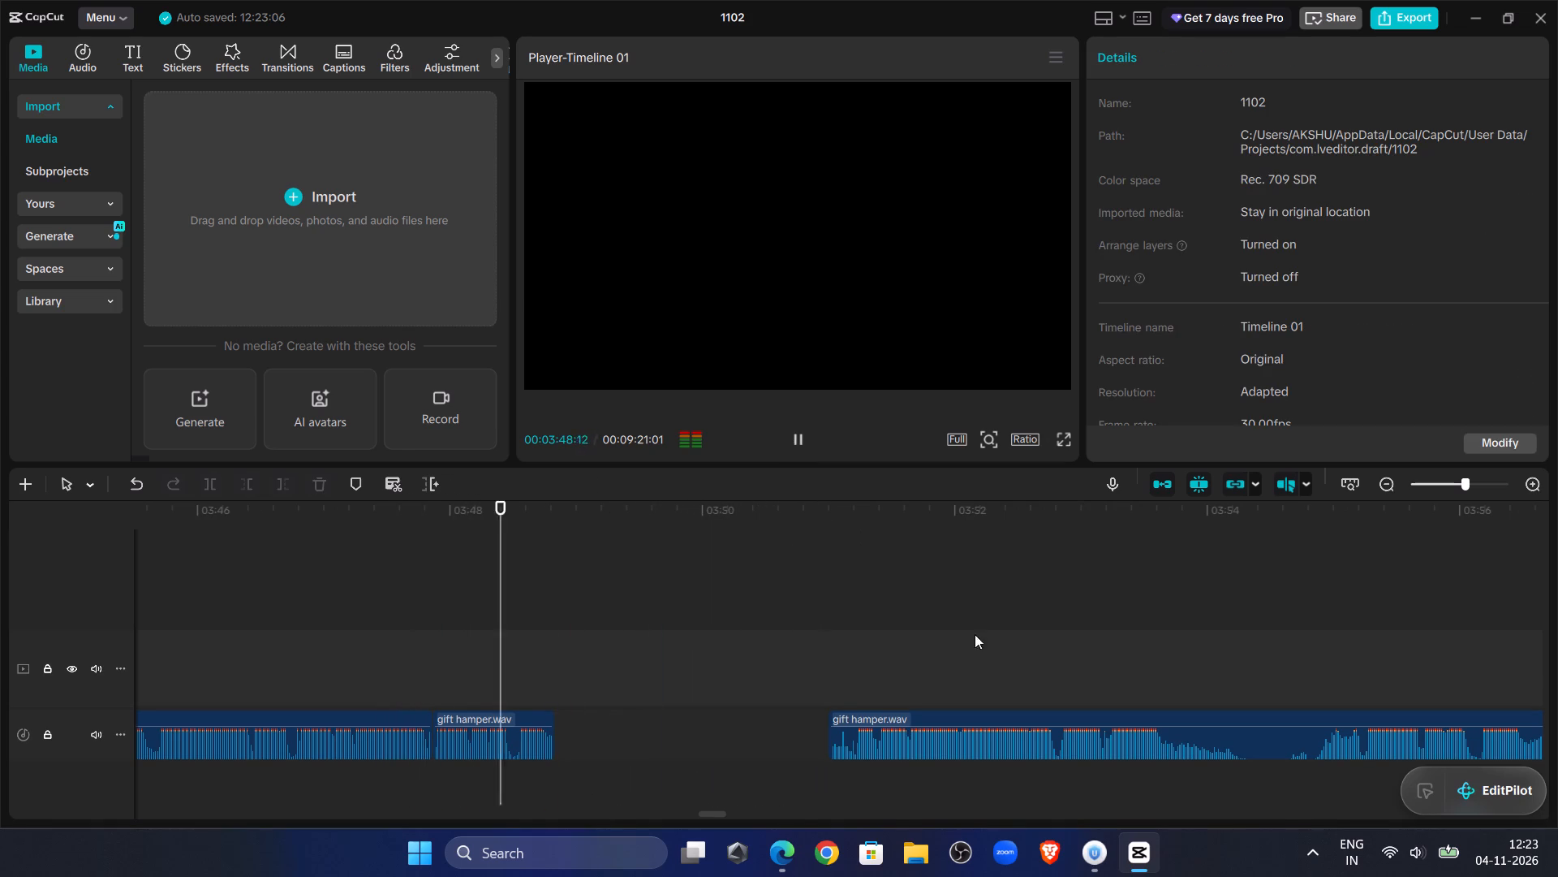
click(1113, 609)
drag(1113, 609, 1323, 658)
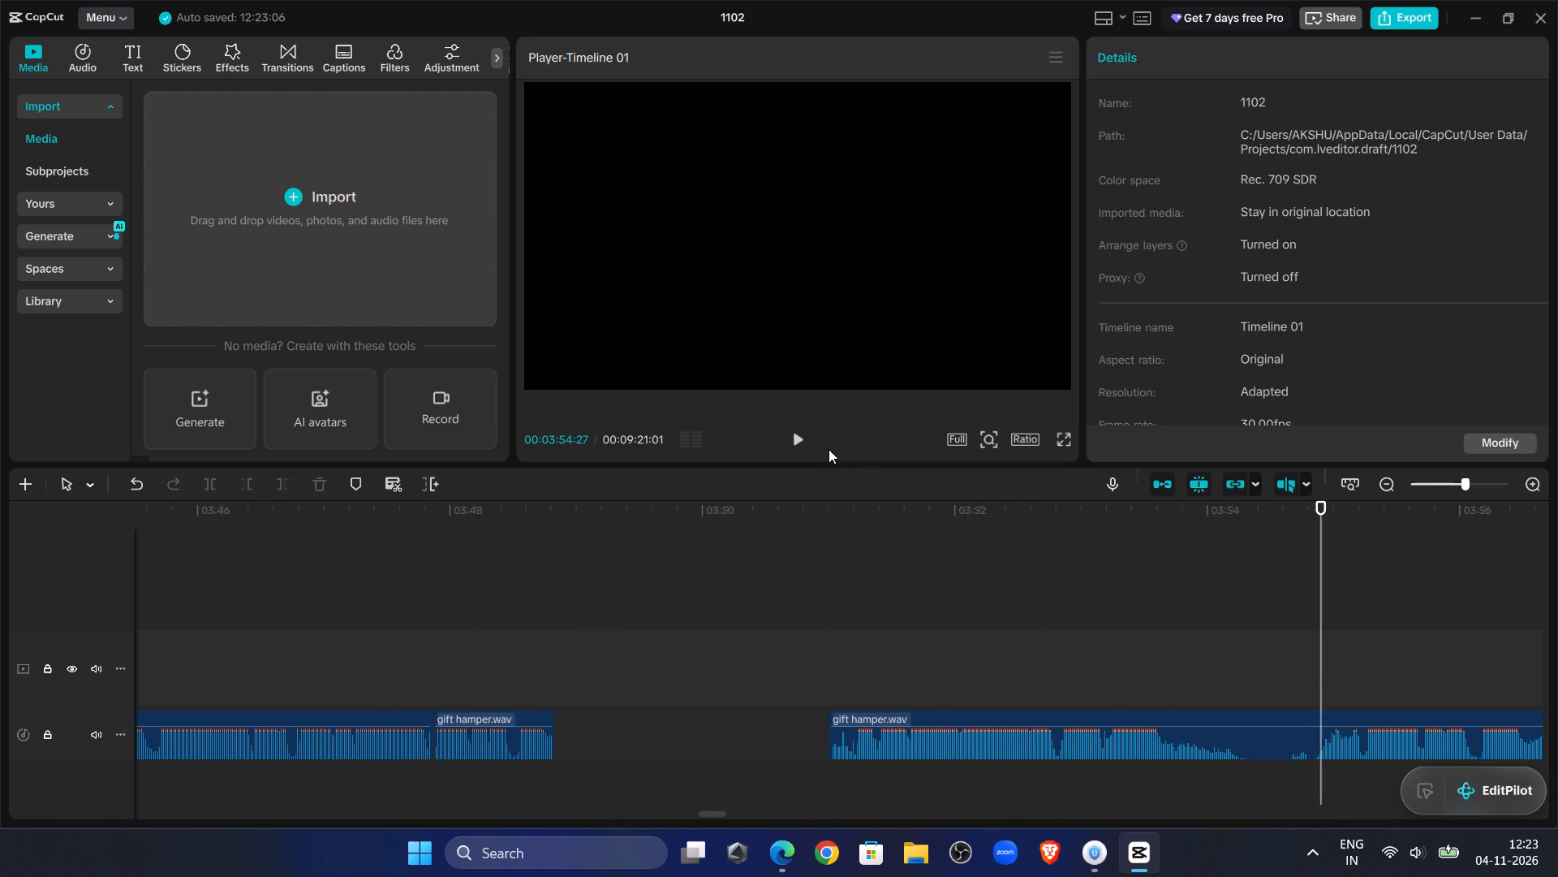
double_click(803, 434)
click(1365, 669)
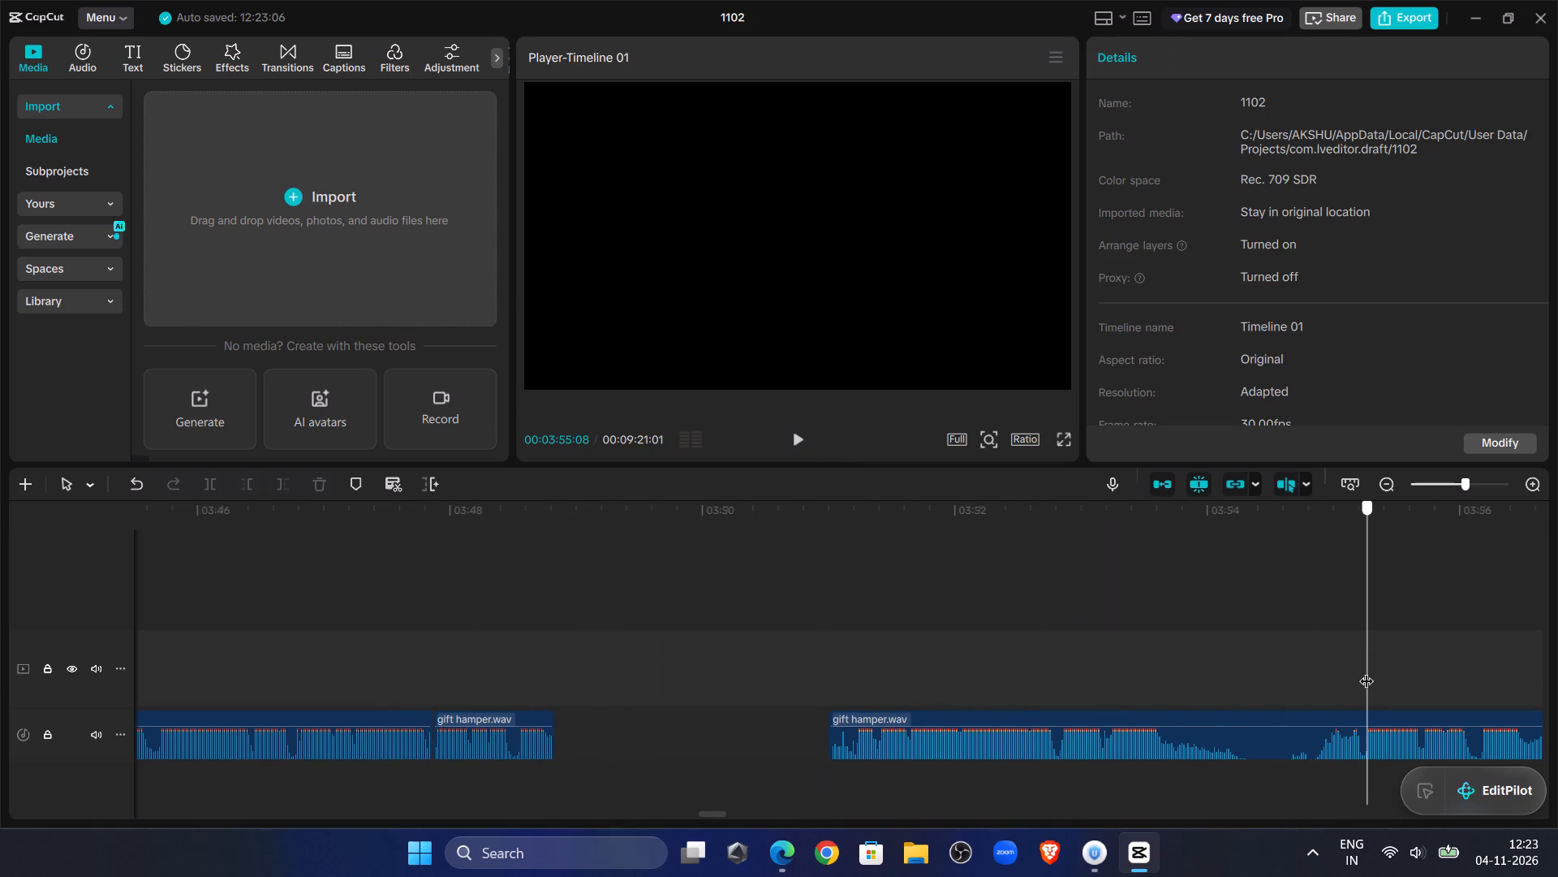
click(1361, 724)
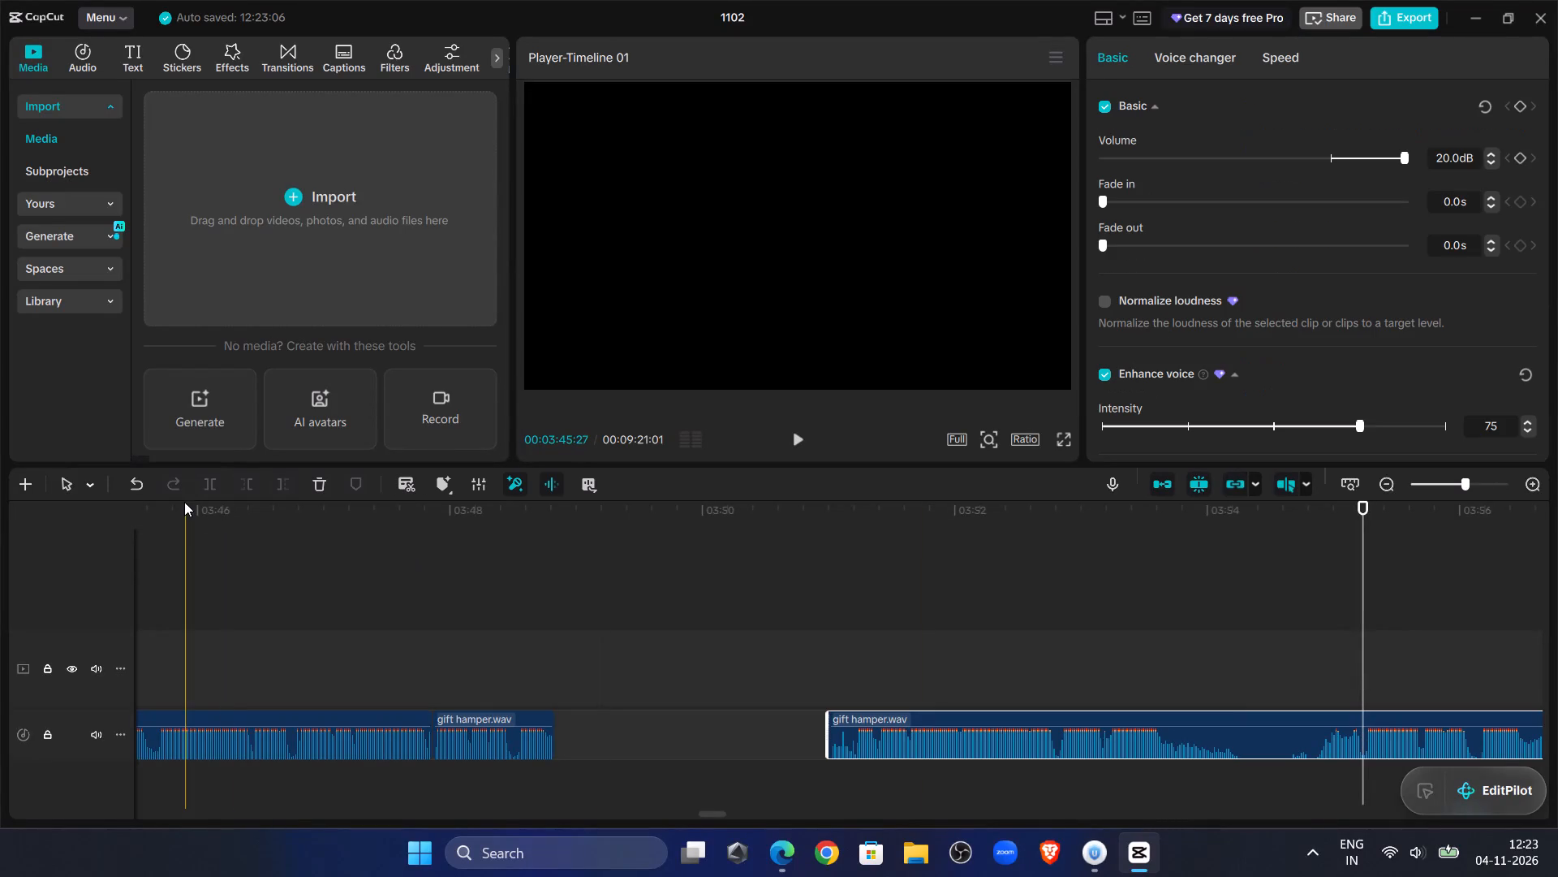
click(240, 482)
drag(1427, 721, 697, 706)
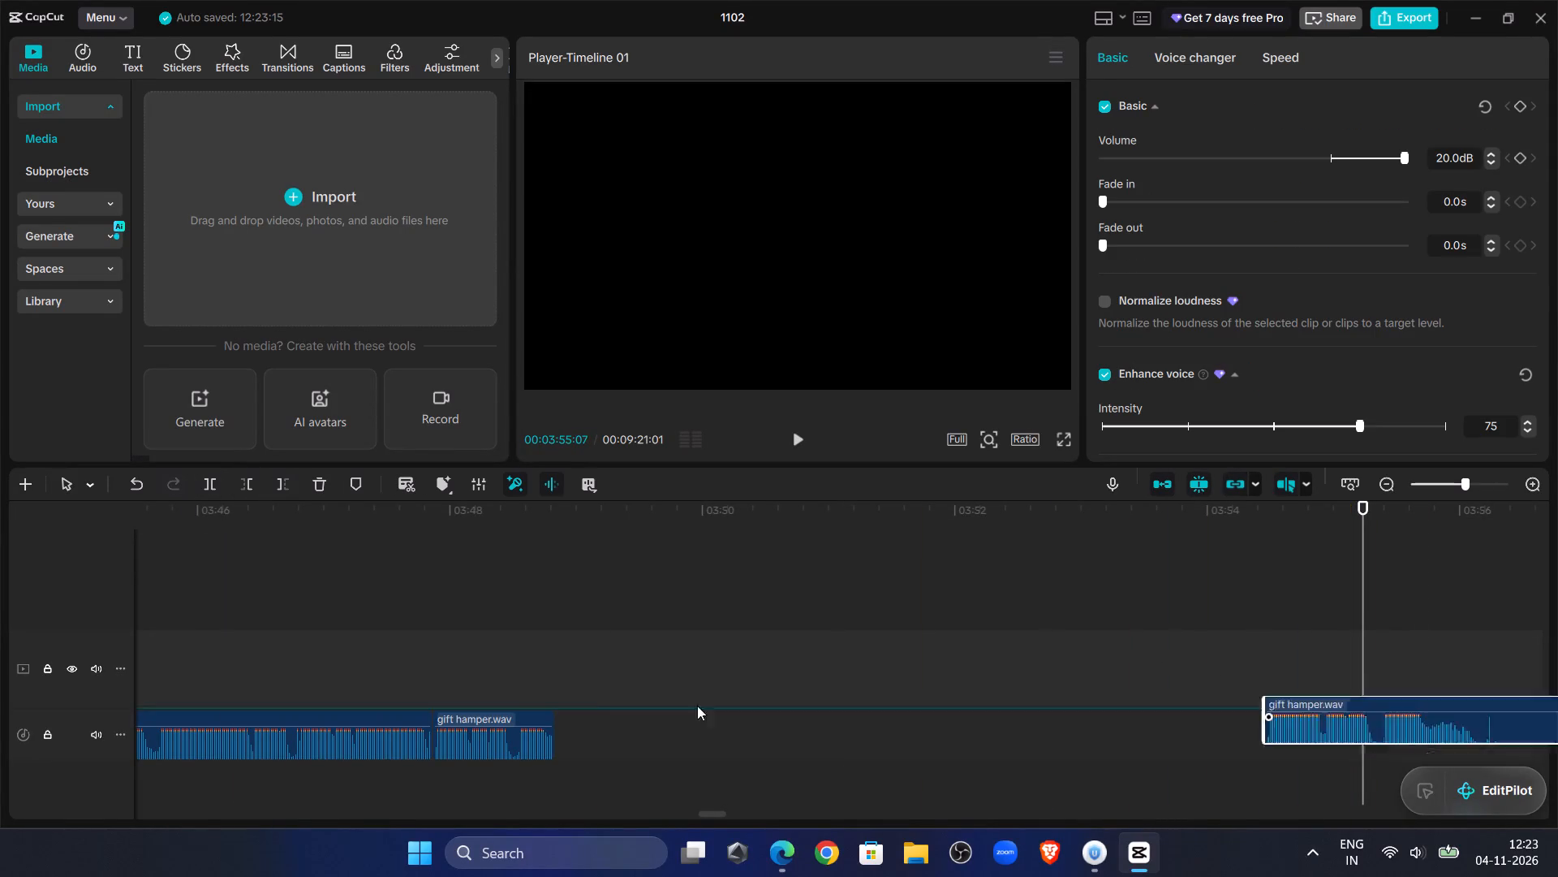
drag(697, 706, 615, 734)
Replay from 03:47:26, delete the short gift hamper.wav piece before about 03:48:25, and move the last clip back to close the gap.
click(428, 643)
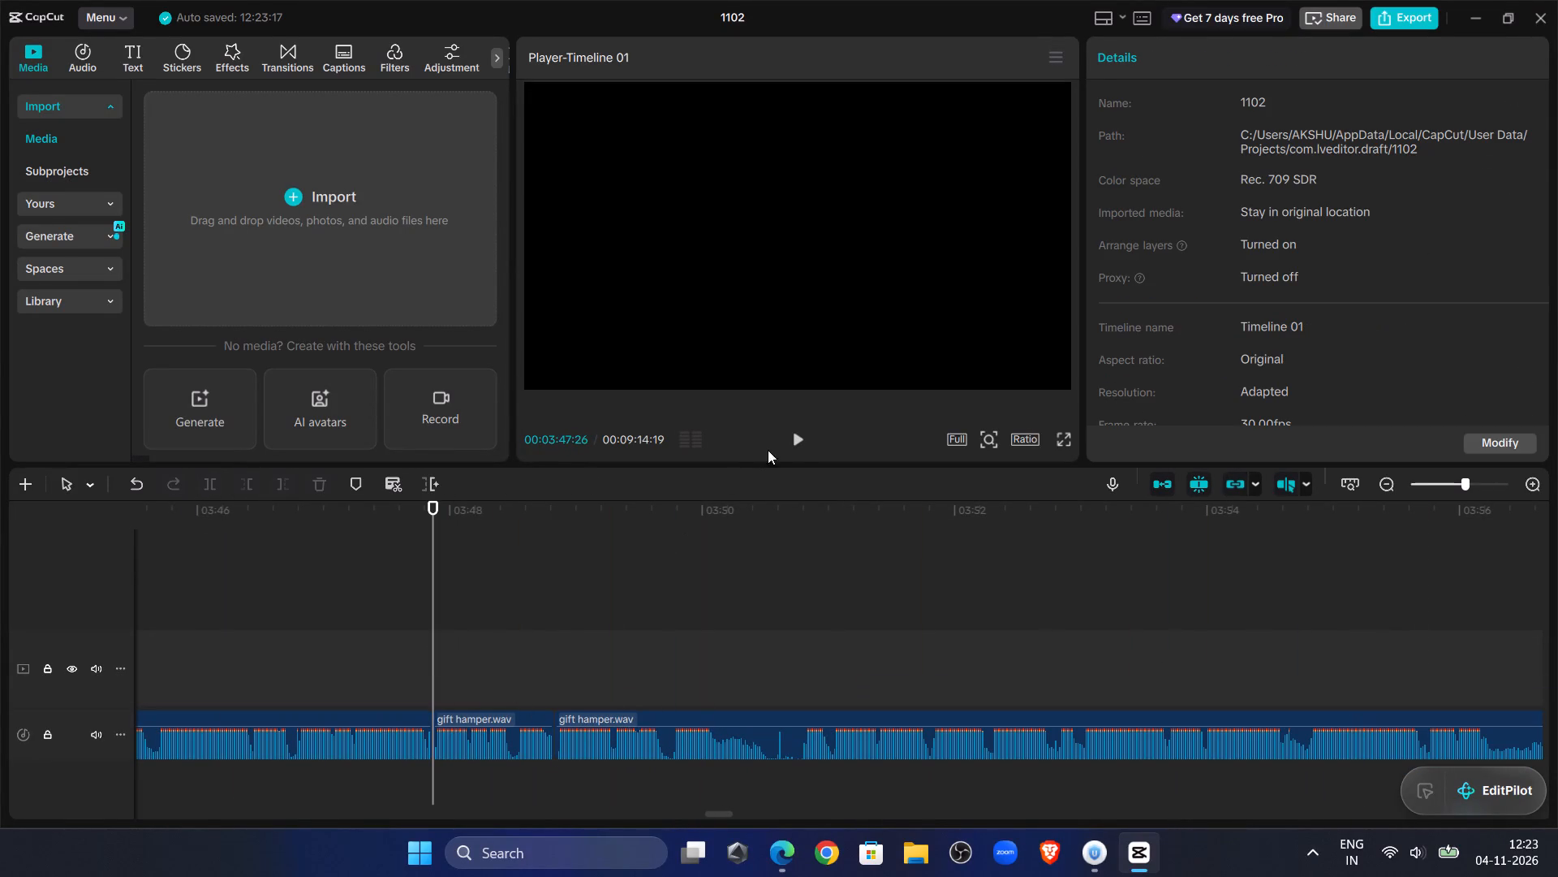
click(780, 446)
click(793, 448)
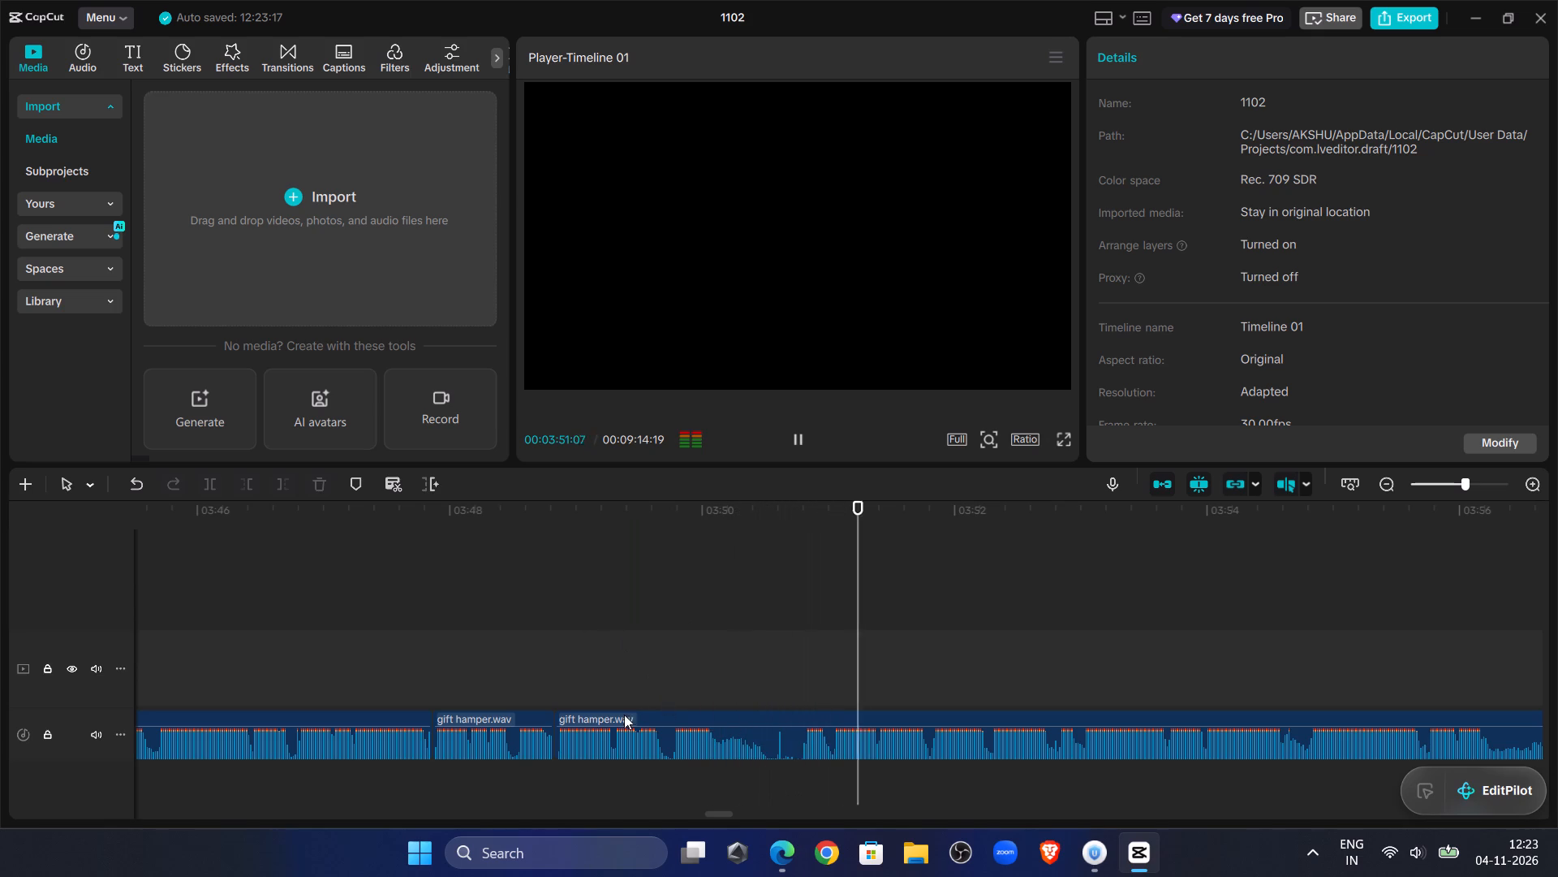
click(513, 742)
key(Delete)
click(663, 719)
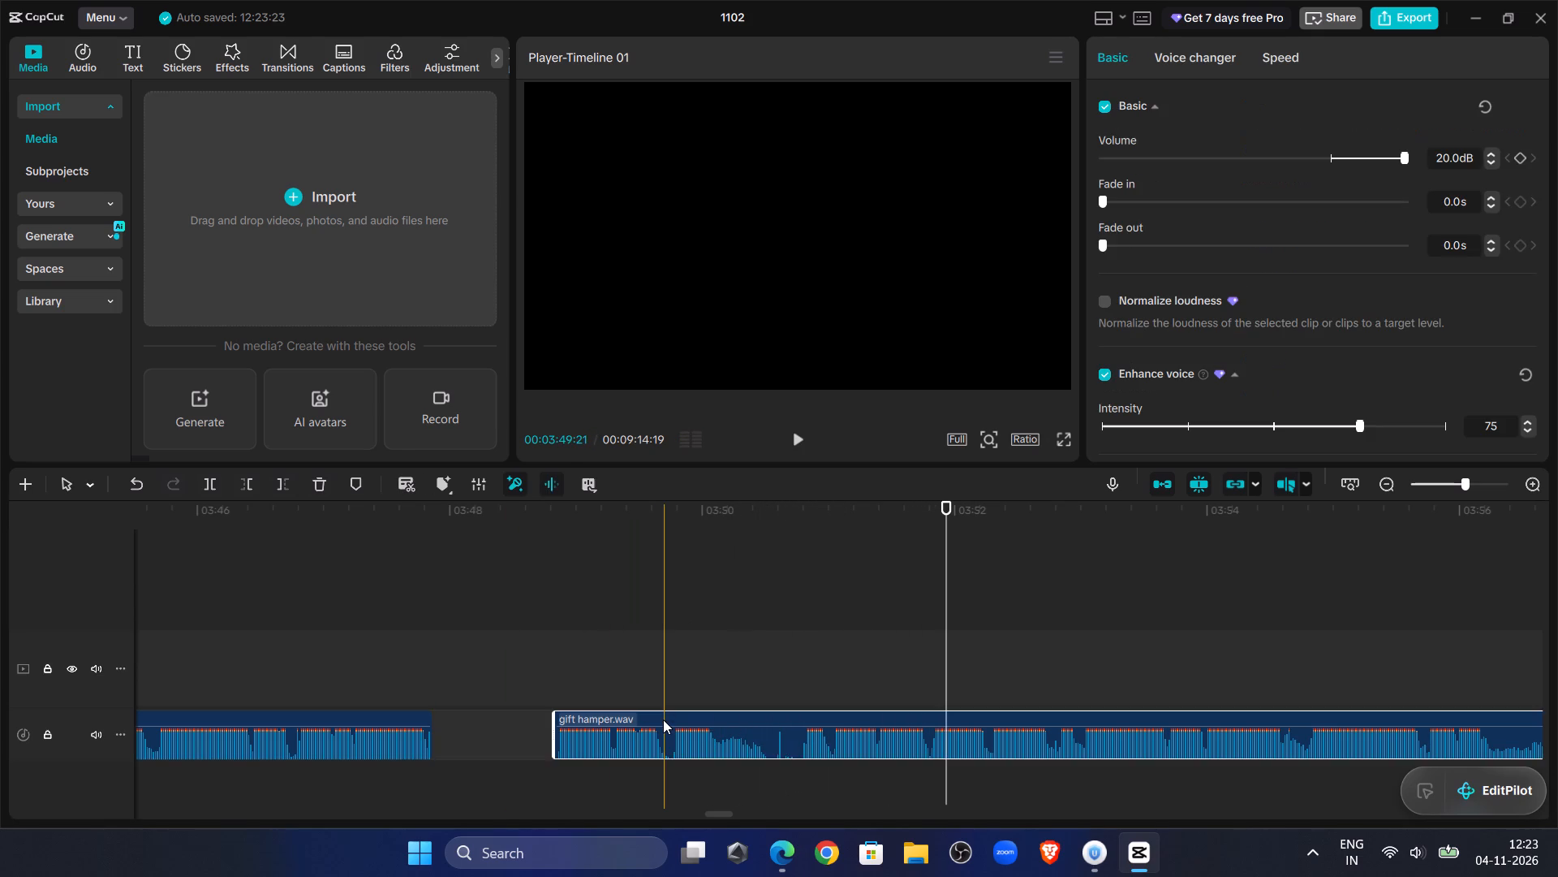
drag(663, 719, 544, 738)
Play across the join near 03:47:26 and split the last gift hamper.wav clip at 03:49:05.
click(413, 623)
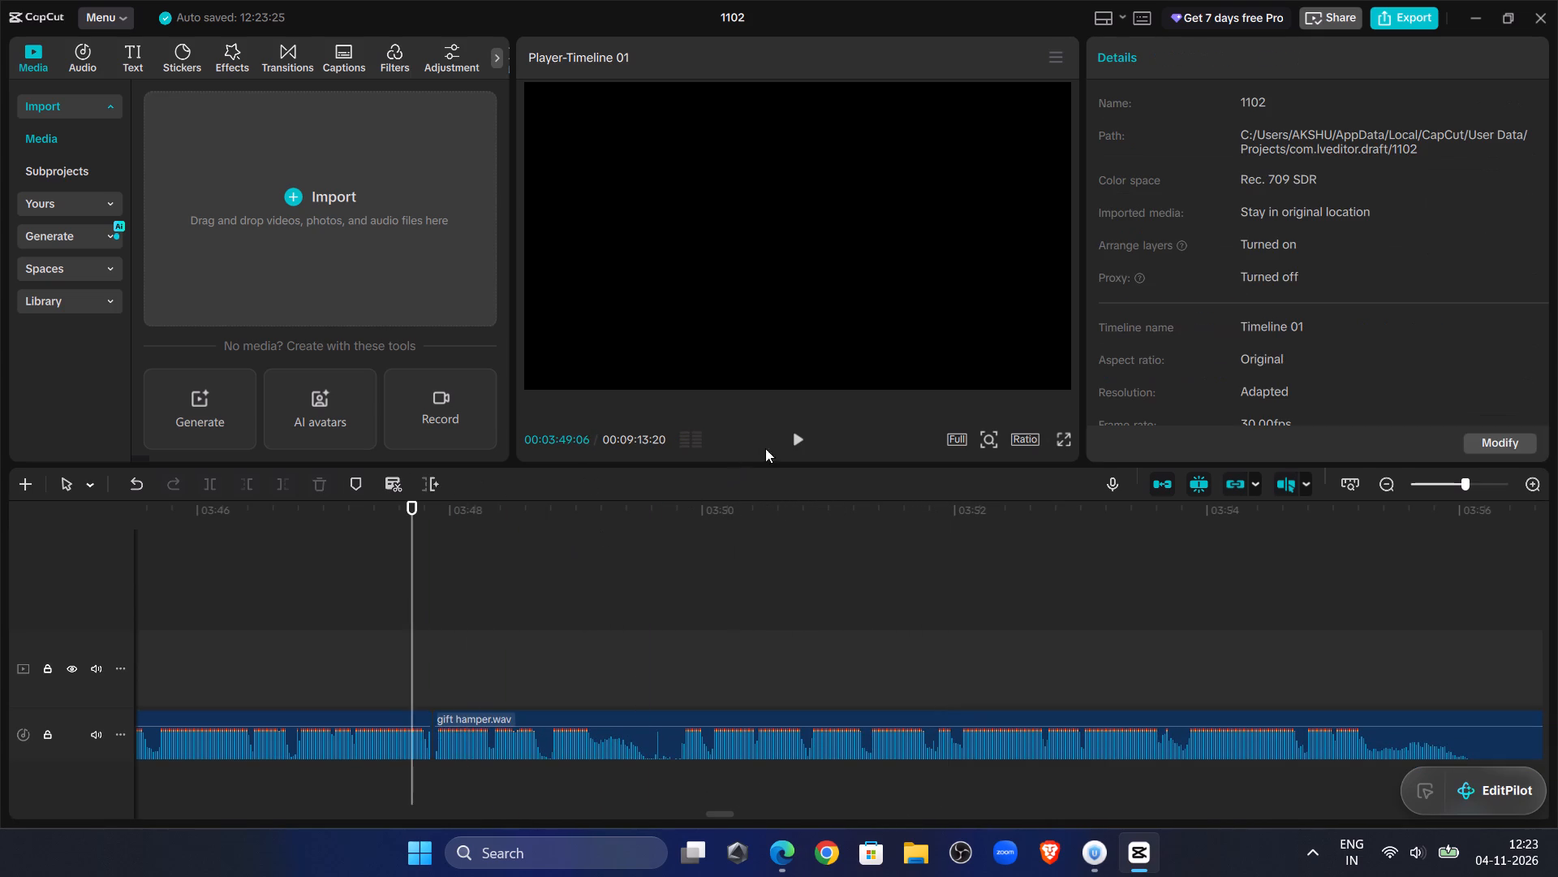
click(803, 437)
click(803, 437)
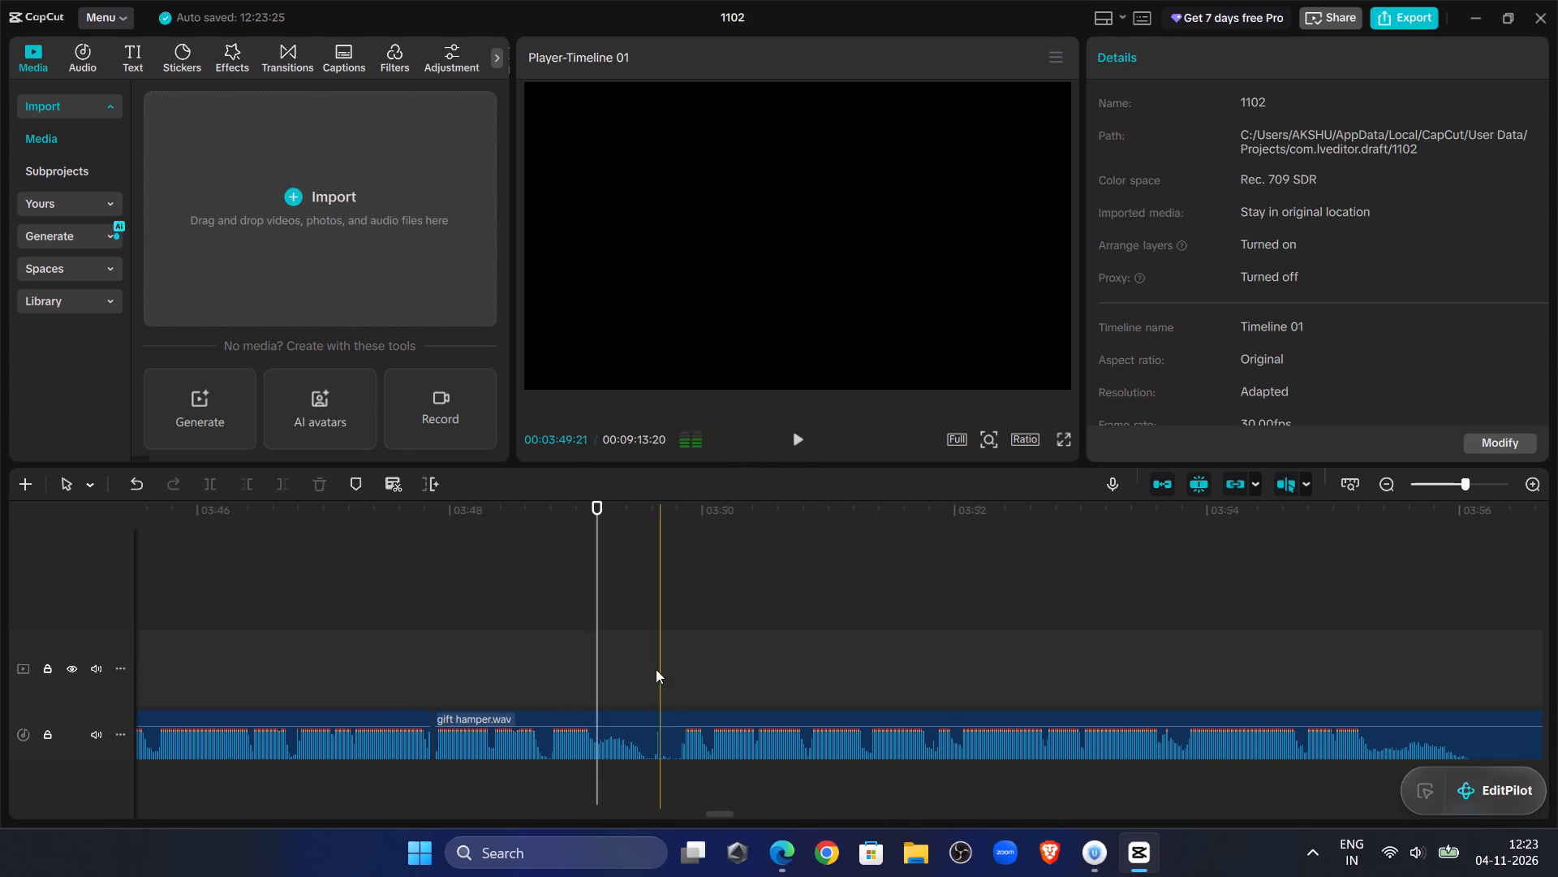
click(597, 756)
click(216, 487)
Listen past the new split, trim the last clip's start to 03:49:24, and move it back to 03:49:05.
click(778, 433)
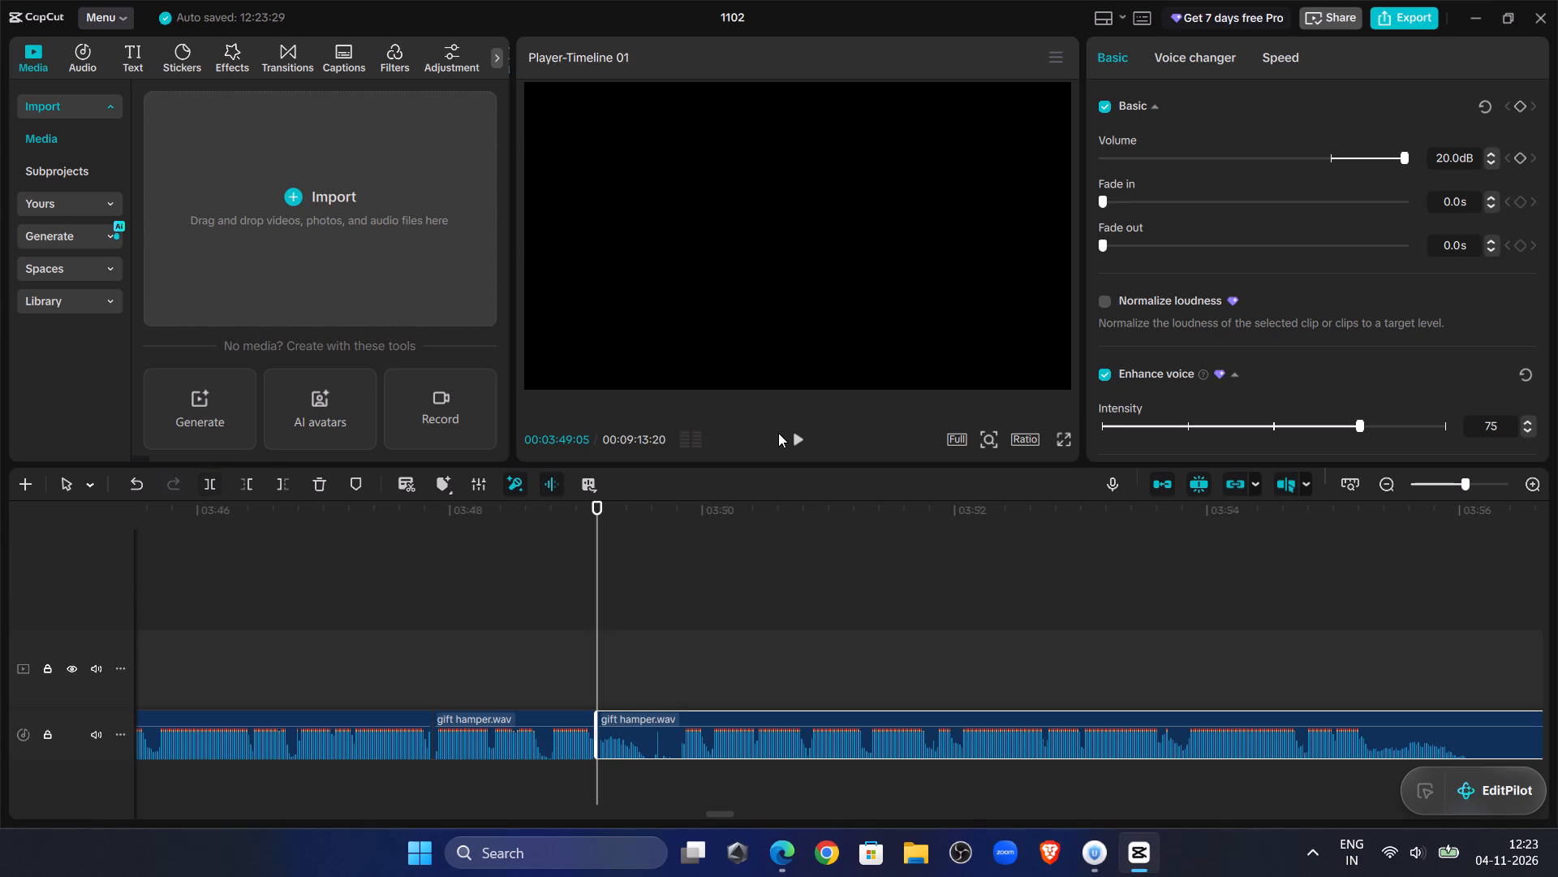
click(789, 437)
click(789, 437)
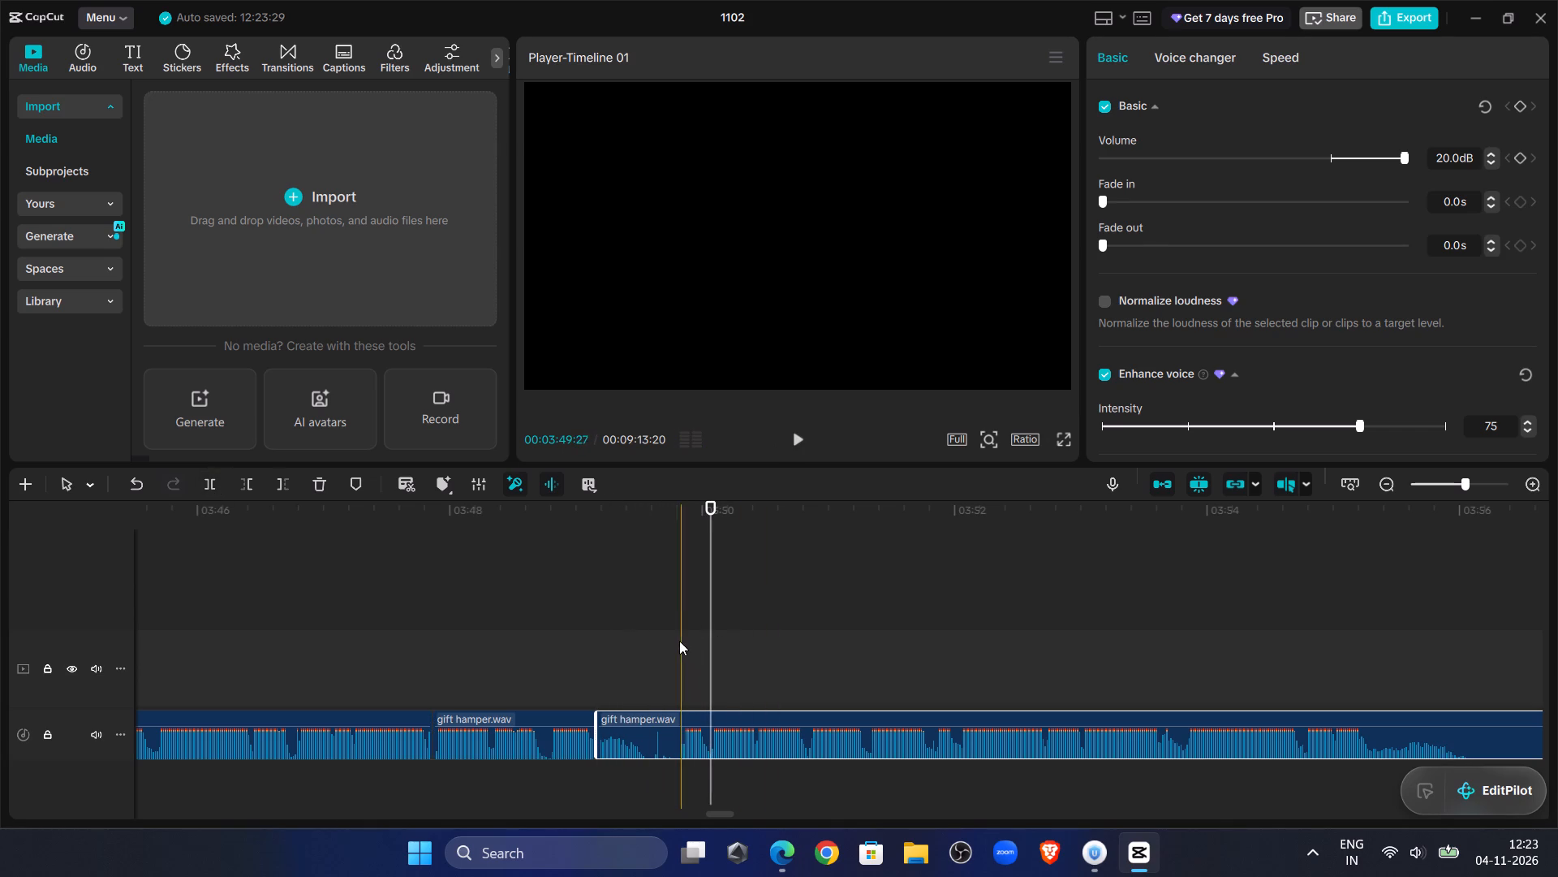
click(676, 641)
click(686, 735)
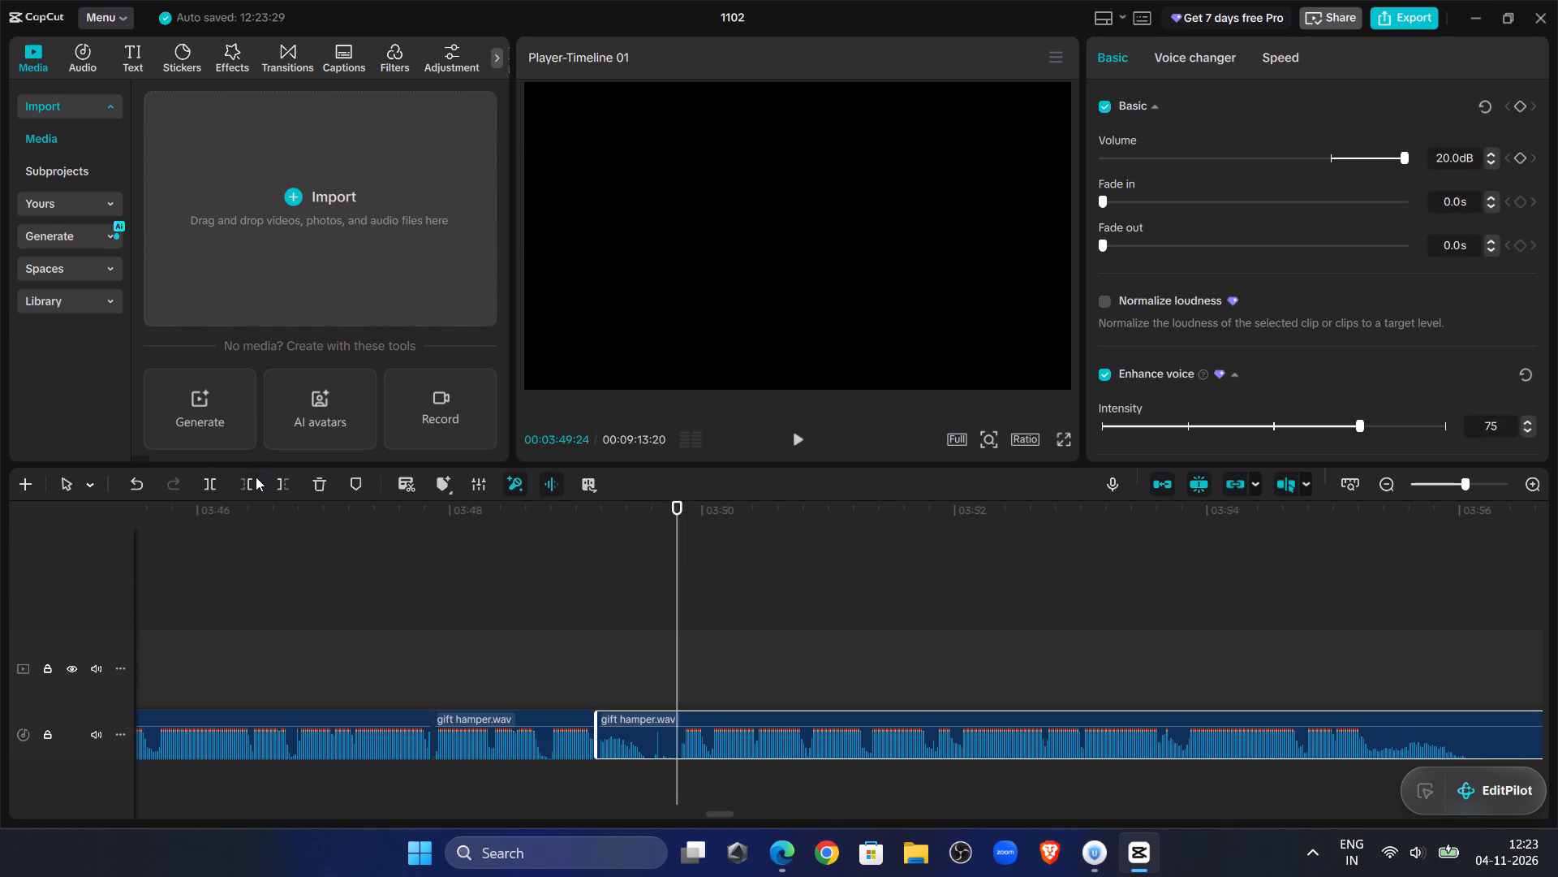
click(250, 478)
drag(725, 713, 648, 713)
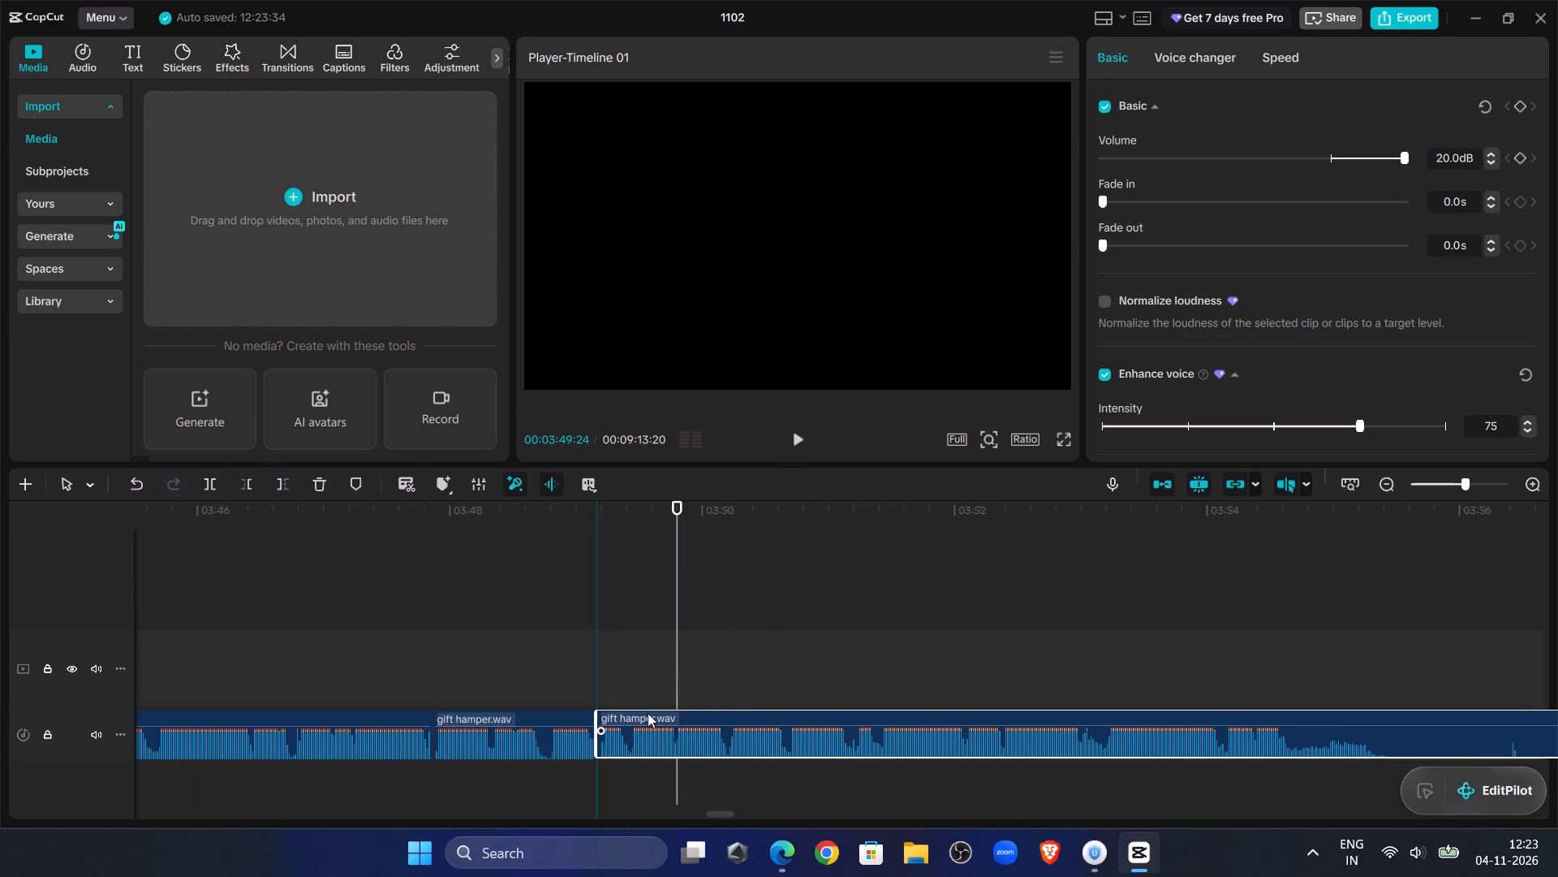
drag(648, 713, 647, 713)
Play across the 03:49:05 join and split the last gift hamper.wav clip at 03:52:03.
click(565, 612)
click(815, 458)
click(807, 439)
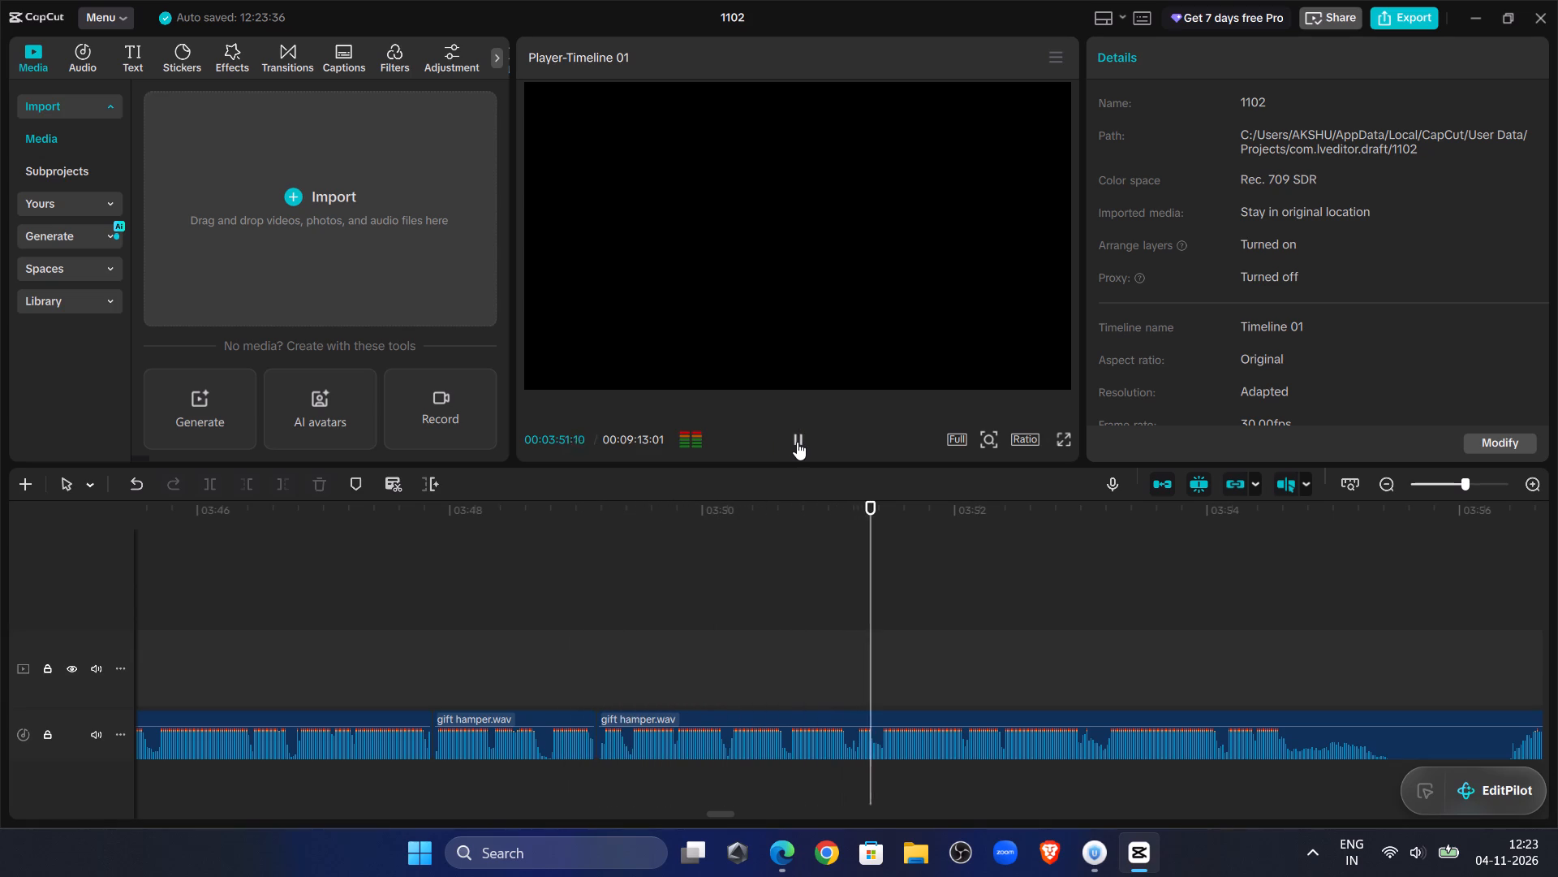
click(957, 690)
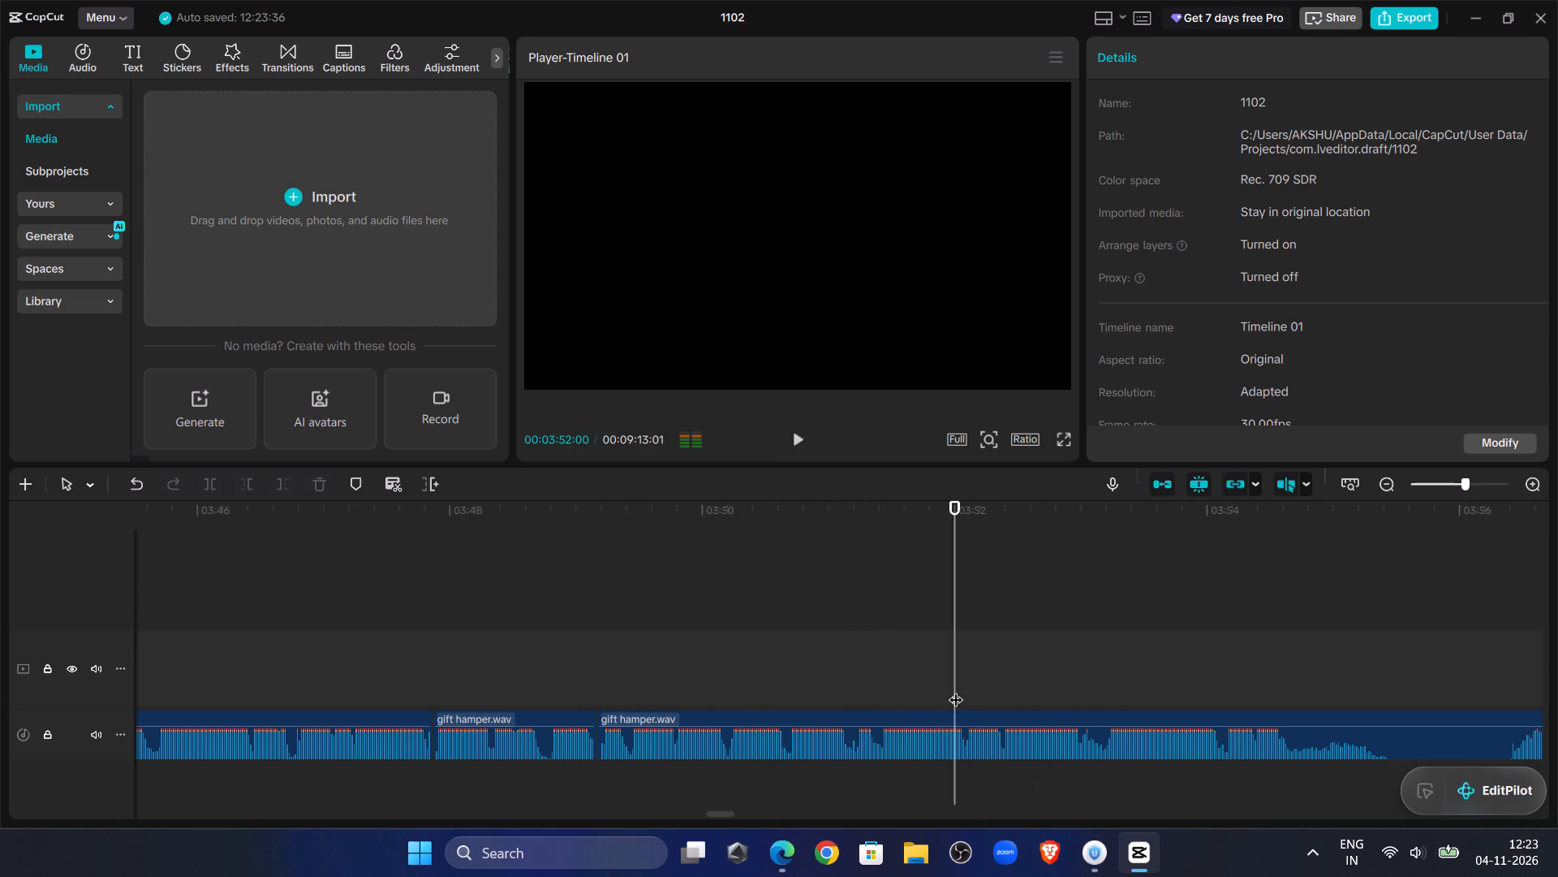
click(797, 421)
click(801, 438)
click(964, 617)
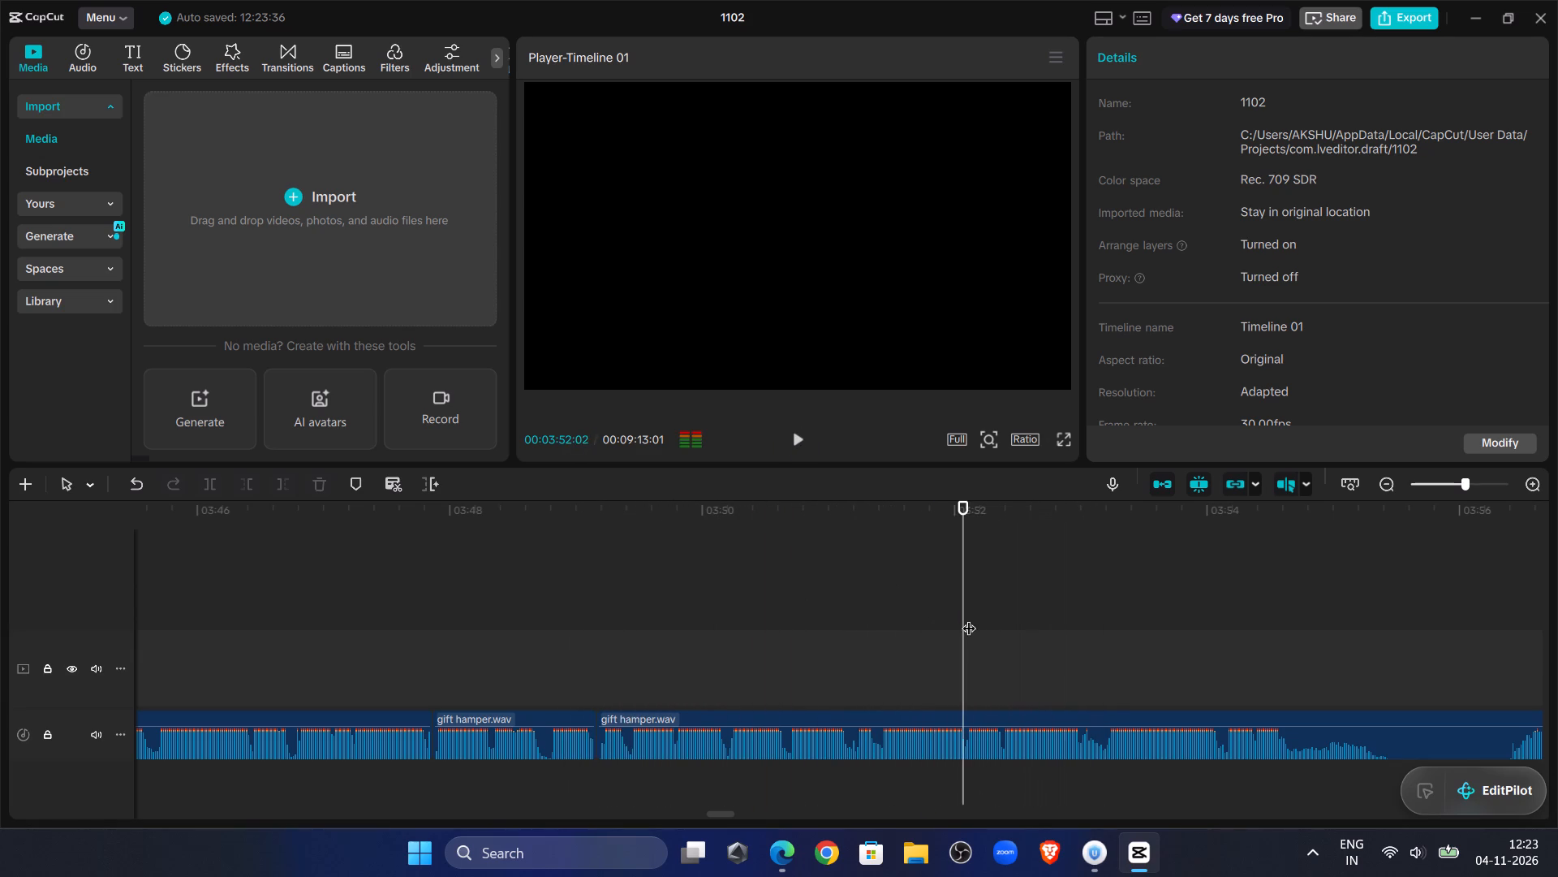
click(969, 618)
click(967, 741)
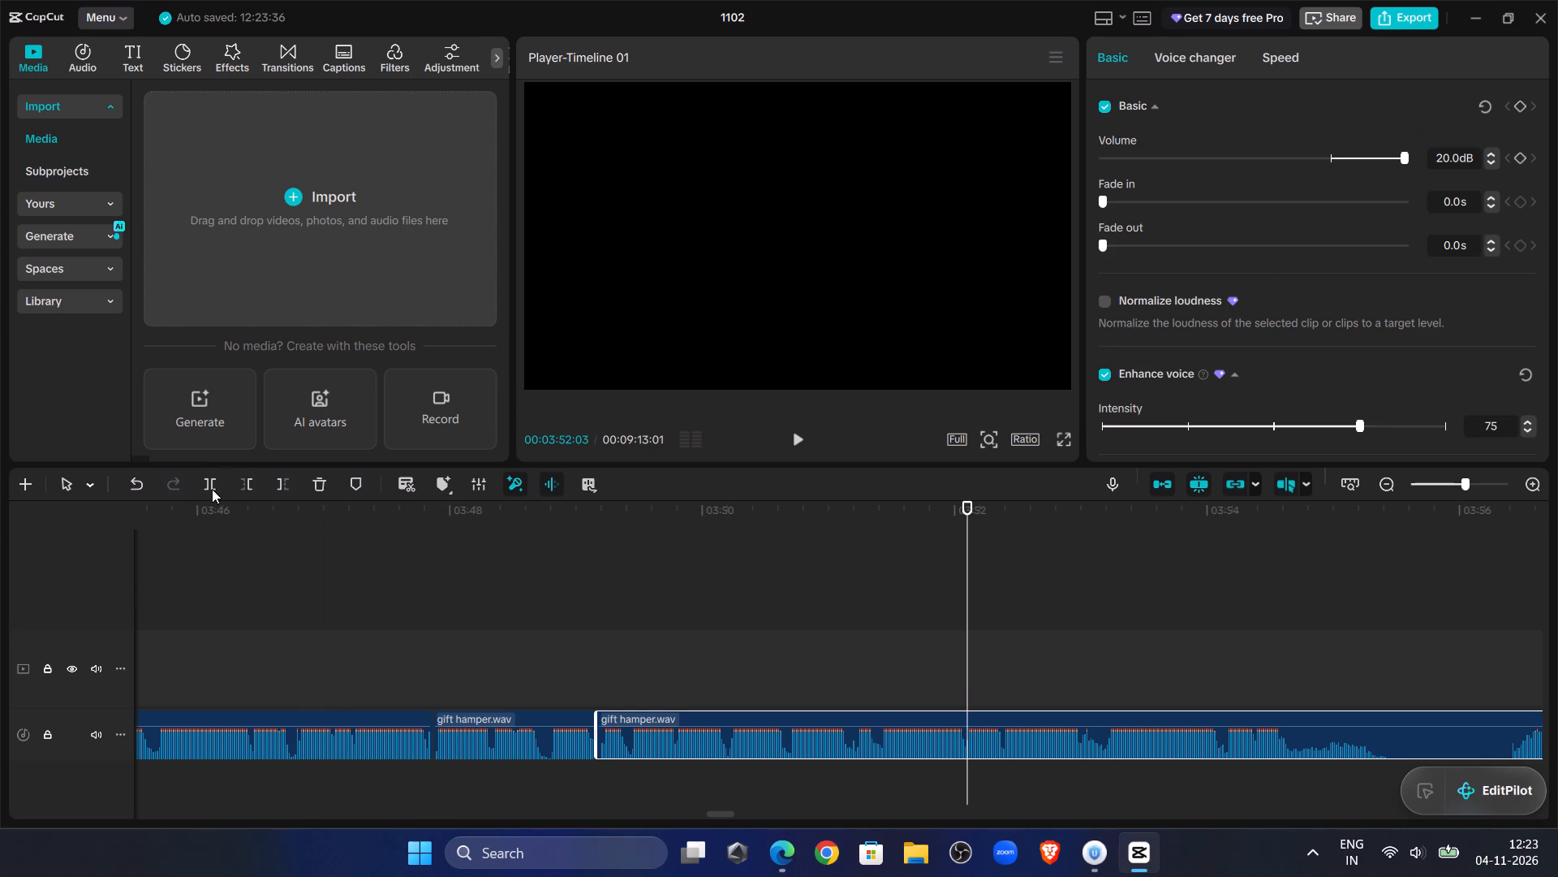
click(217, 489)
Listen past the 03:52:03 split, trim the last clip's start to 03:52:11, and move it back to 03:52:03.
double_click(811, 439)
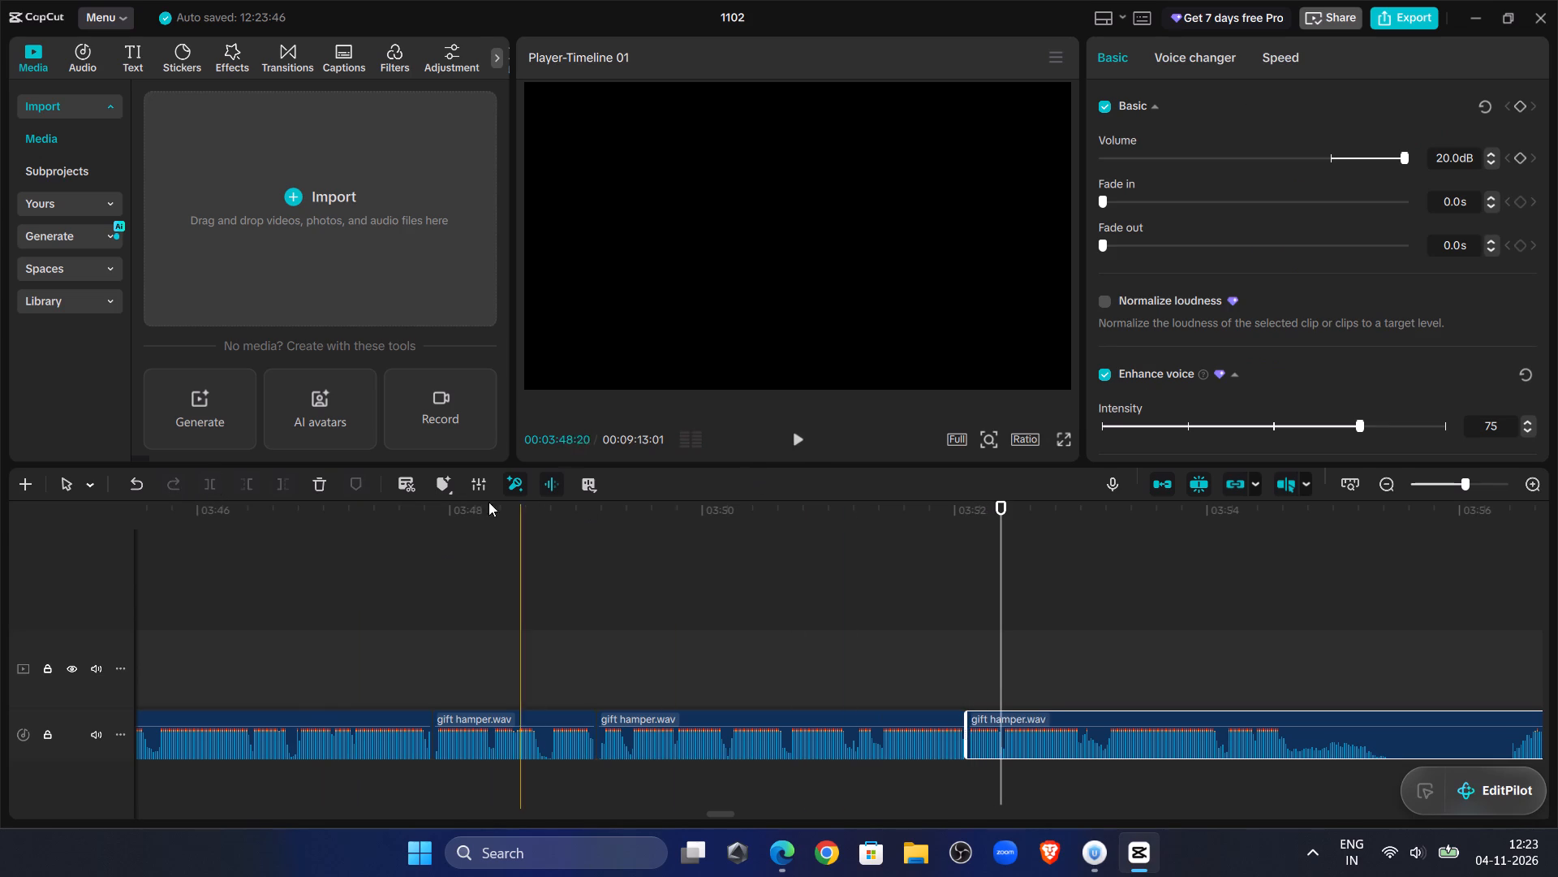
drag(252, 483, 268, 483)
click(242, 485)
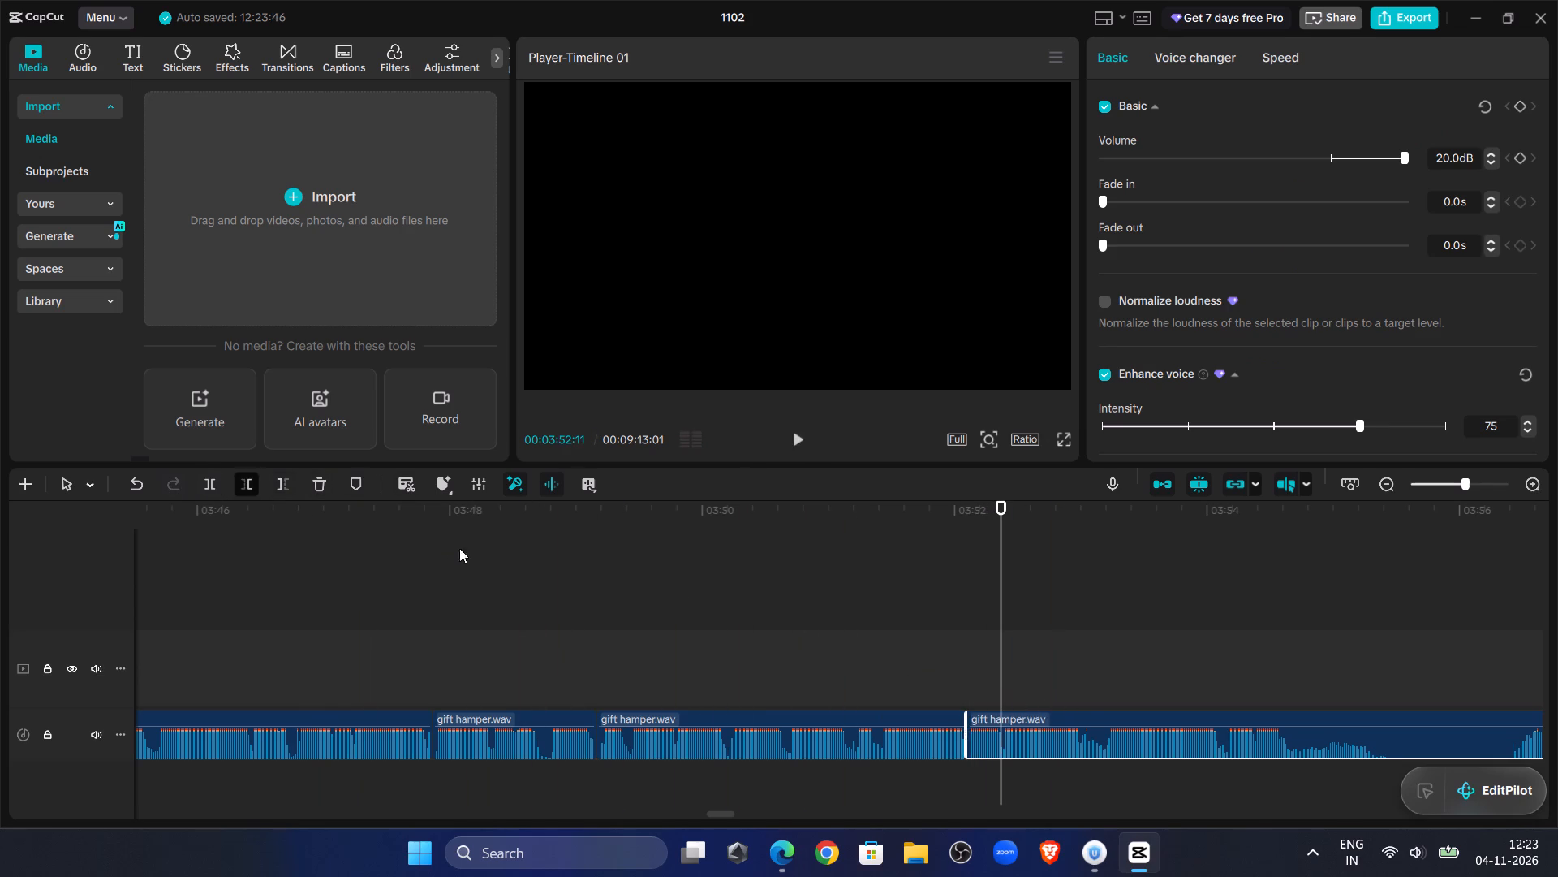
drag(1068, 712, 1038, 720)
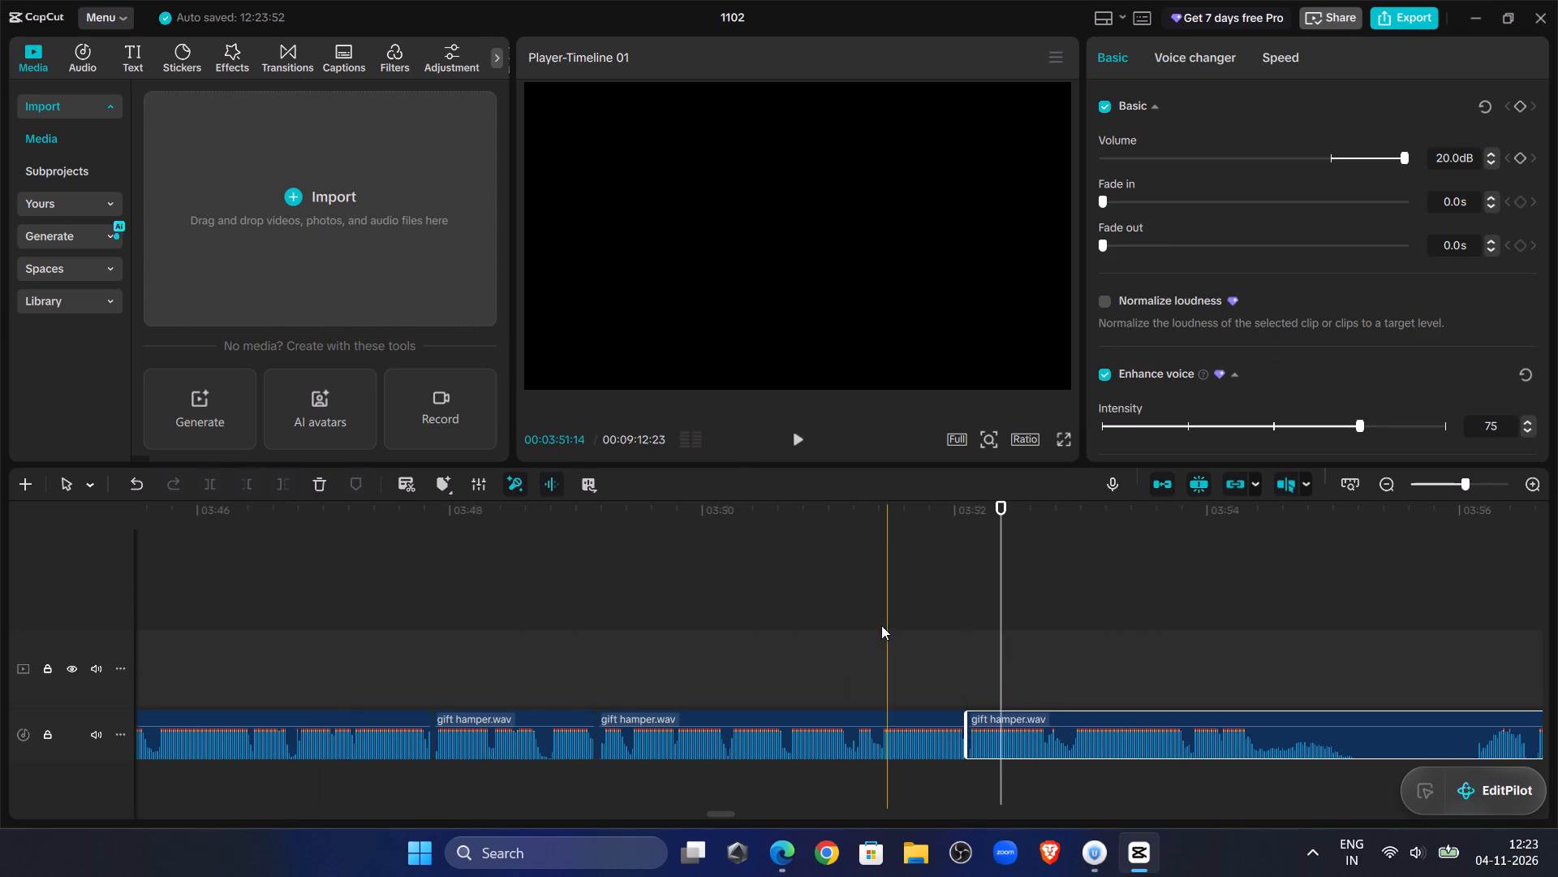
Replay the 03:52:03 join and split the last gift hamper.wav clip at about 03:52:23.
click(881, 625)
click(797, 451)
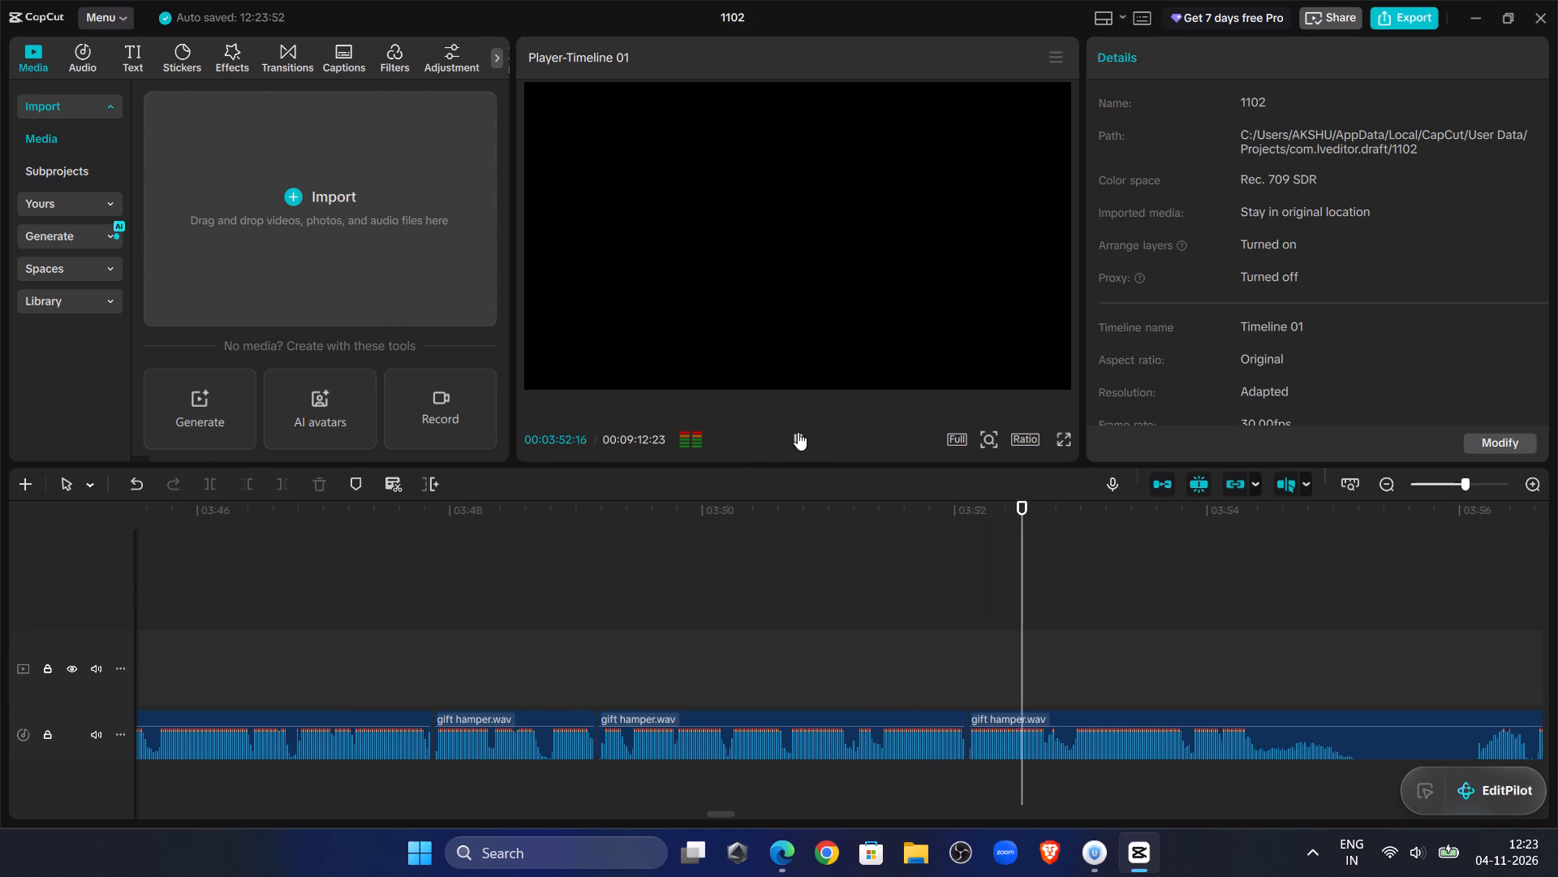
click(937, 598)
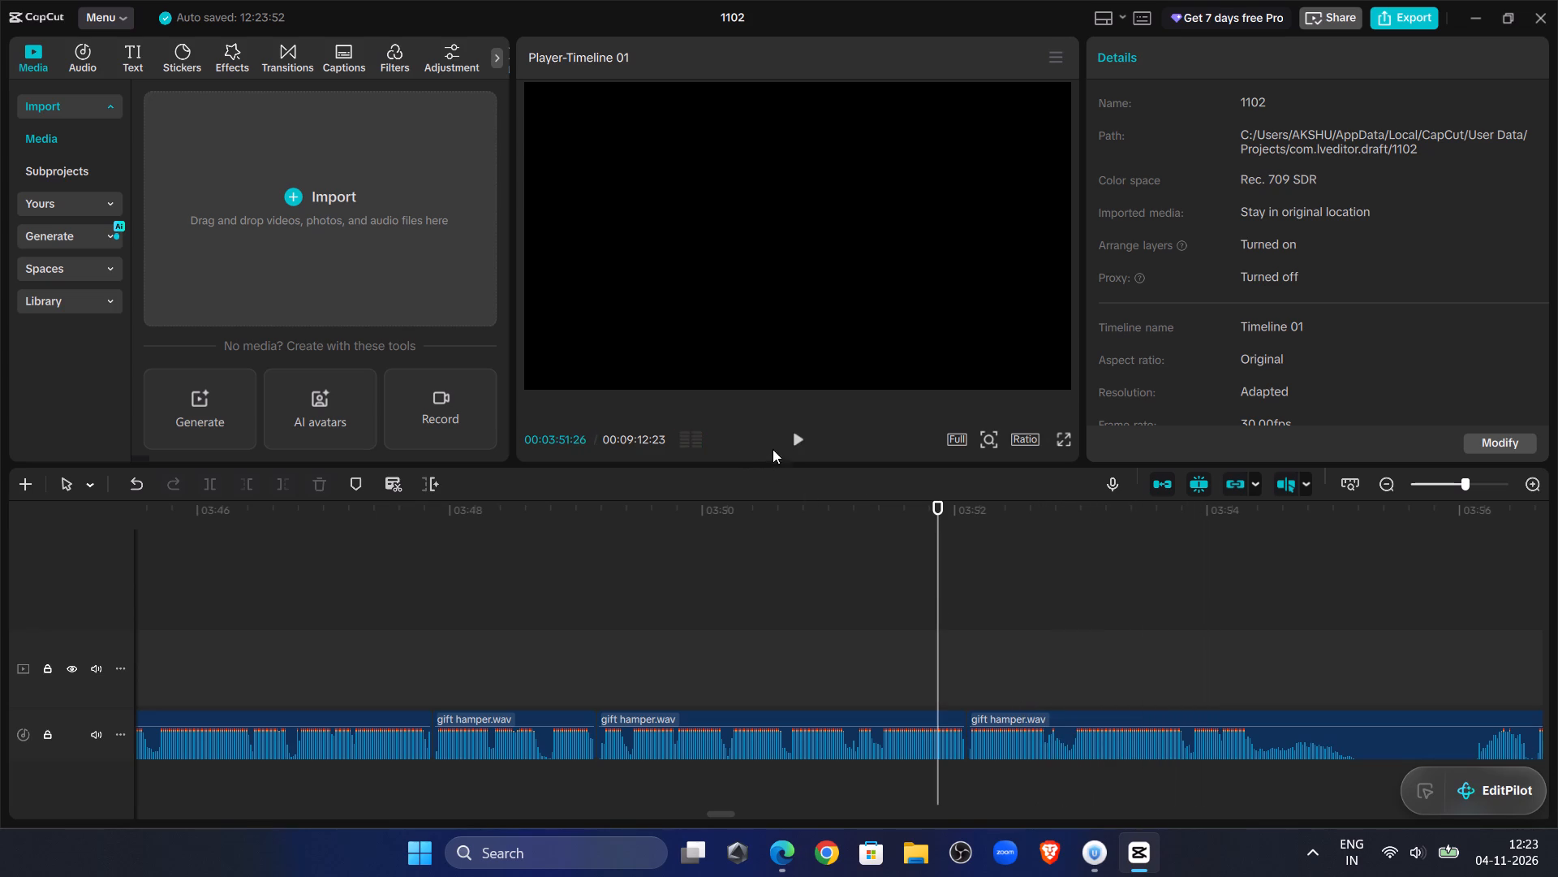
click(786, 440)
click(786, 439)
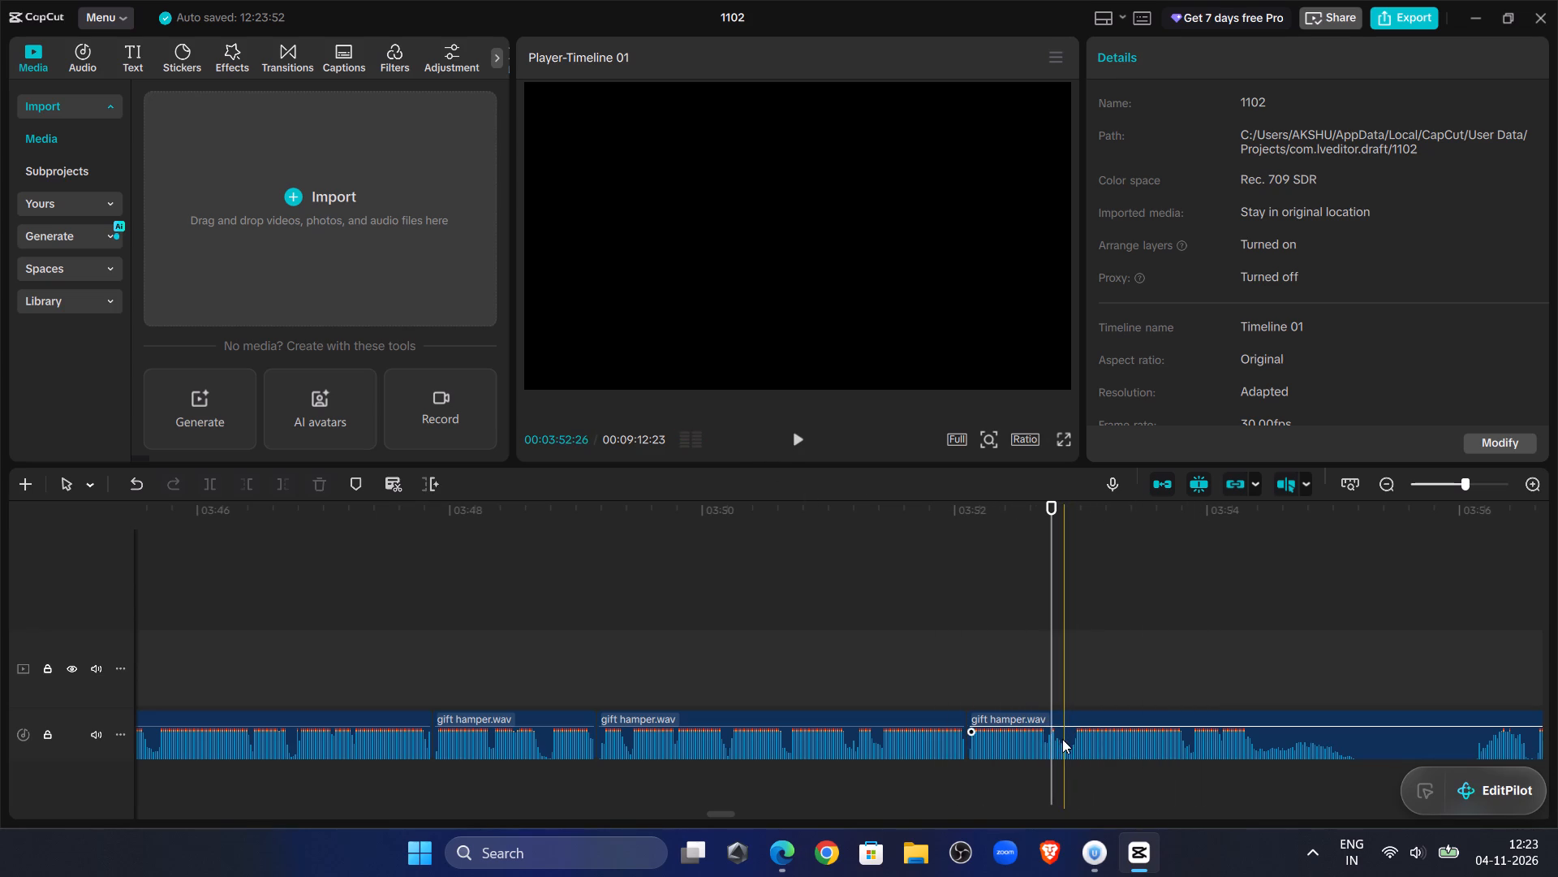
click(1062, 739)
click(207, 486)
Listen past the new split, trim the last clip's start to 03:52:26, and move it back to about 03:52:23.
double_click(798, 428)
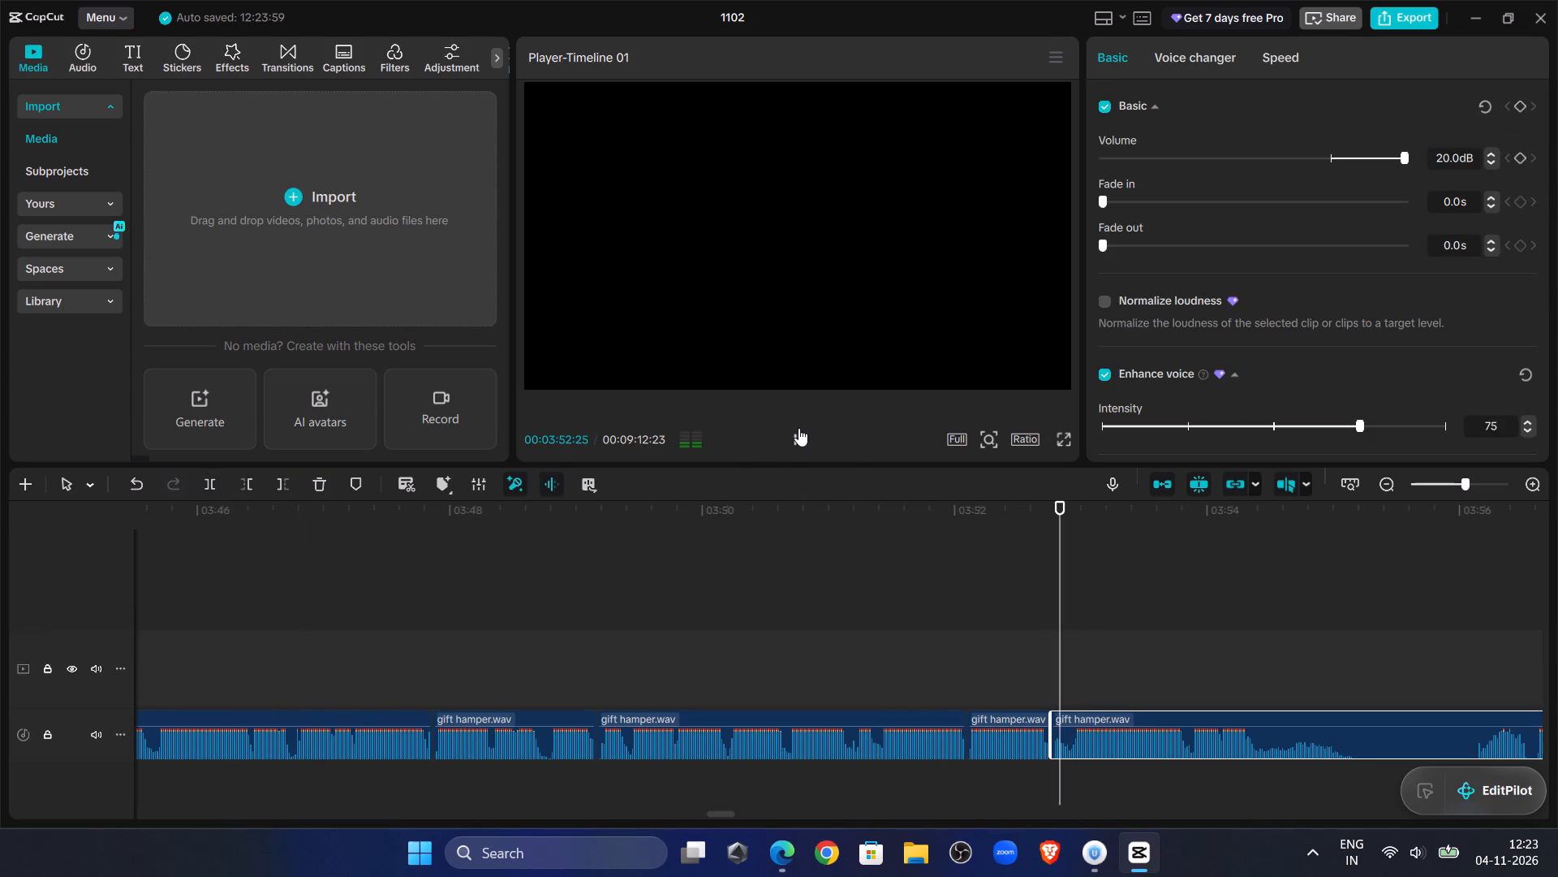
drag(1074, 614, 1066, 618)
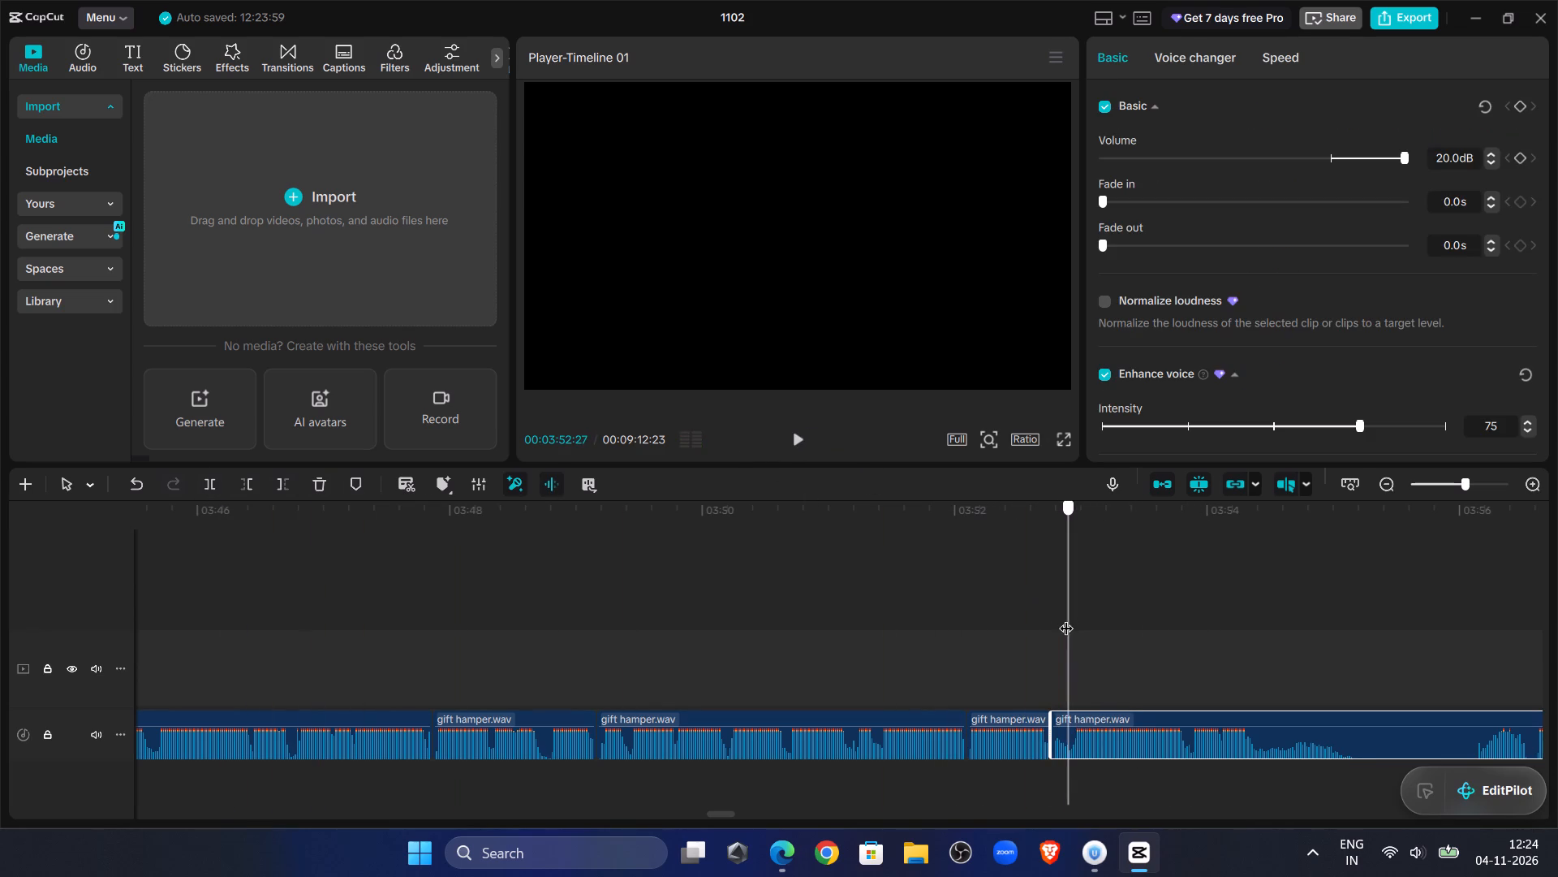
drag(1066, 618, 1065, 619)
click(255, 487)
drag(1122, 714, 1108, 720)
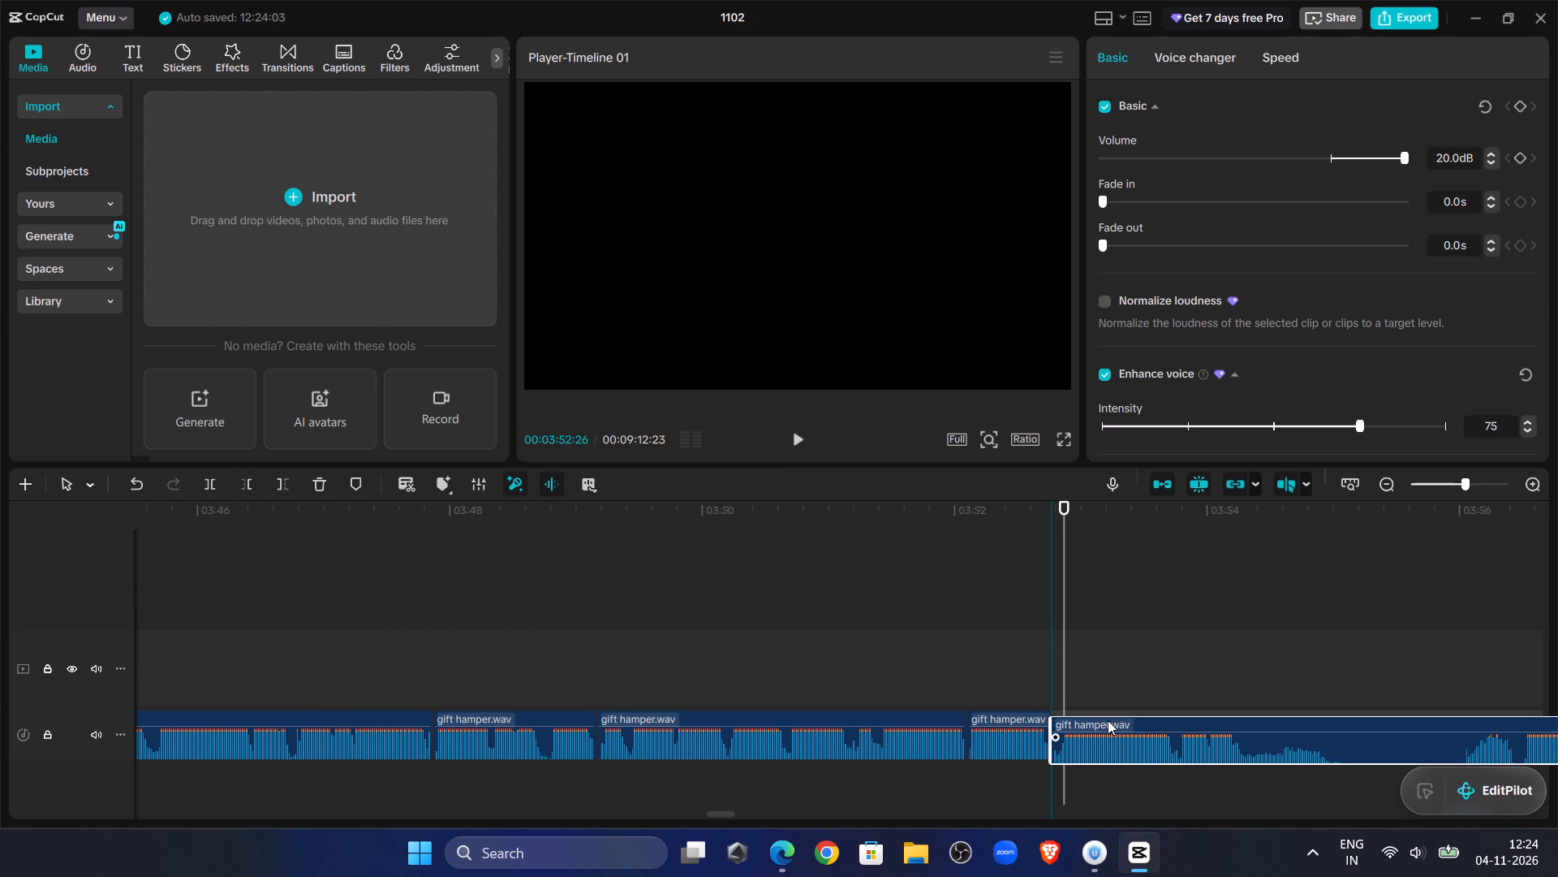
drag(1108, 720, 1104, 720)
Play across the join near 03:52:23 and split the last gift hamper.wav clip at 03:54:09.
click(952, 613)
click(786, 440)
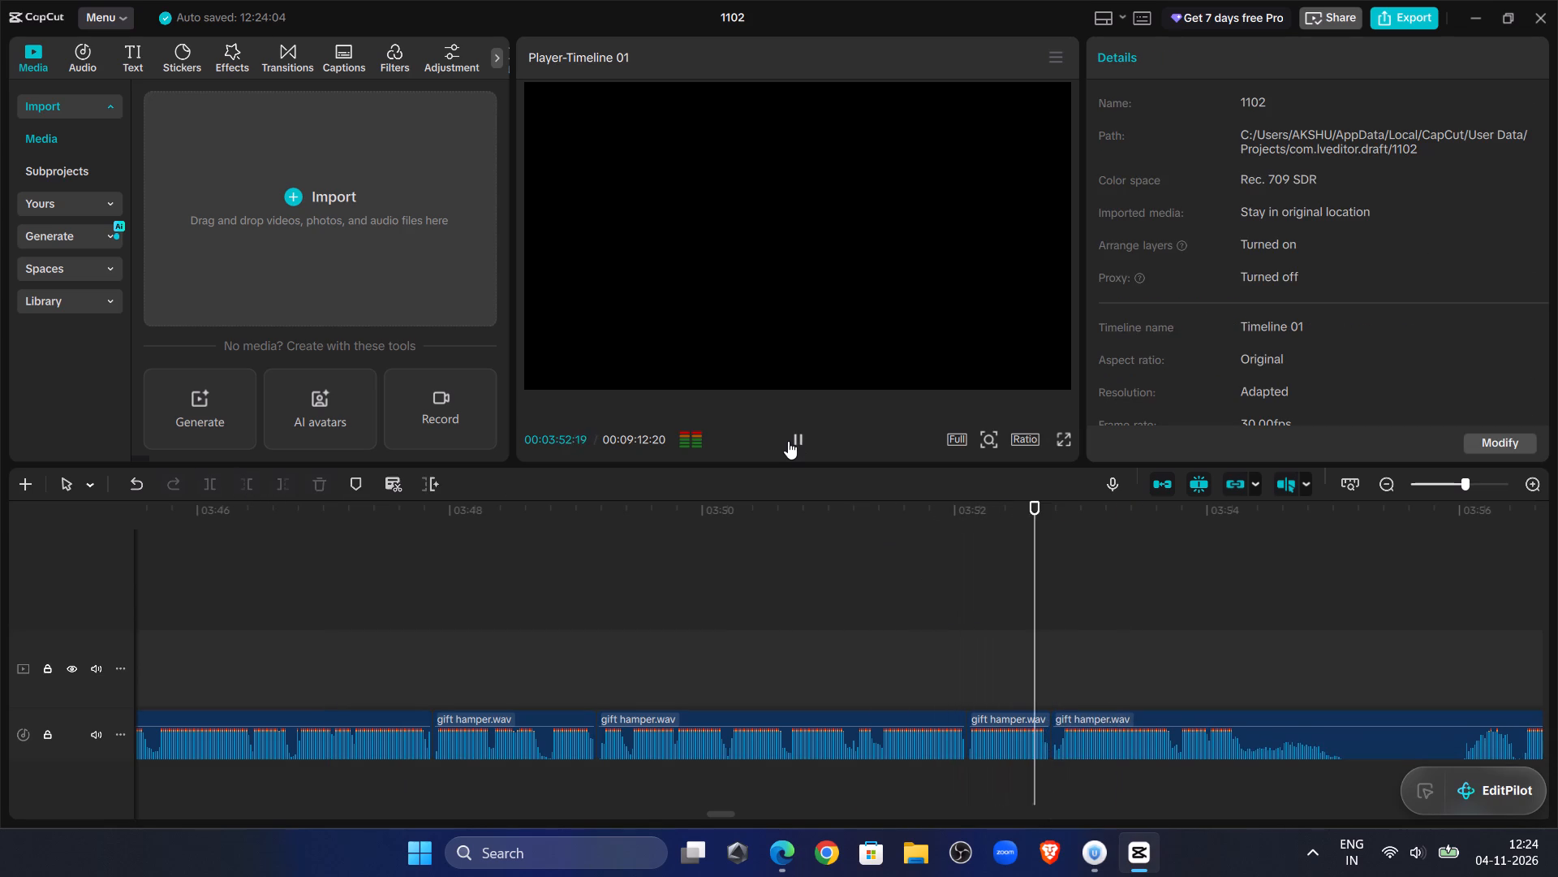
click(788, 441)
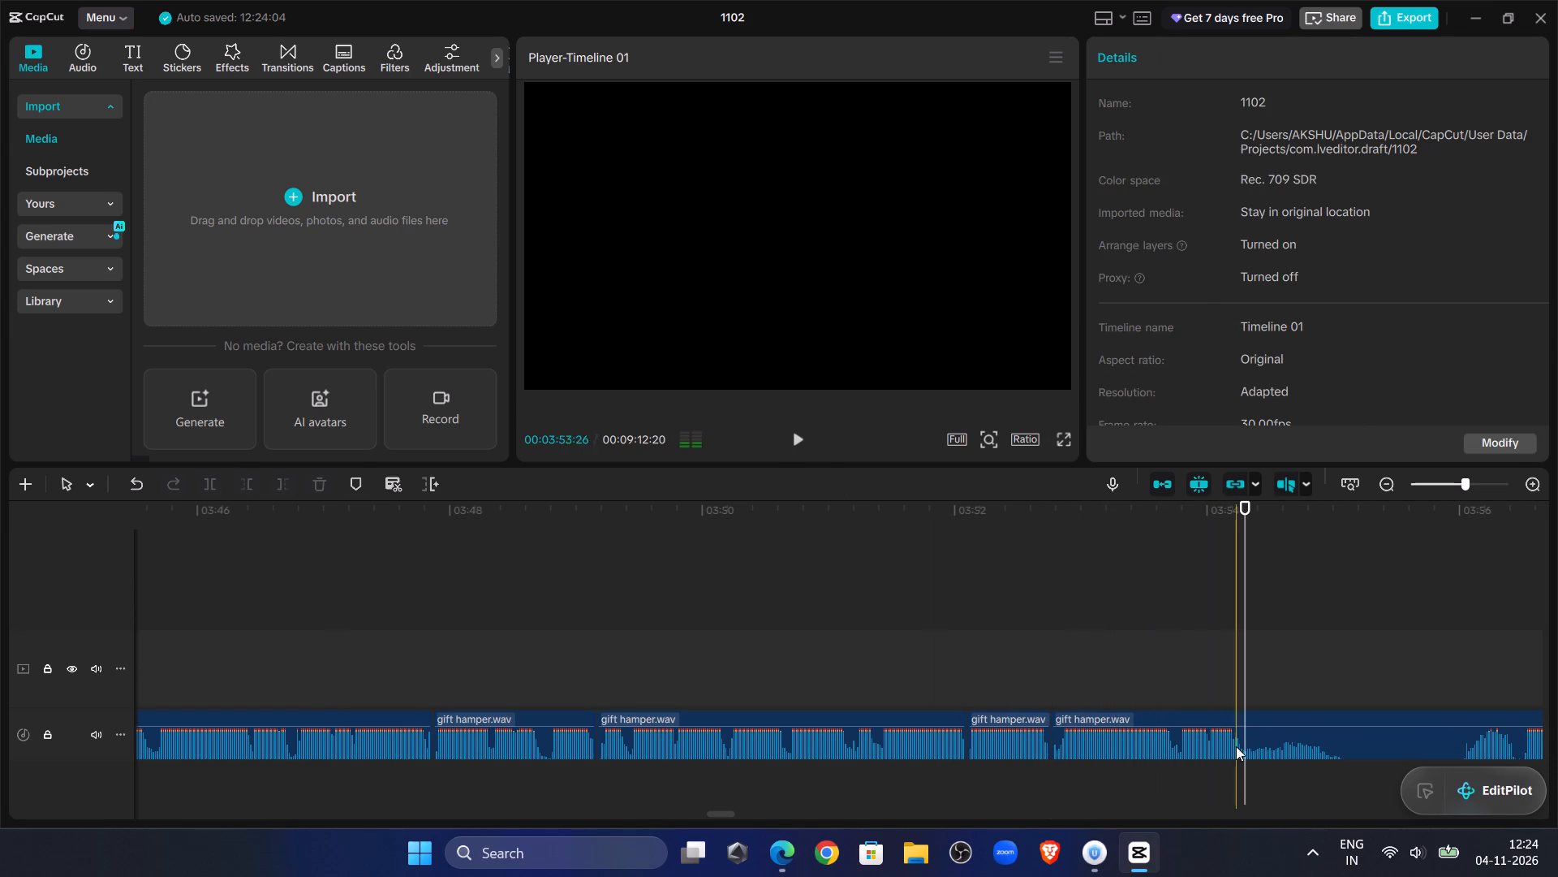
click(1236, 746)
click(209, 482)
Listen on to about 03:58, trim the last clip's start to 03:56:15, and move it back to 03:54:09.
click(812, 443)
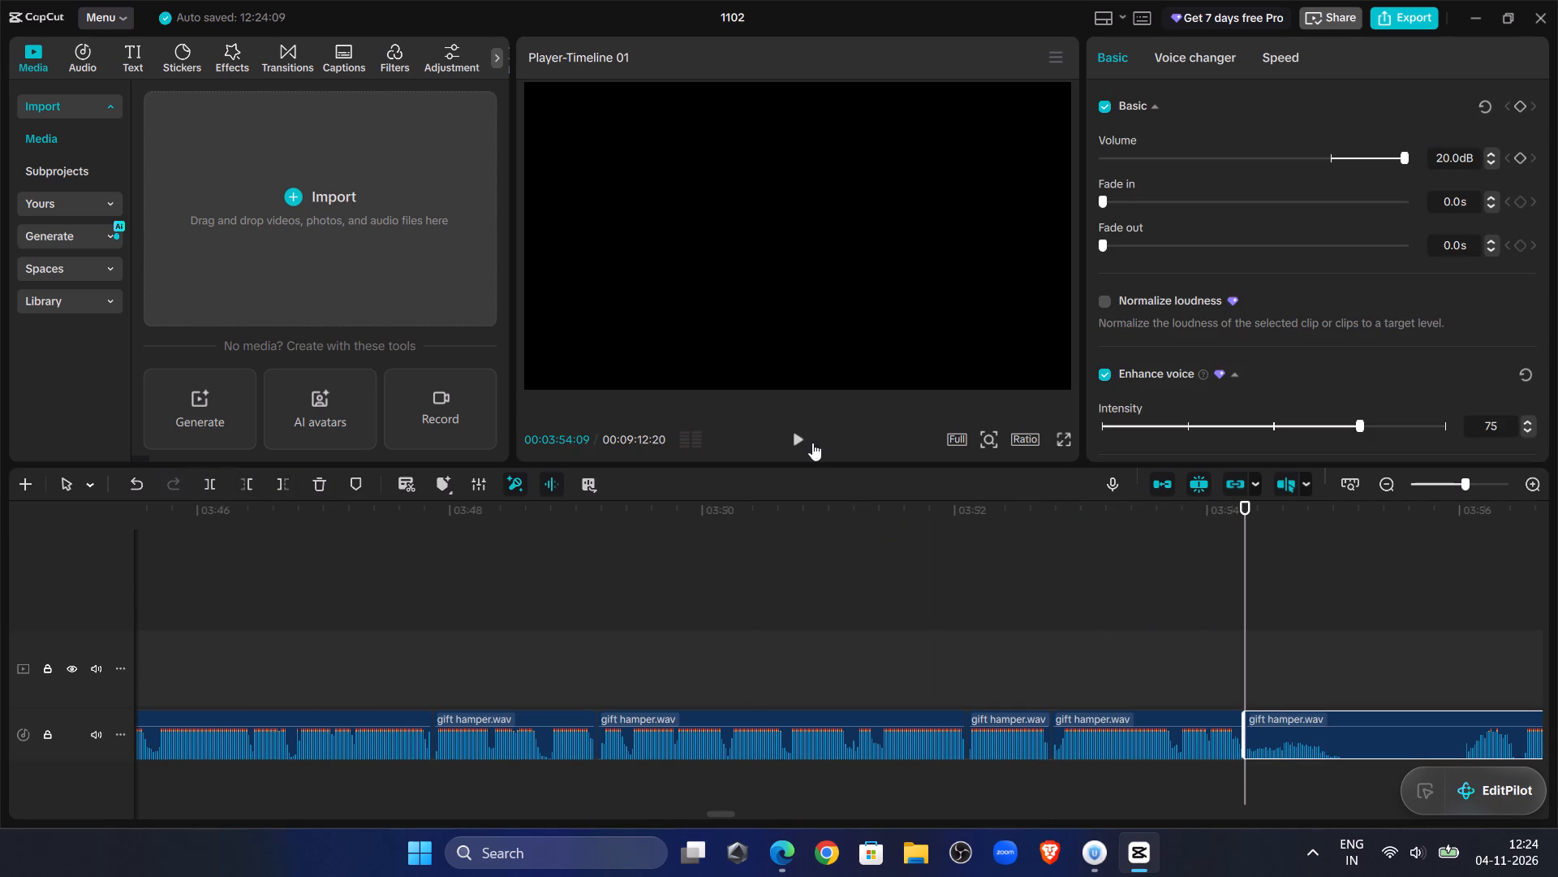
drag(717, 810, 731, 810)
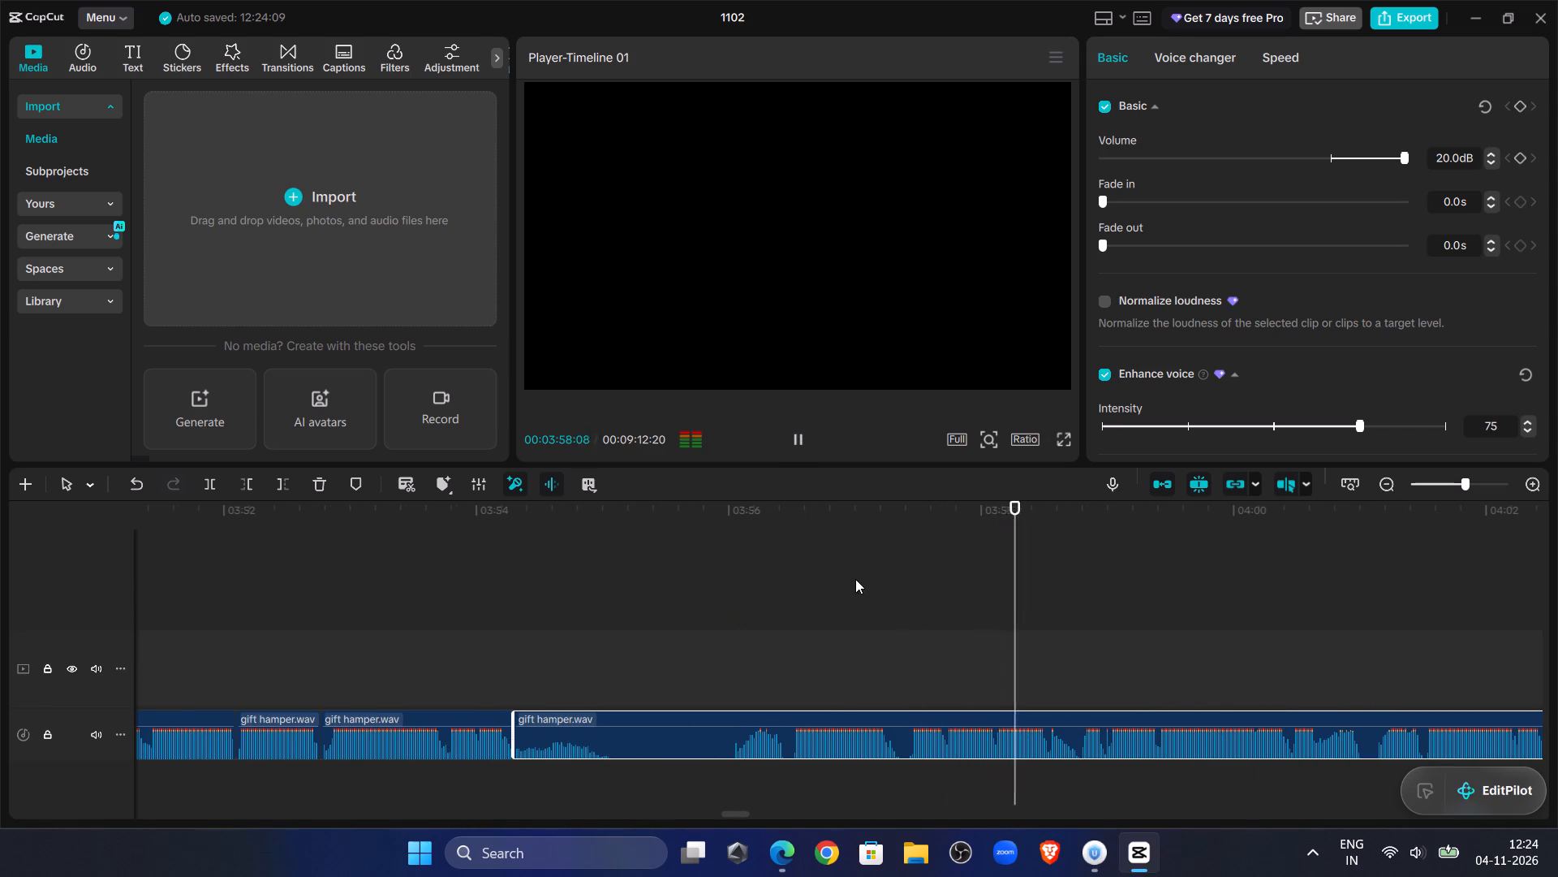
double_click(795, 647)
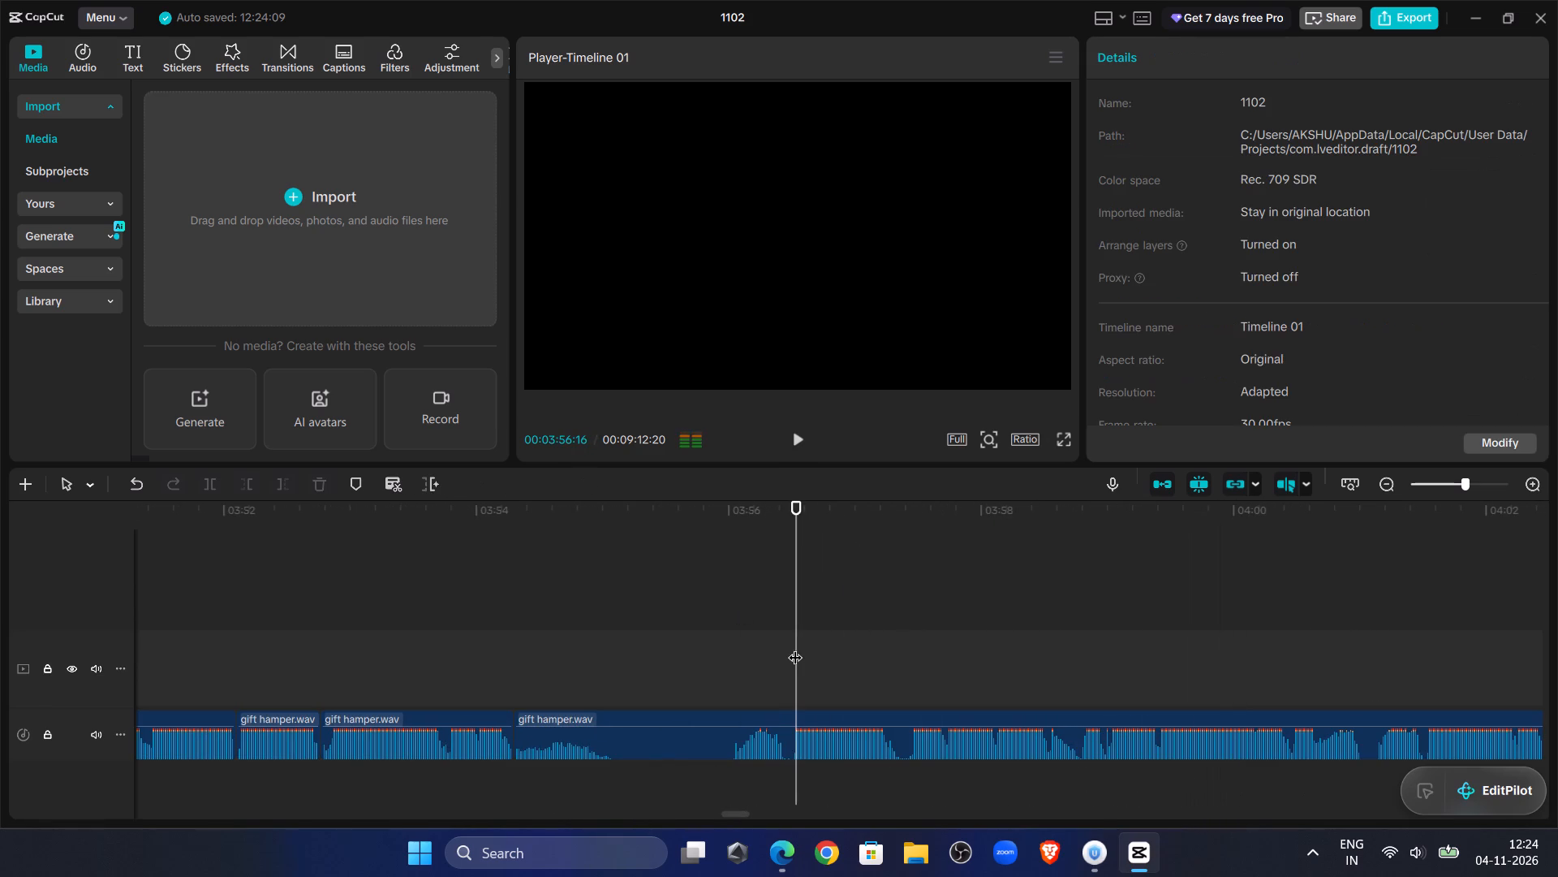
click(803, 744)
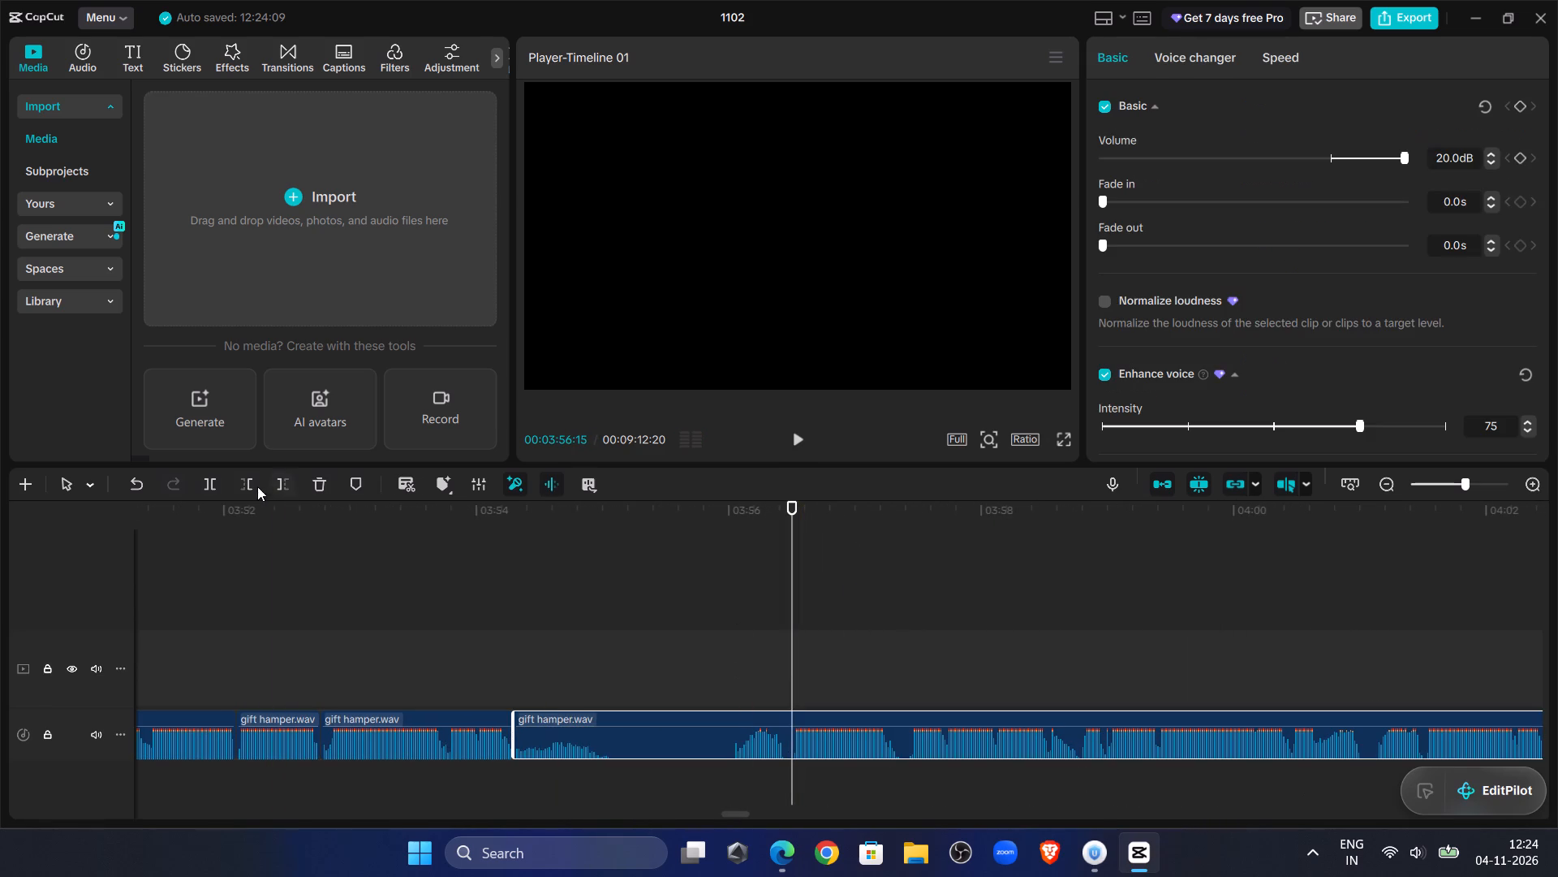
click(251, 489)
drag(839, 715, 562, 722)
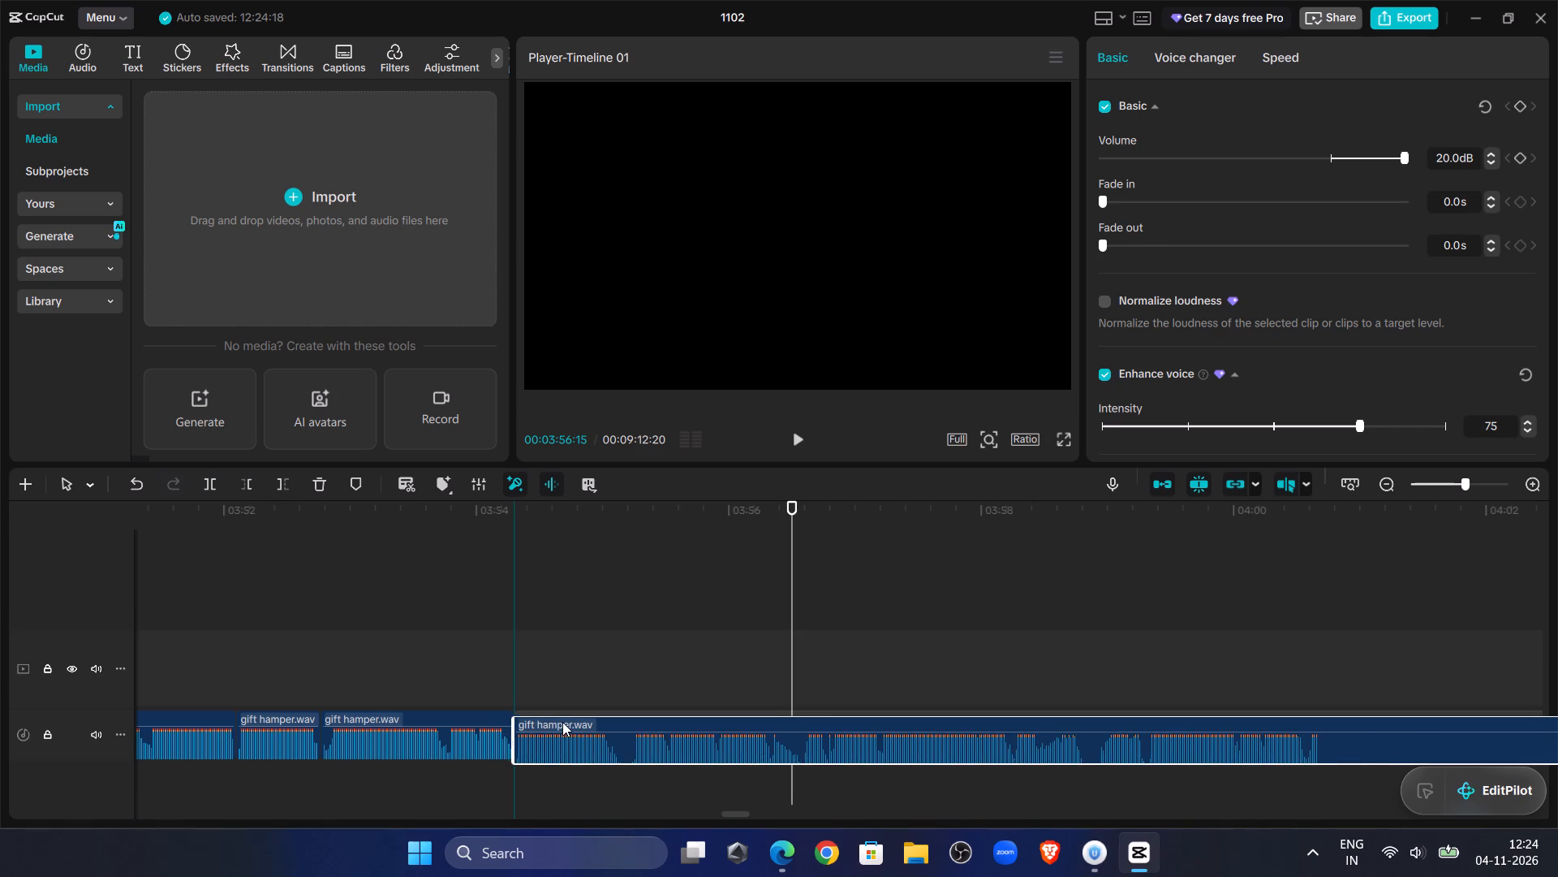
drag(562, 722, 563, 721)
Play across the join near 03:54:09 and split the last gift hamper.wav clip at 03:56:11.
click(486, 603)
click(819, 451)
click(803, 432)
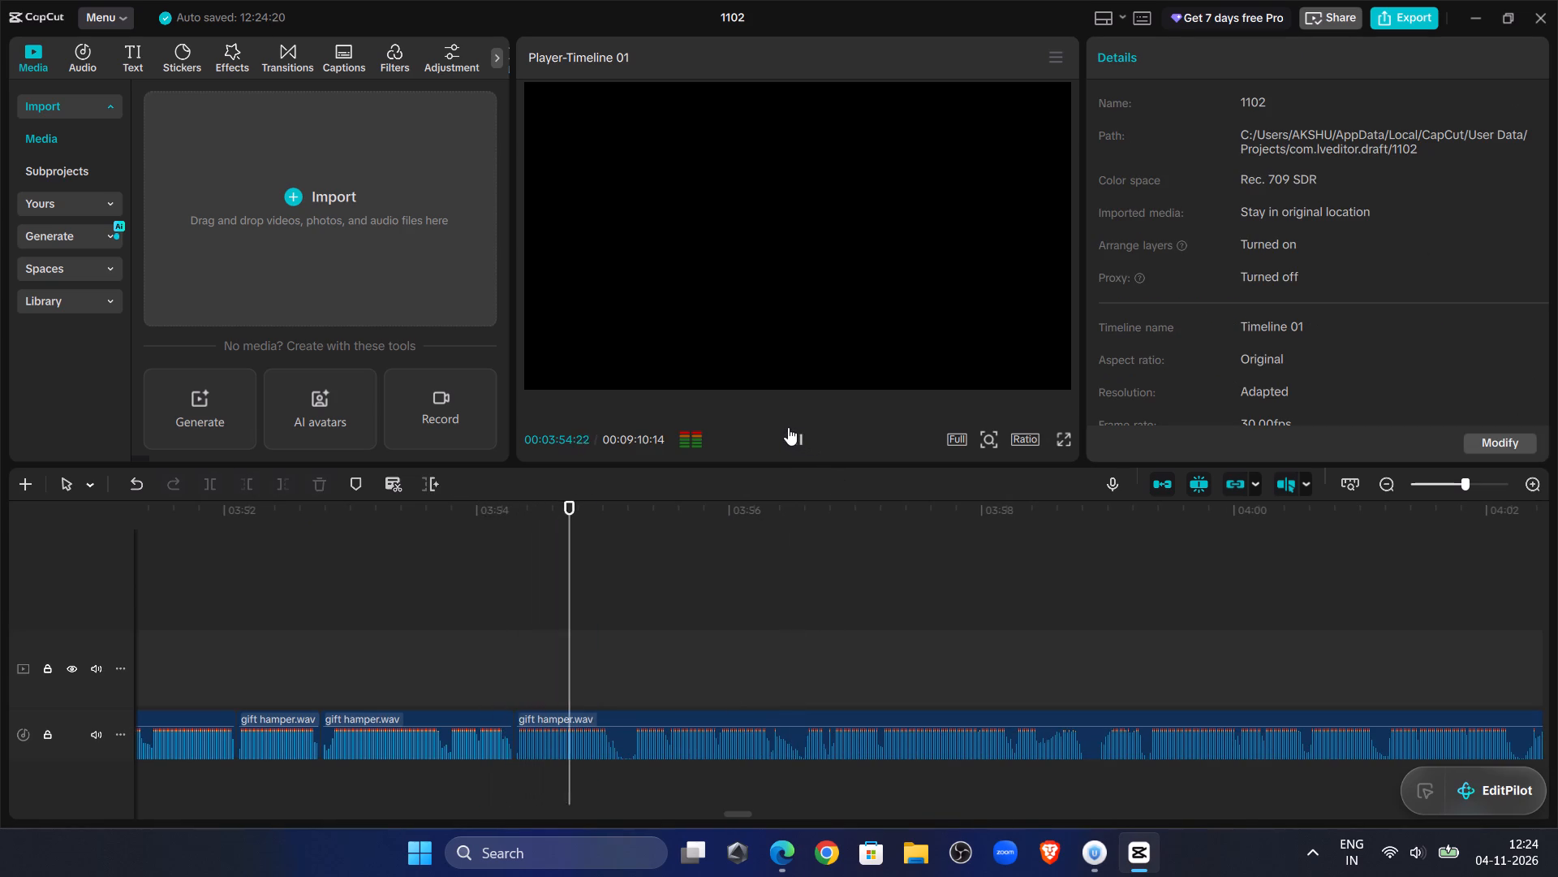
click(788, 427)
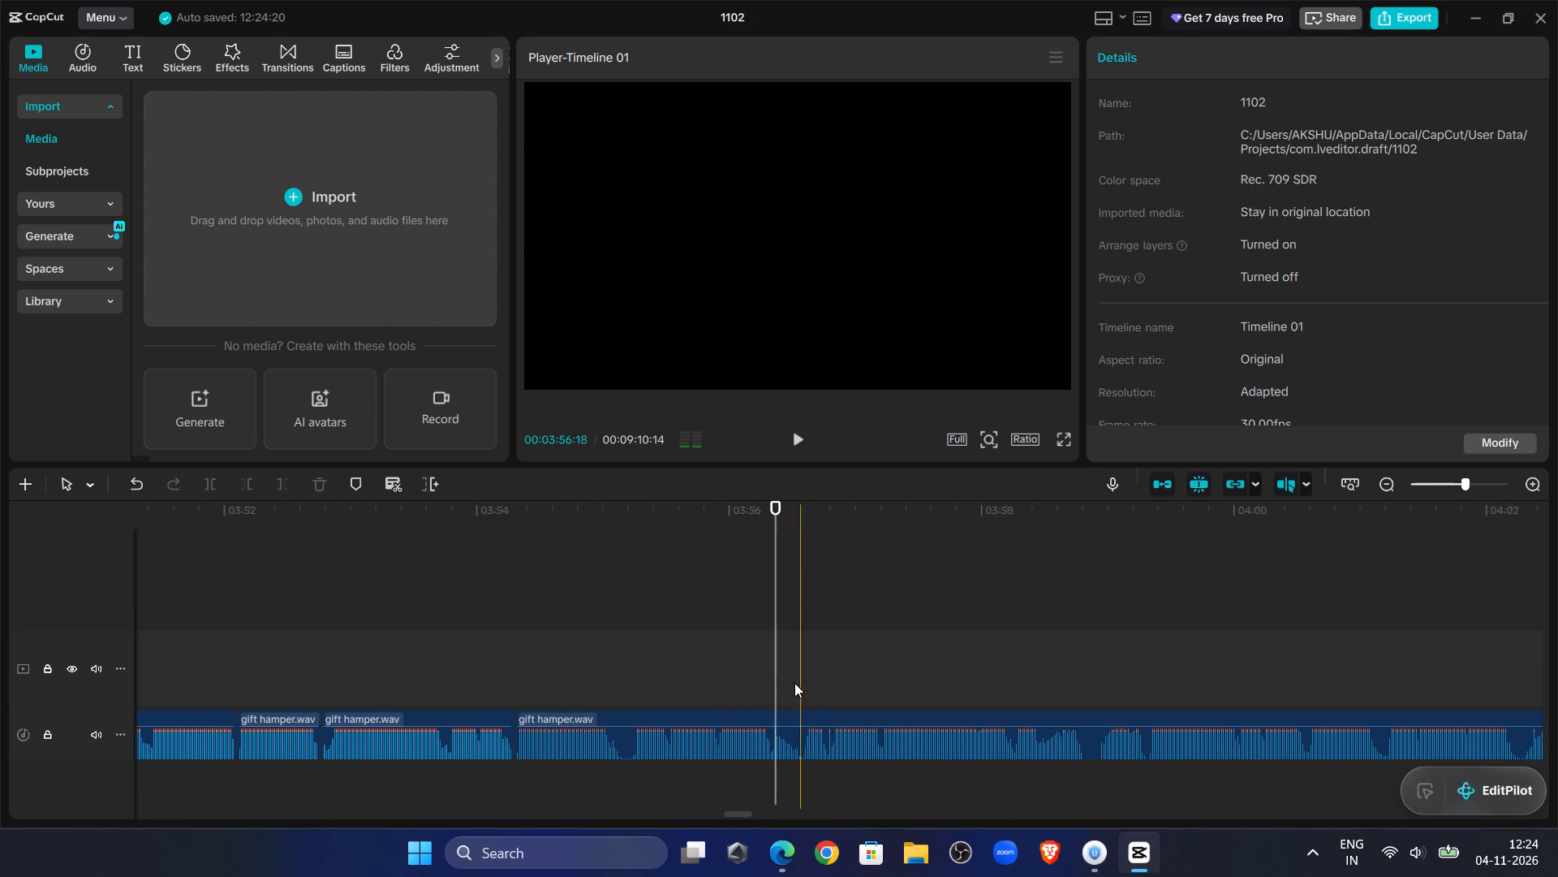
click(761, 719)
click(186, 483)
click(201, 480)
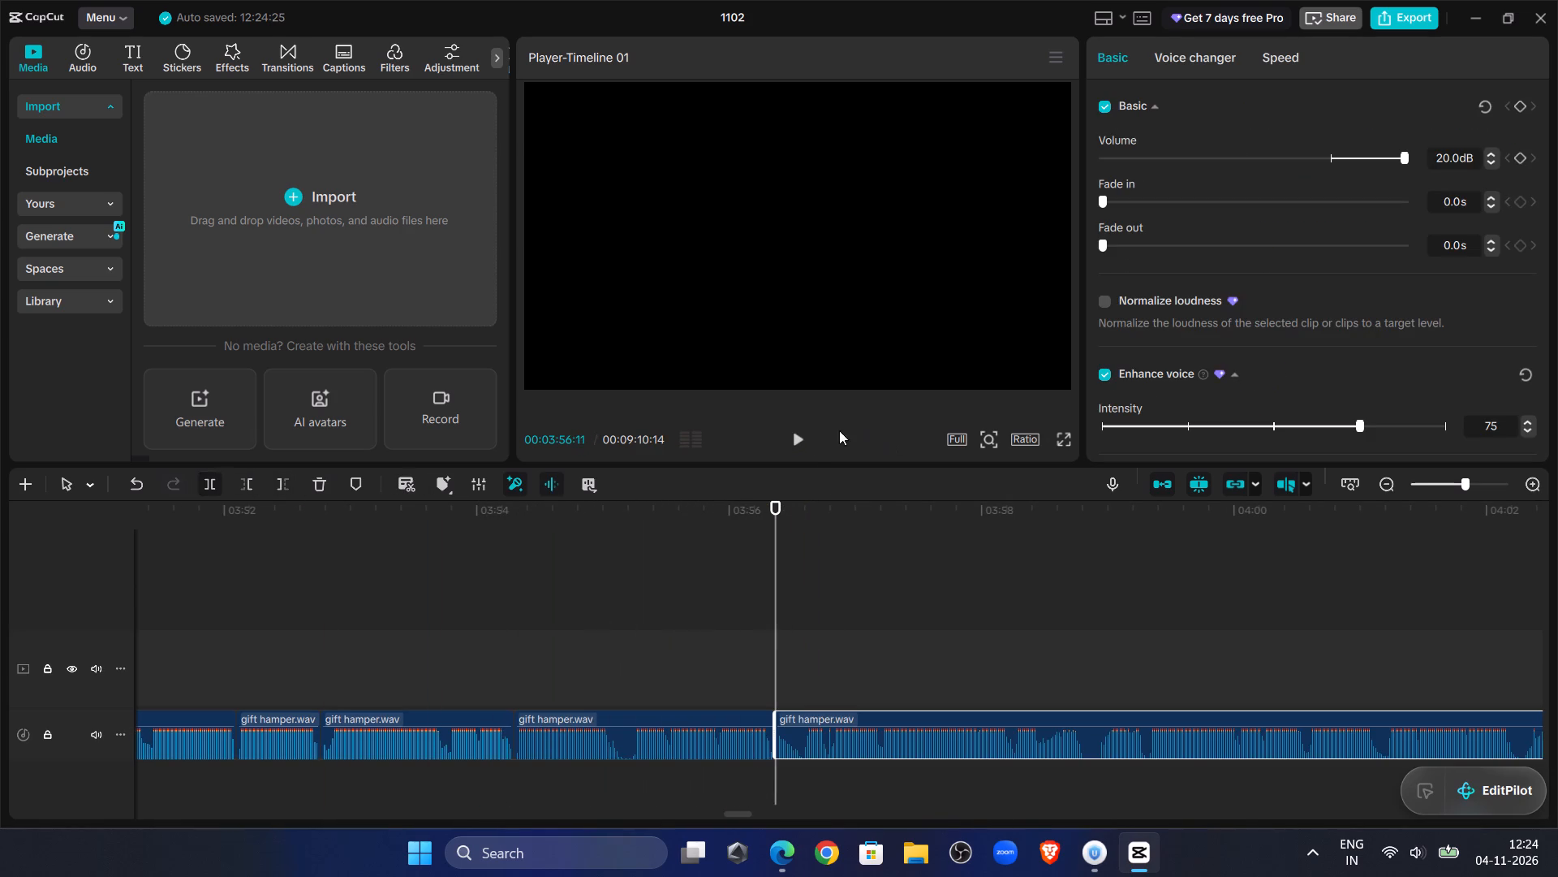
Listen just past the new split and trim the last clip's start to about 03:56:17.
double_click(803, 438)
drag(807, 586, 798, 593)
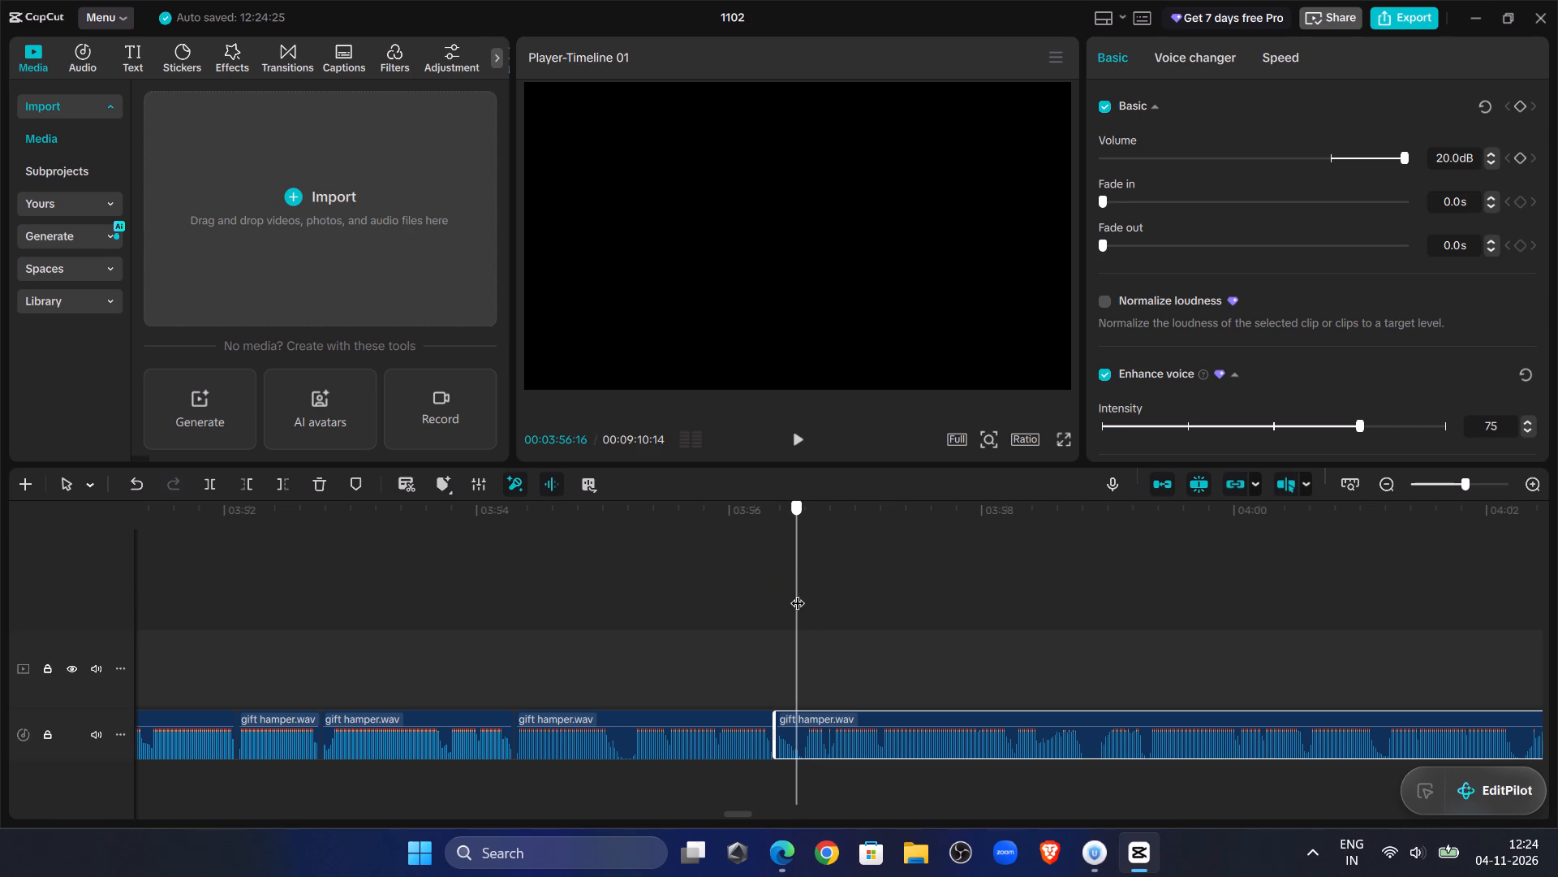
drag(798, 593, 802, 598)
click(250, 486)
Replay the preceding clip from about 03:54:28 and split it at 03:55:05.
click(584, 648)
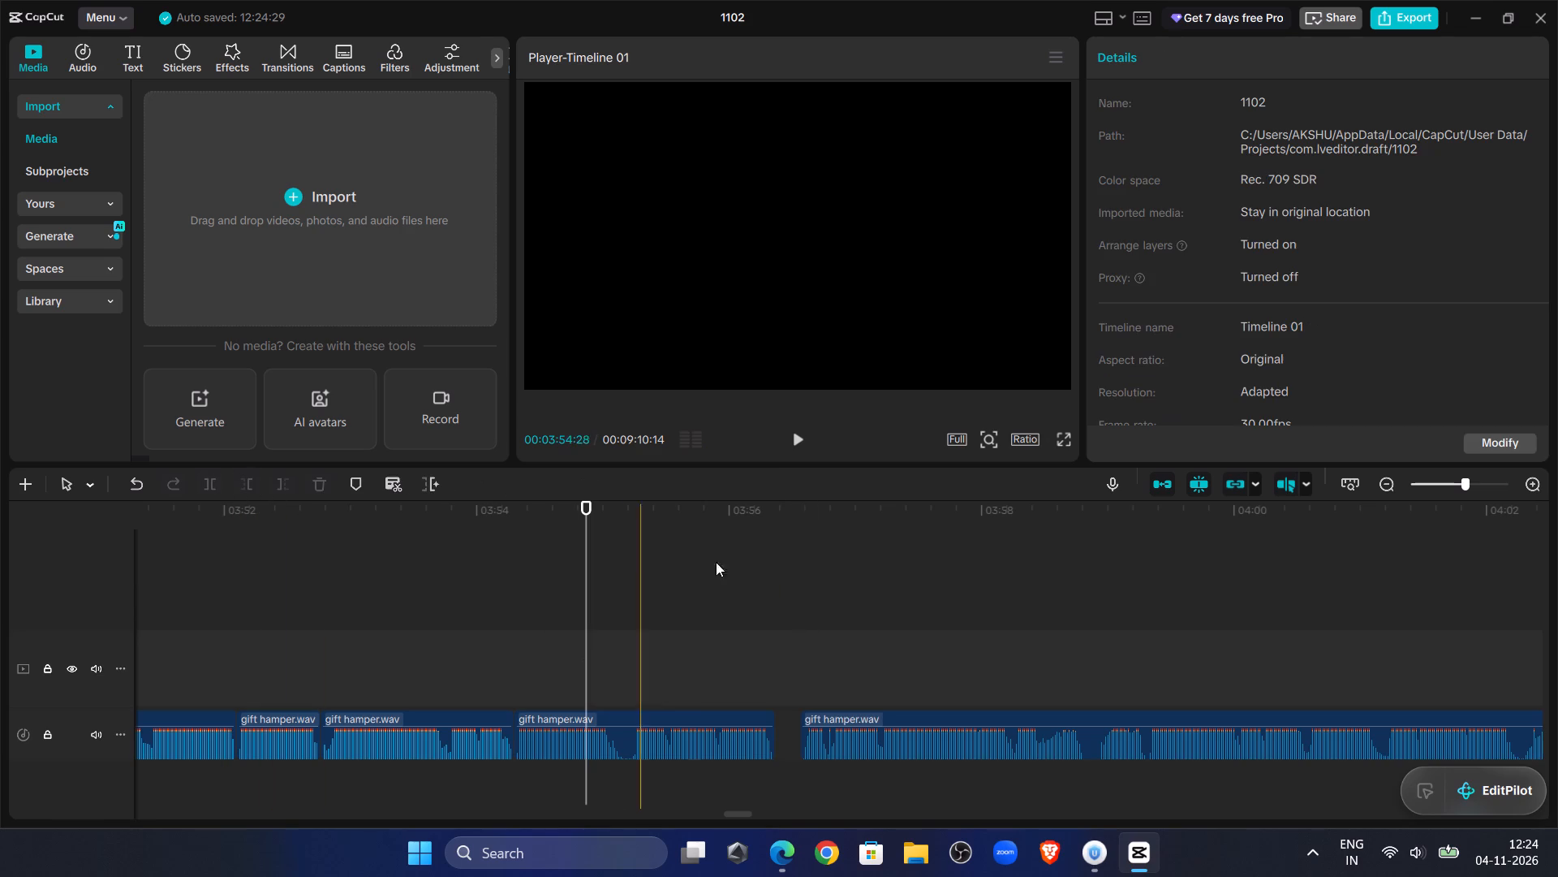
double_click(799, 443)
click(625, 637)
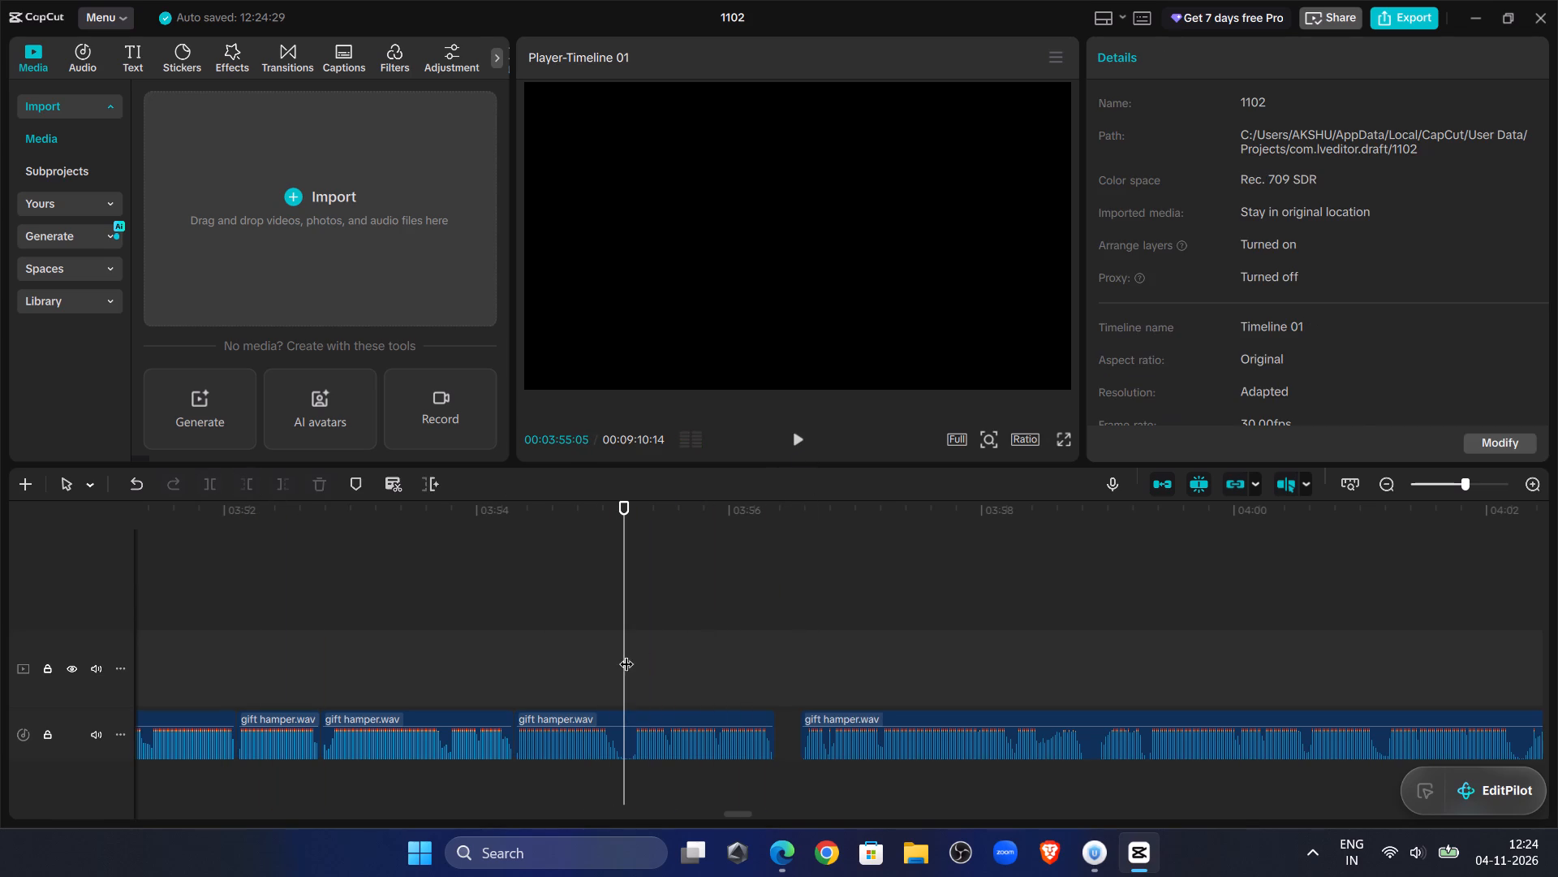
click(614, 741)
click(219, 478)
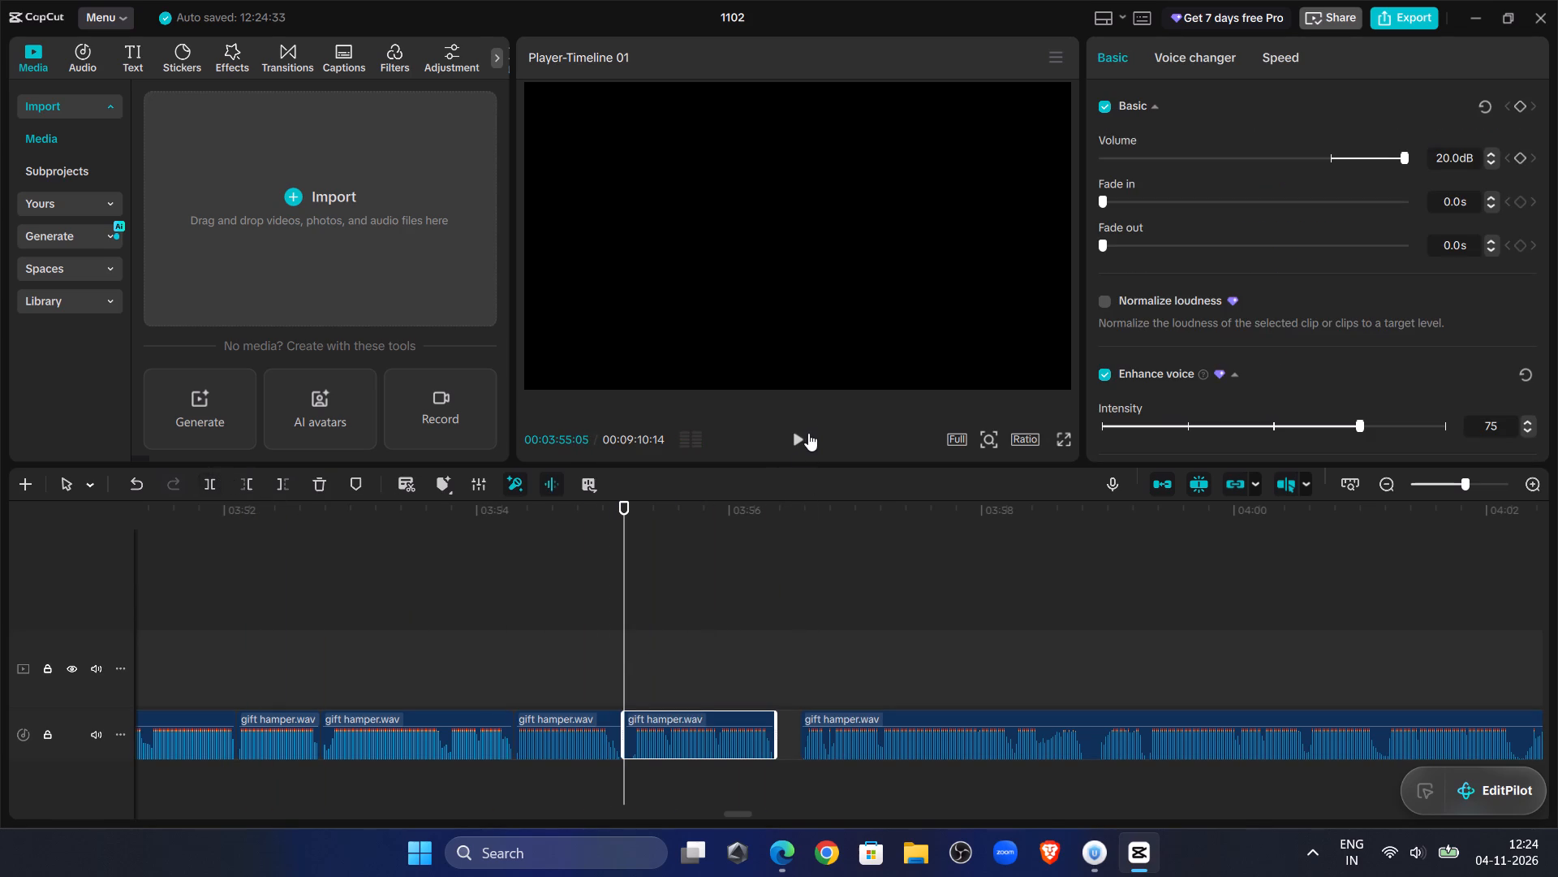
Trim the start of the short clip after the 03:55:05 split to about 03:55:07 and move it back to 03:55:05.
double_click(798, 435)
drag(642, 589, 633, 602)
click(252, 489)
drag(665, 716, 655, 718)
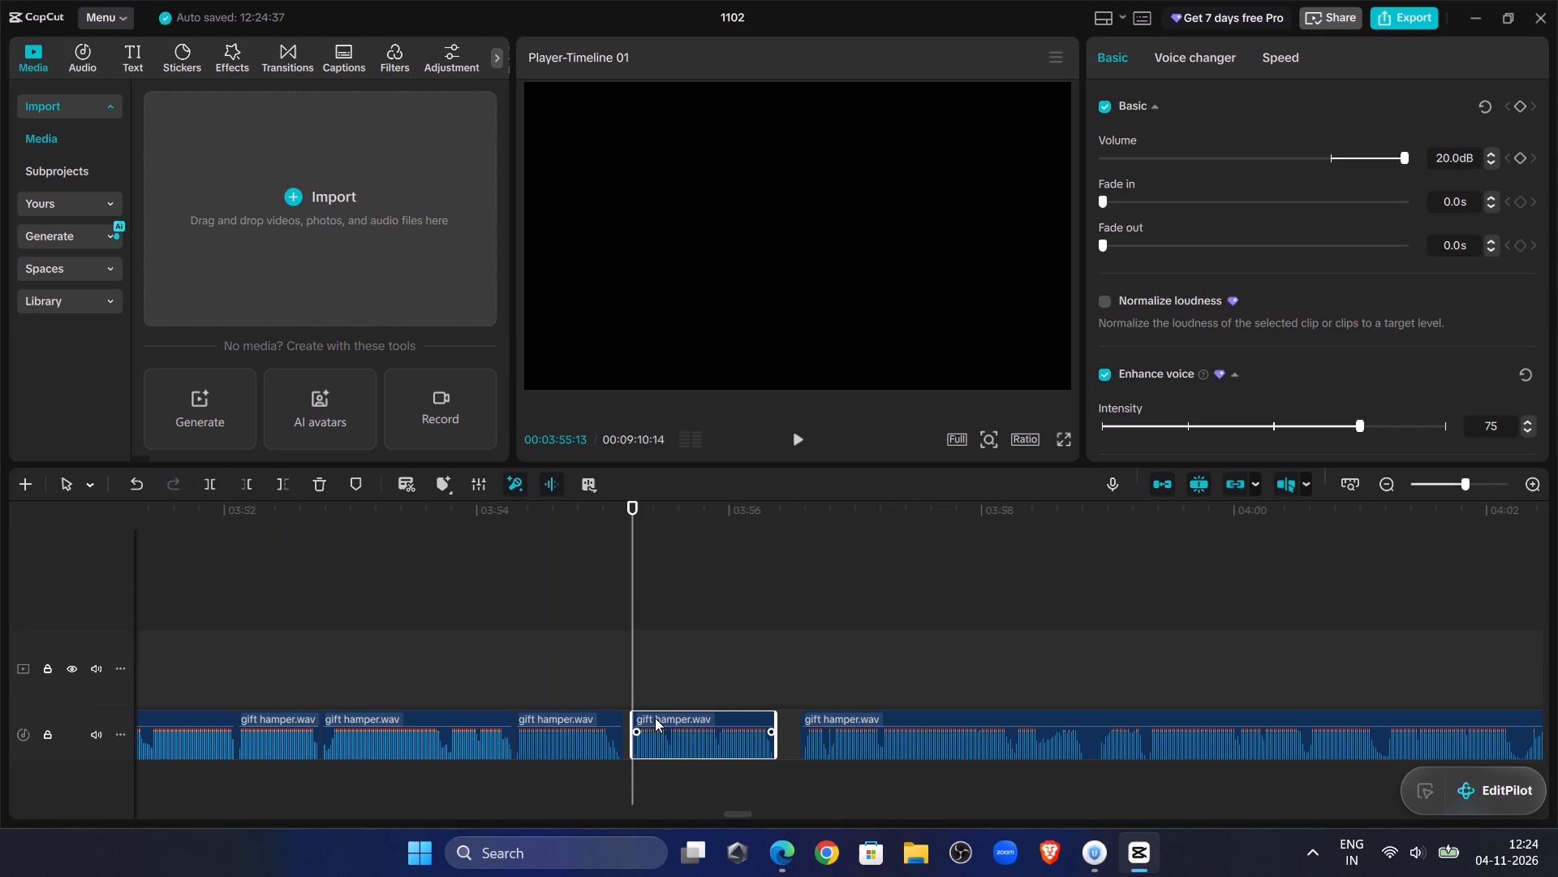
drag(655, 718, 653, 719)
Play across the 03:55:05 join and move the last clip back to about 03:56:09 to close the gap.
drag(499, 561, 518, 561)
click(798, 436)
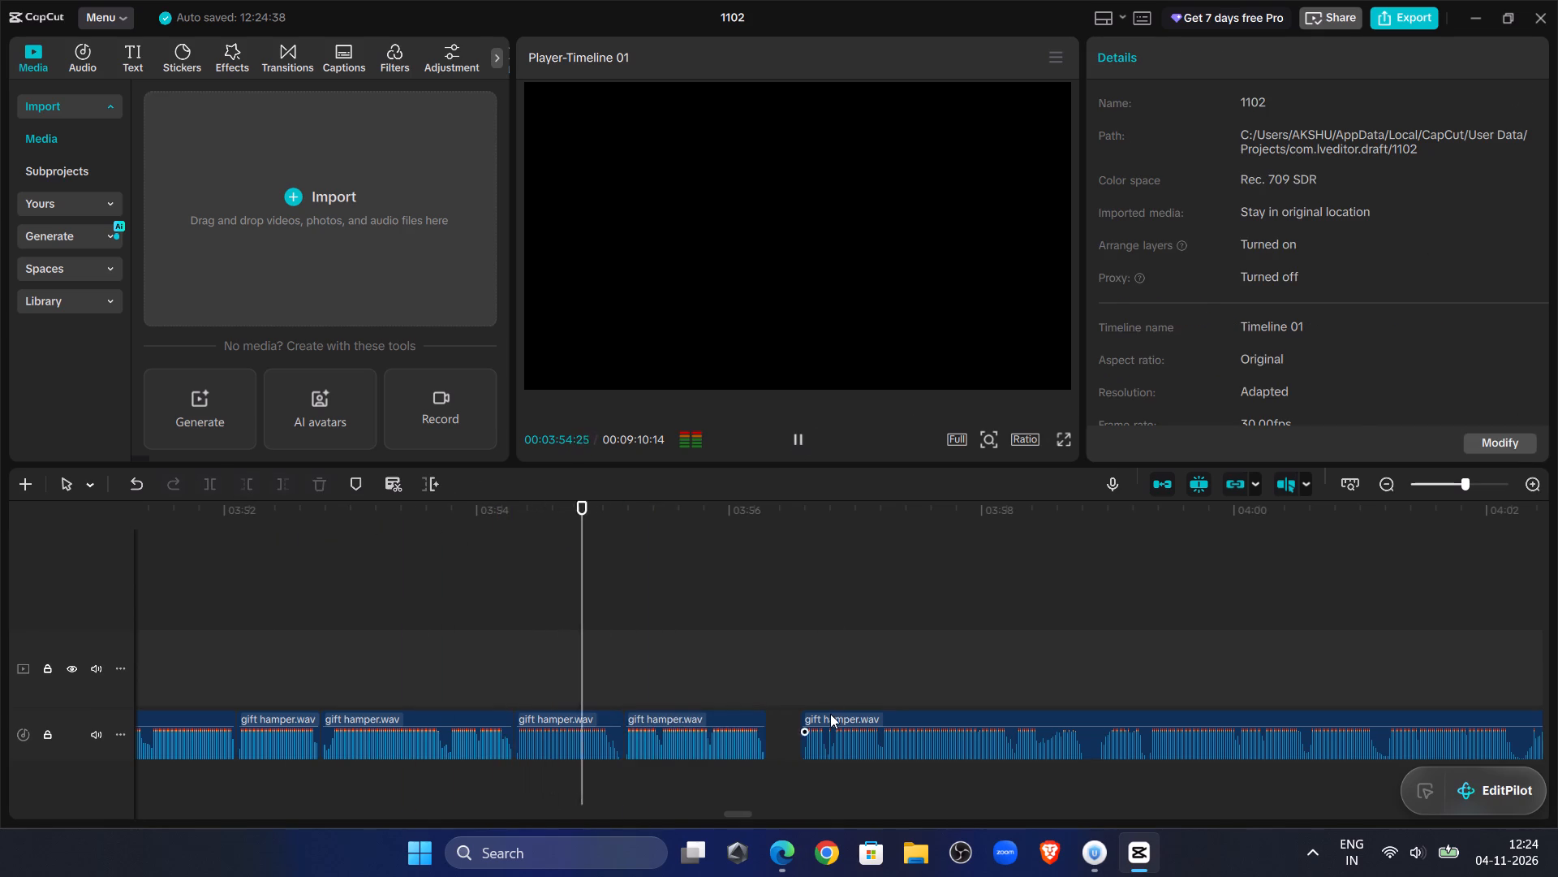
click(830, 714)
drag(830, 714, 797, 715)
Listen on from the 03:56:09 join and split the last gift hamper.wav clip at 03:58:07.
click(797, 448)
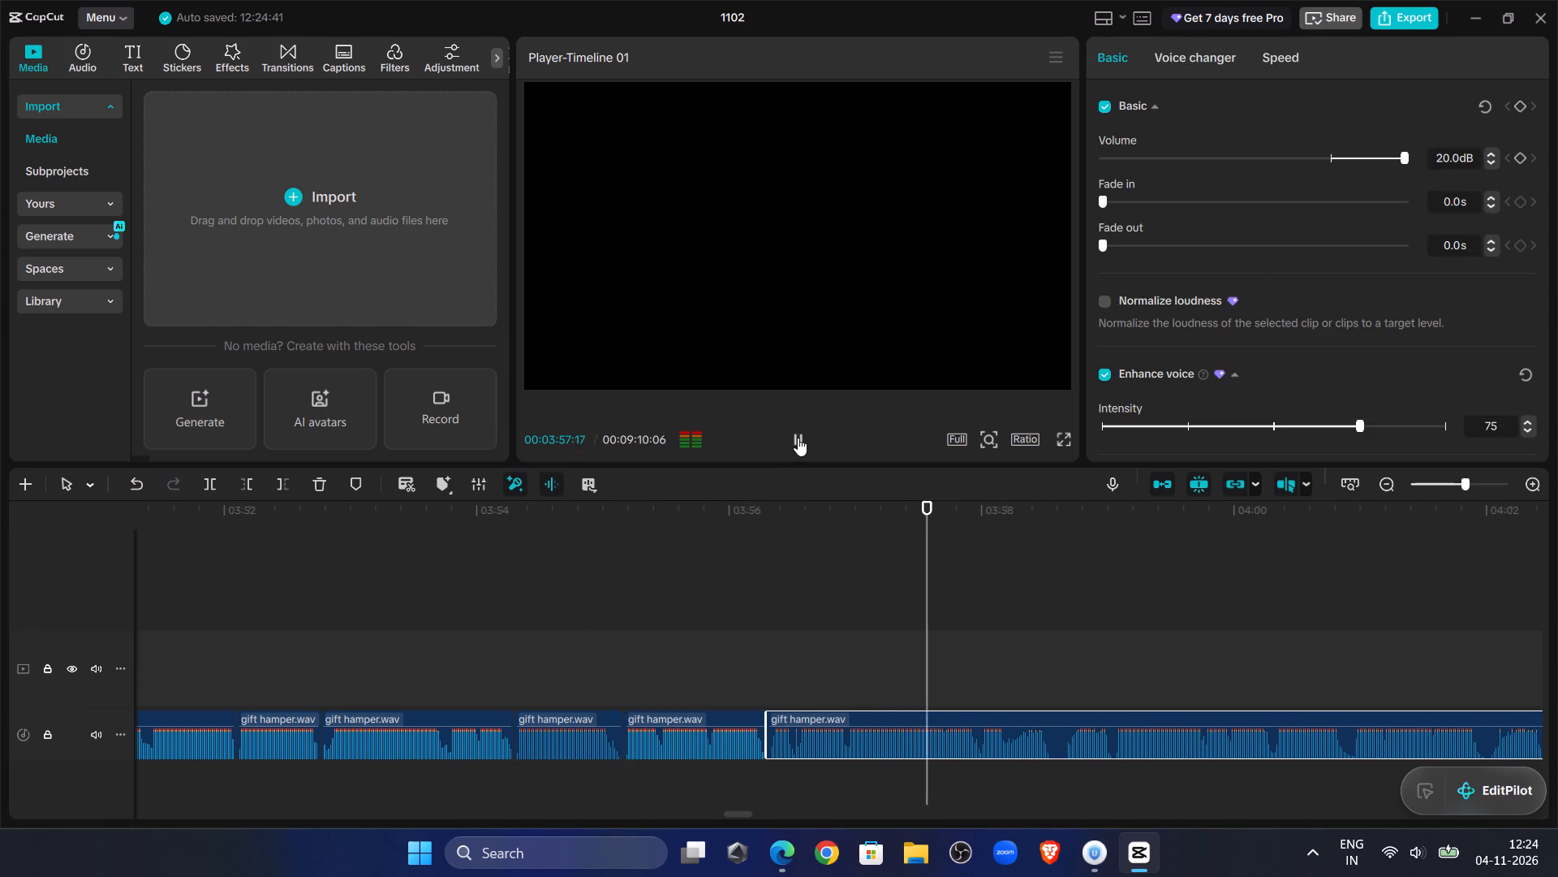
click(798, 438)
click(1011, 749)
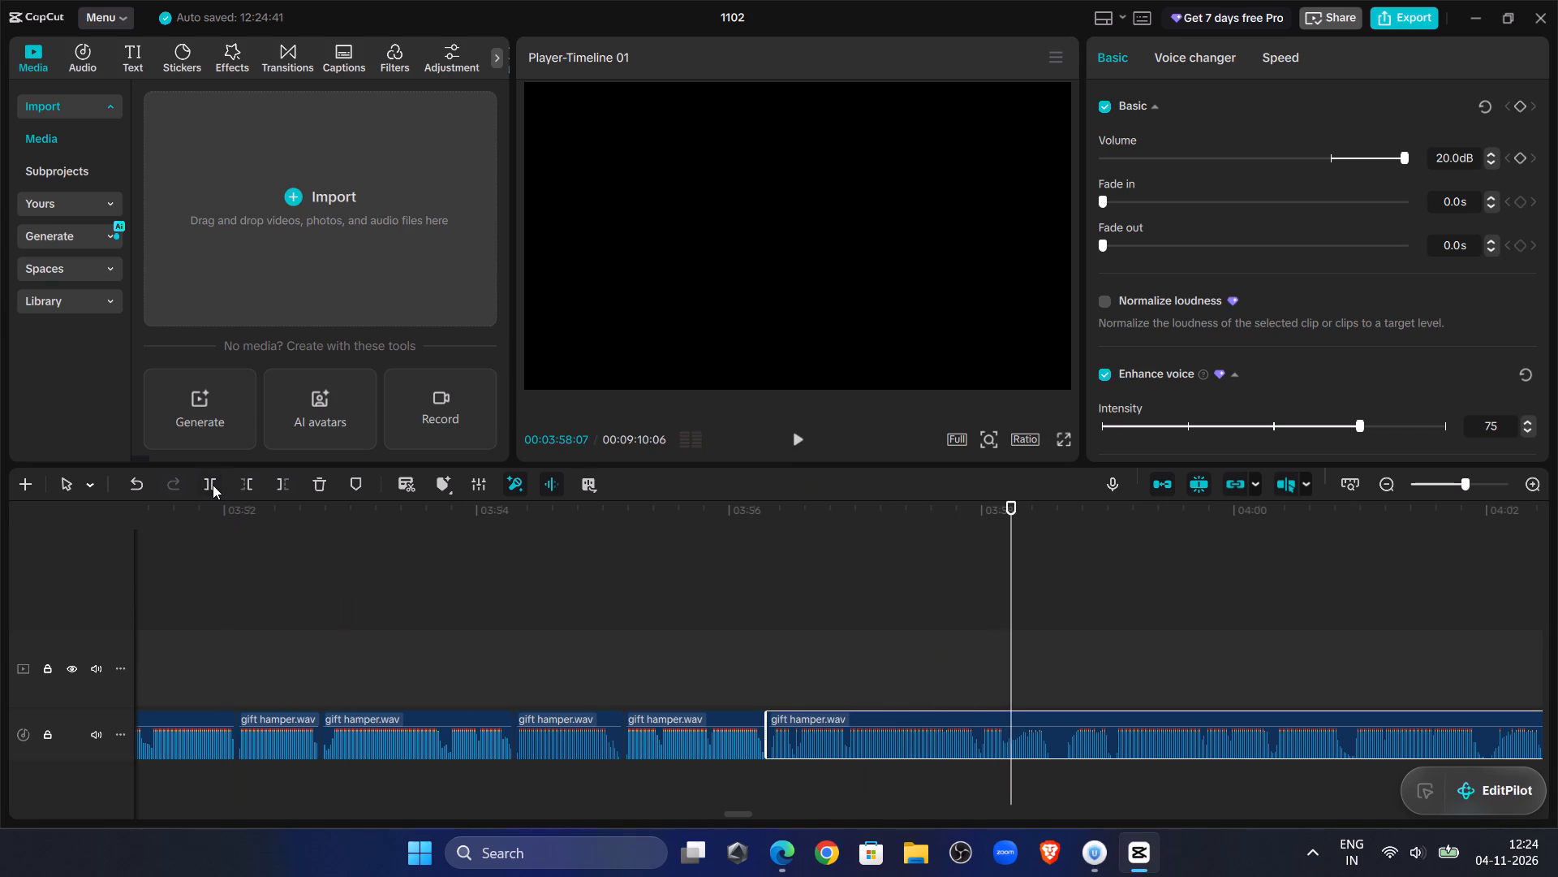
click(213, 485)
Listen on to about 04:16, trim the last clip's start to 04:16:15, and move it back to 03:58:07.
click(790, 430)
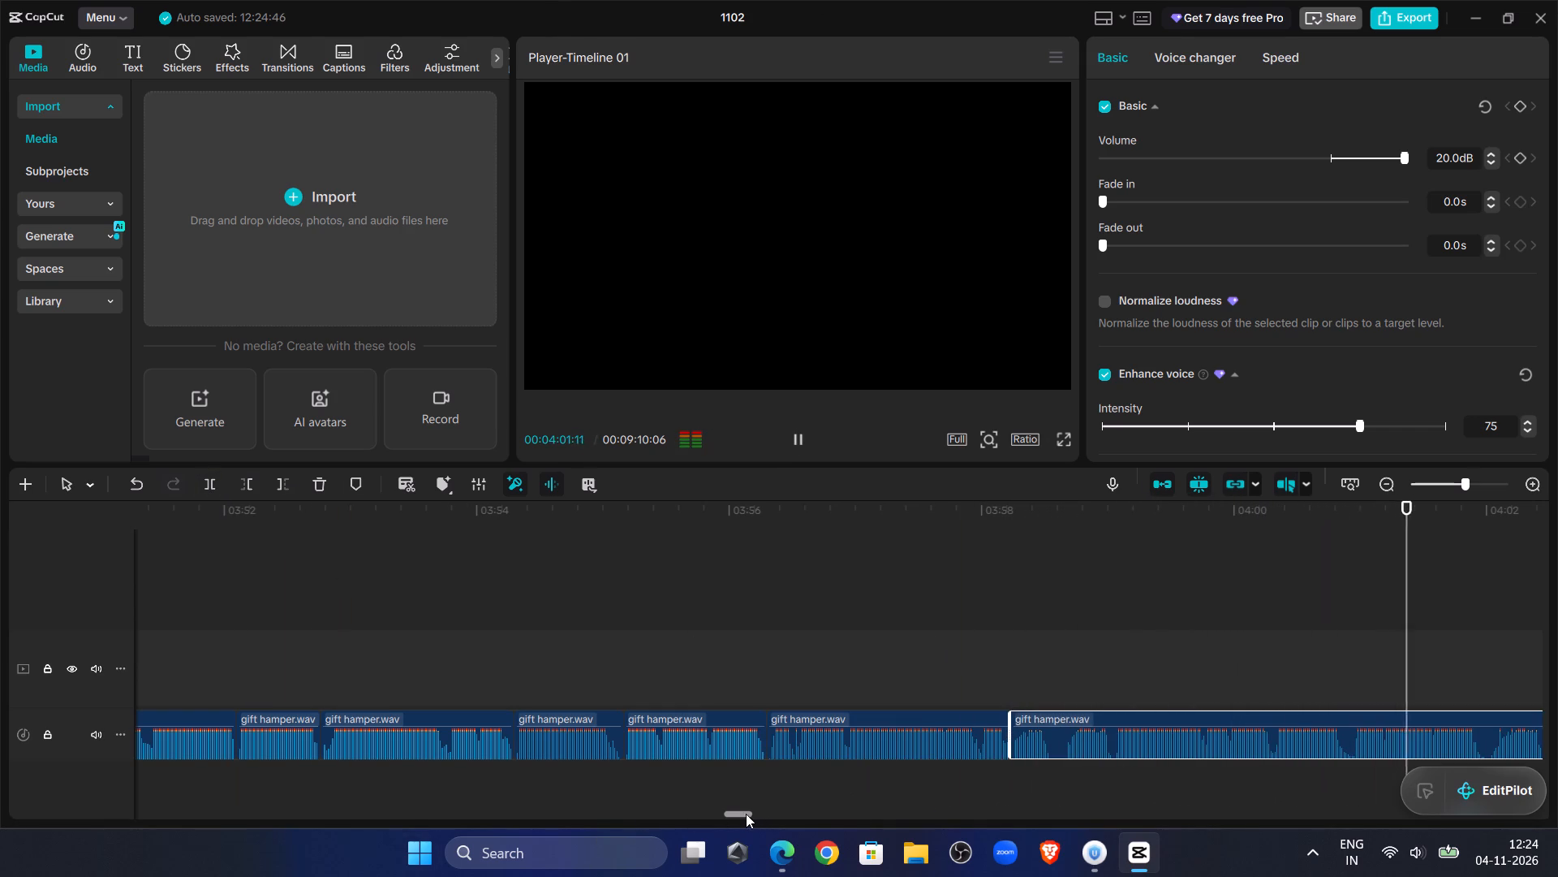
drag(746, 814, 774, 817)
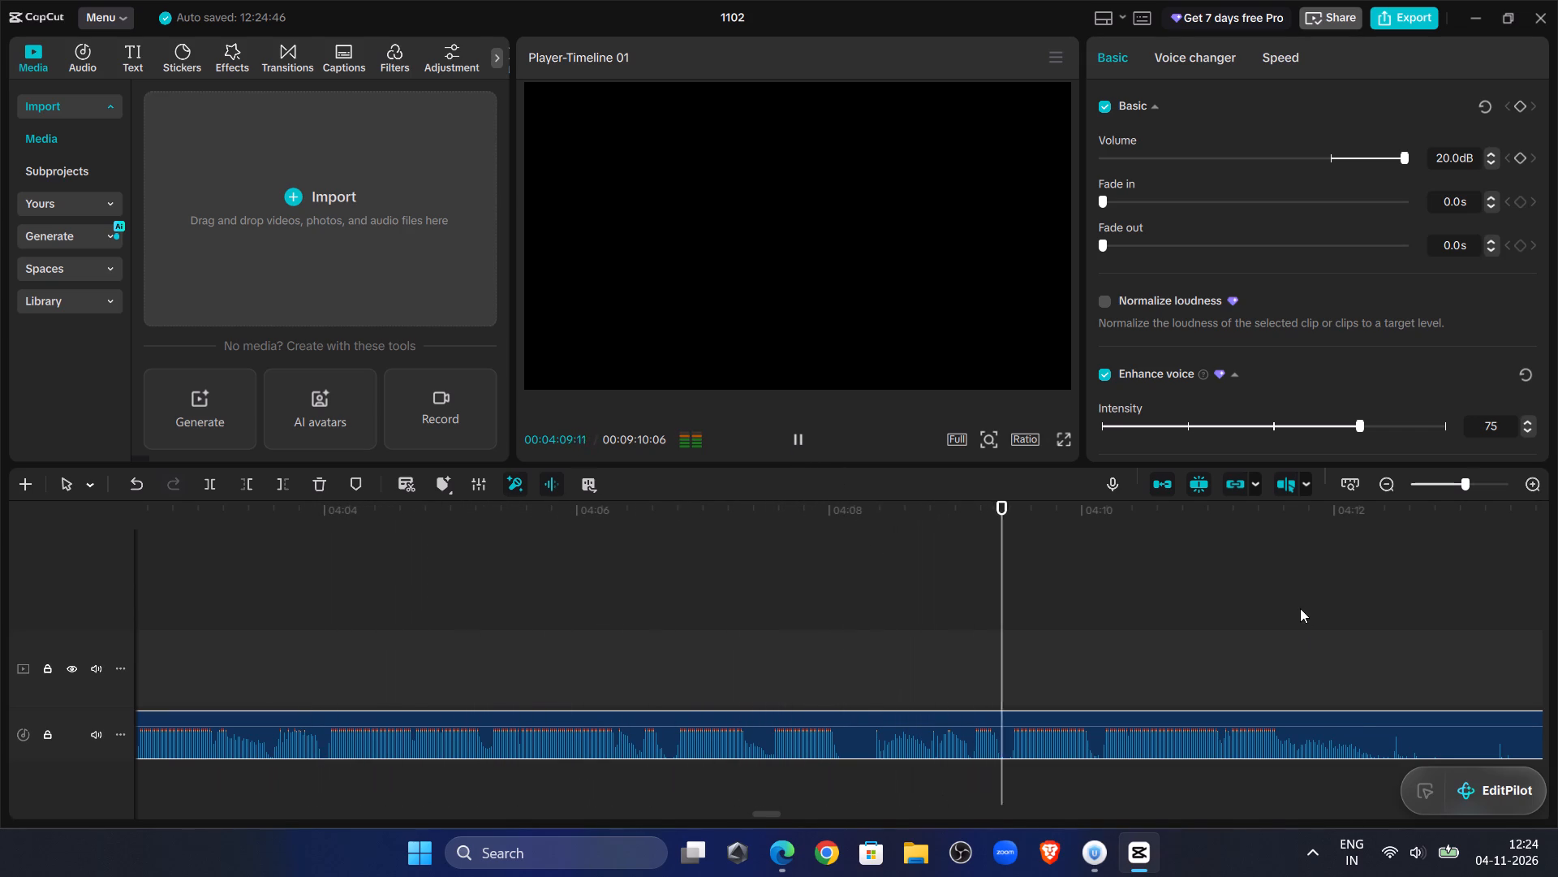
drag(768, 815, 784, 817)
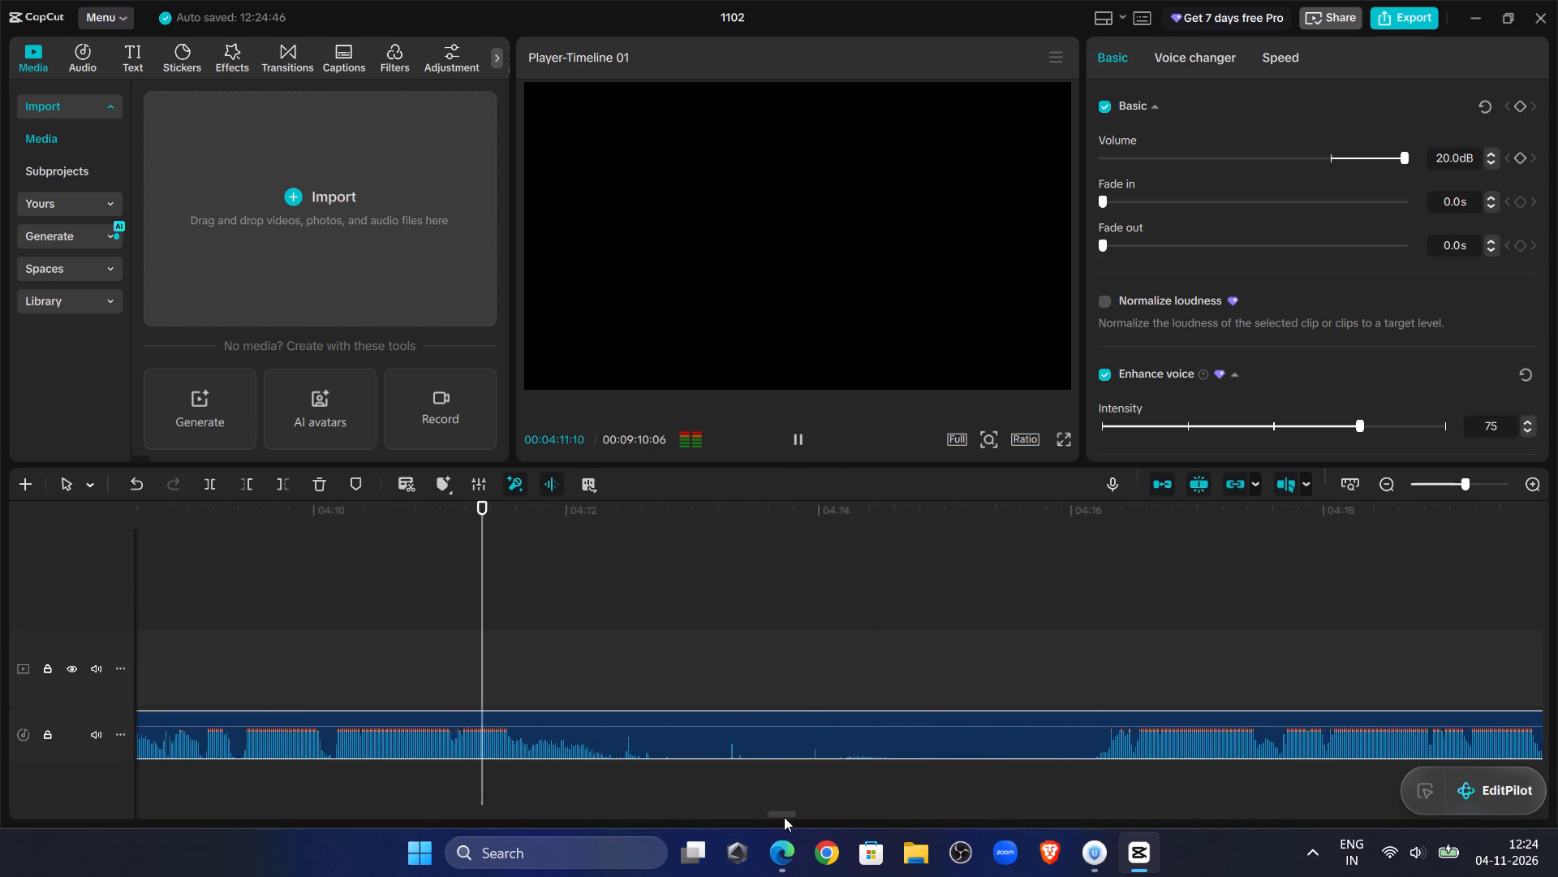
drag(784, 817, 787, 817)
click(866, 643)
click(796, 450)
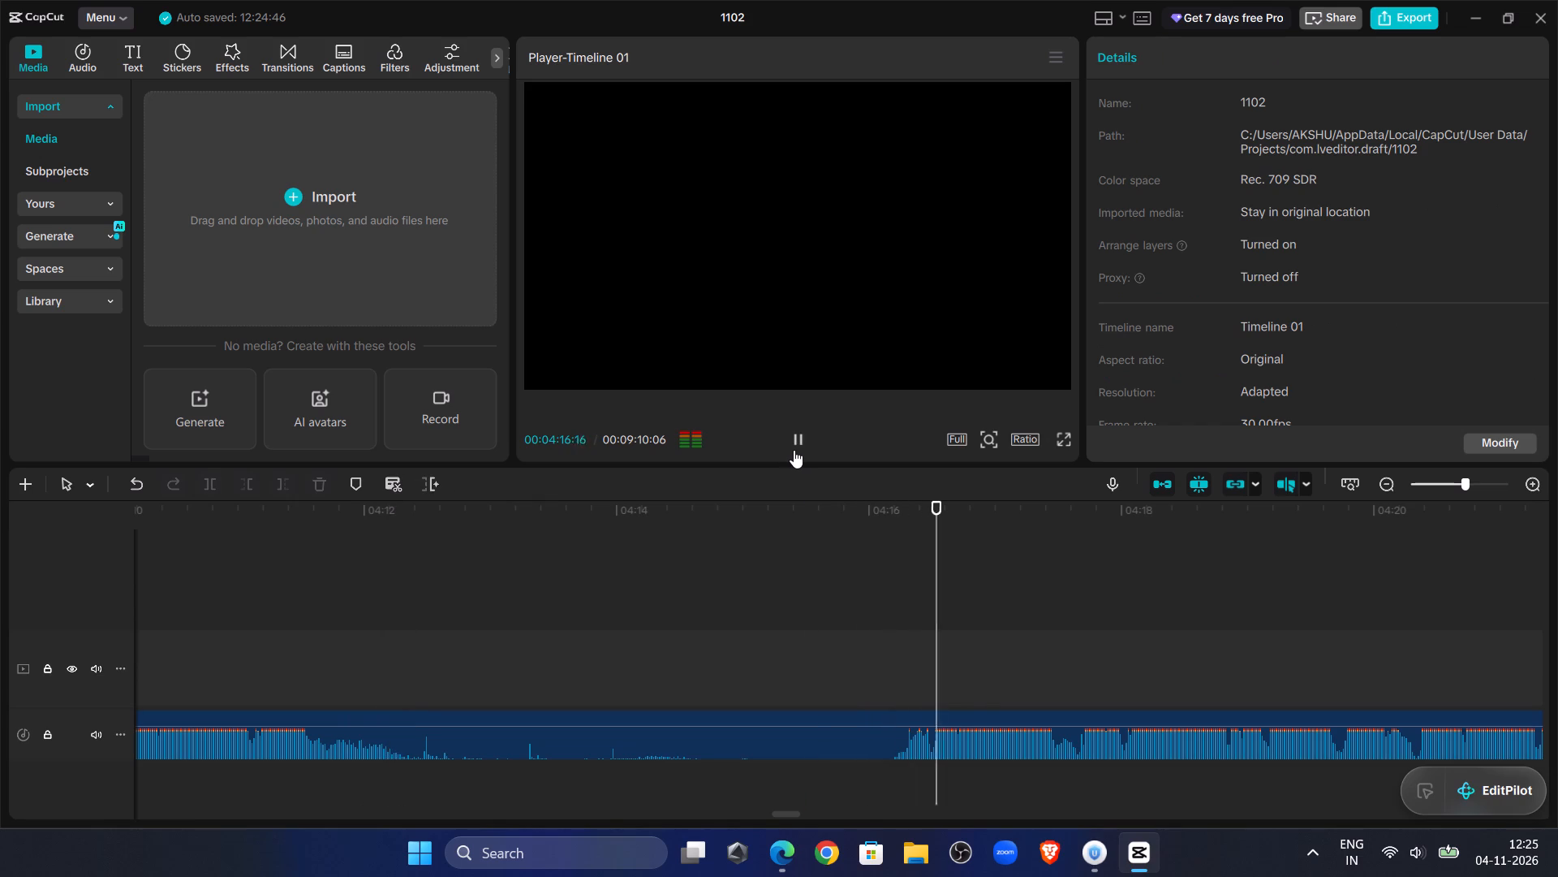
click(918, 681)
drag(919, 681, 931, 686)
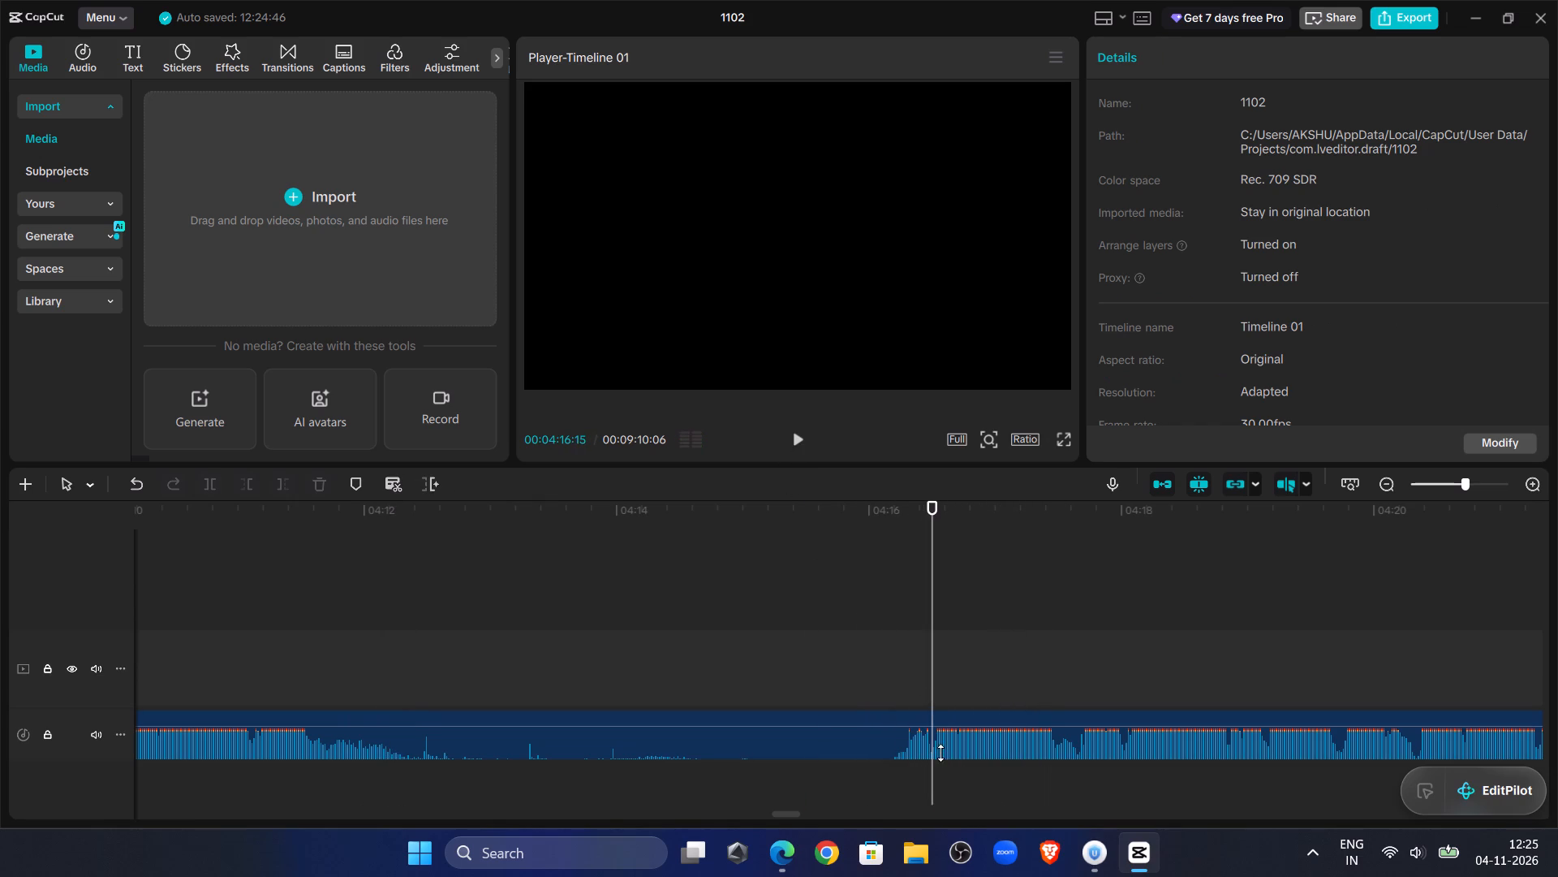
click(941, 758)
click(249, 483)
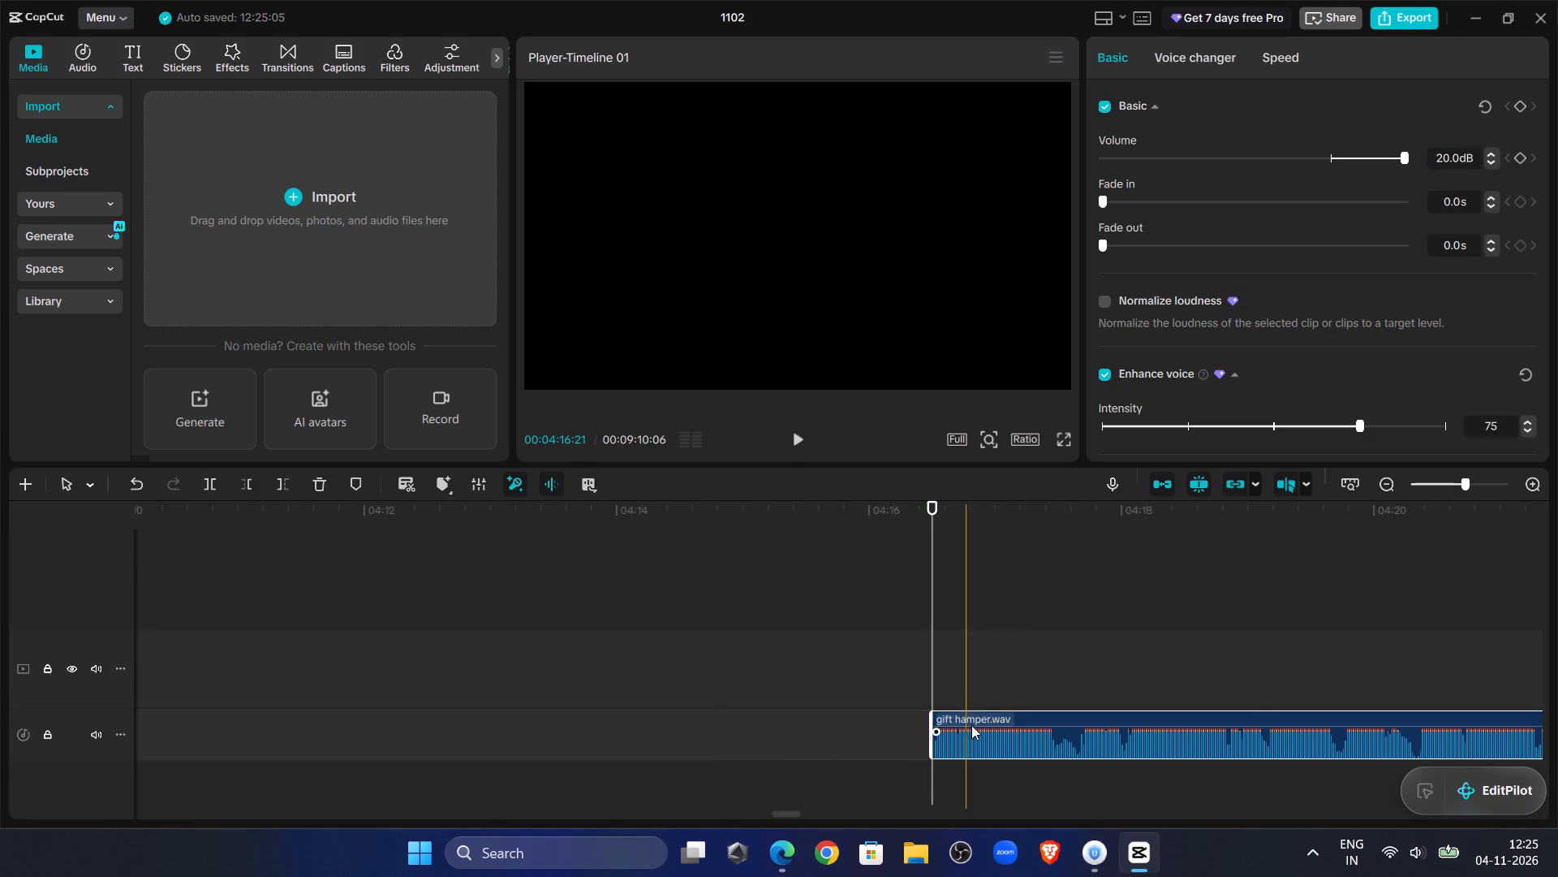
drag(1037, 715, 0, 721)
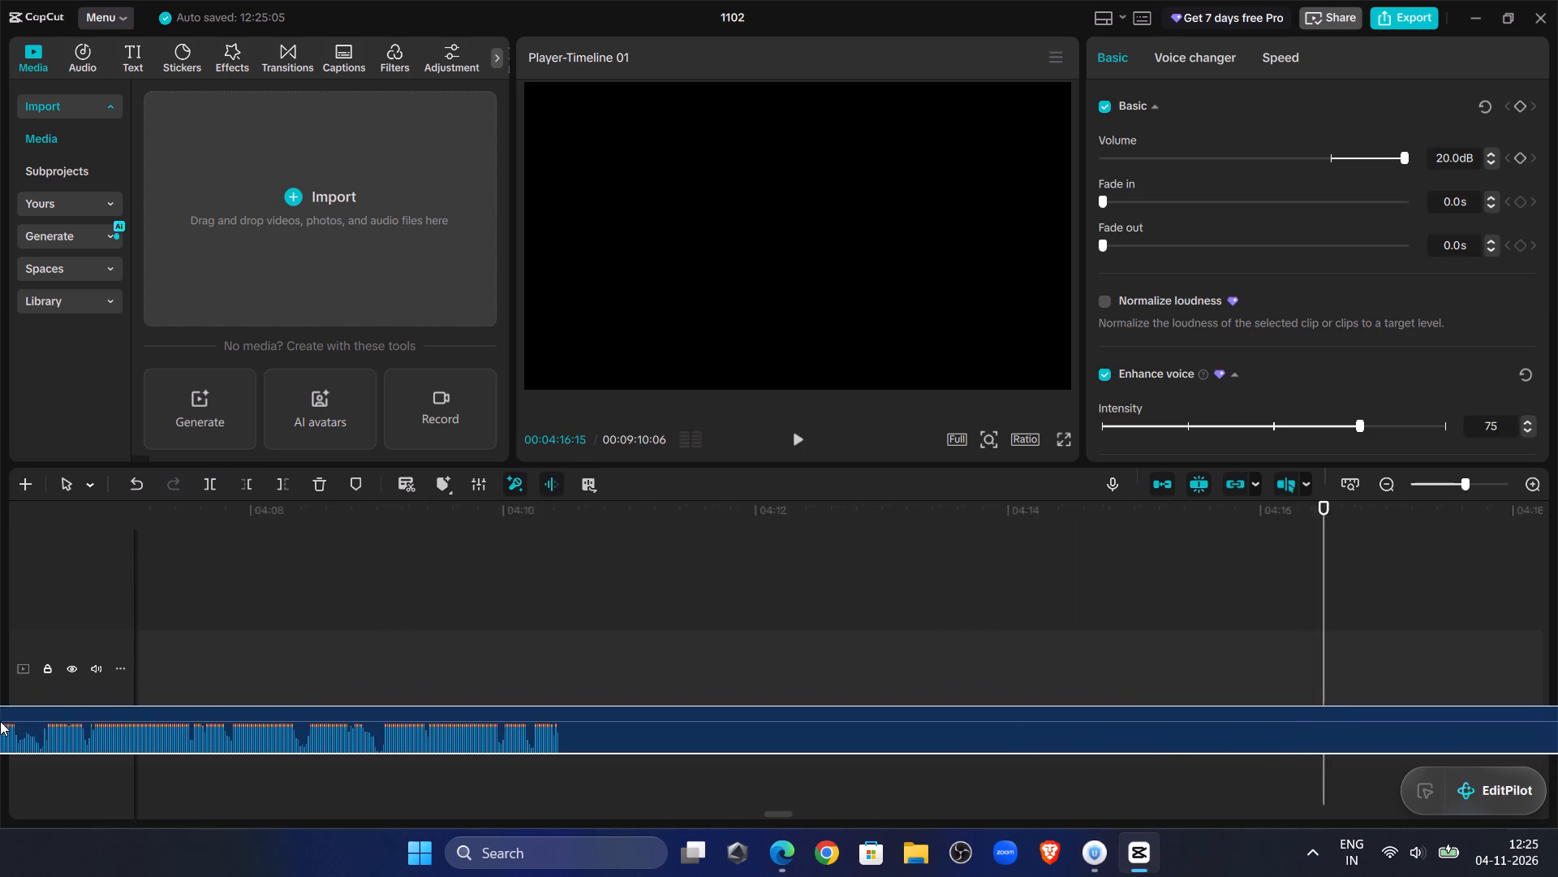
drag(0, 721, 773, 724)
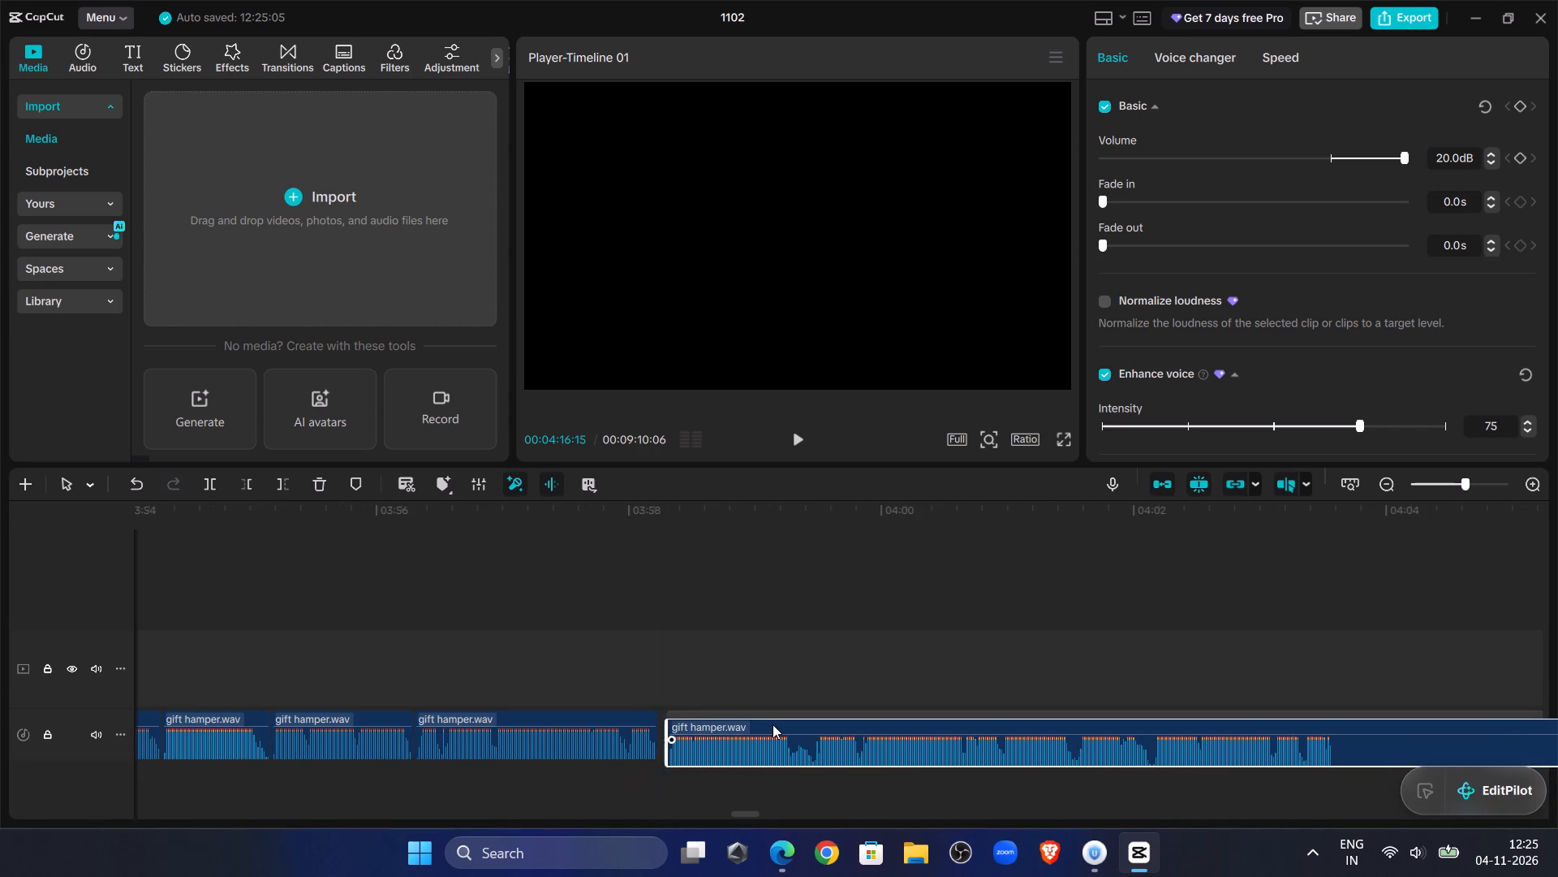
drag(773, 724, 764, 724)
Play across the join near 03:58:07 and split the last gift hamper.wav clip at 03:59:07.
click(558, 575)
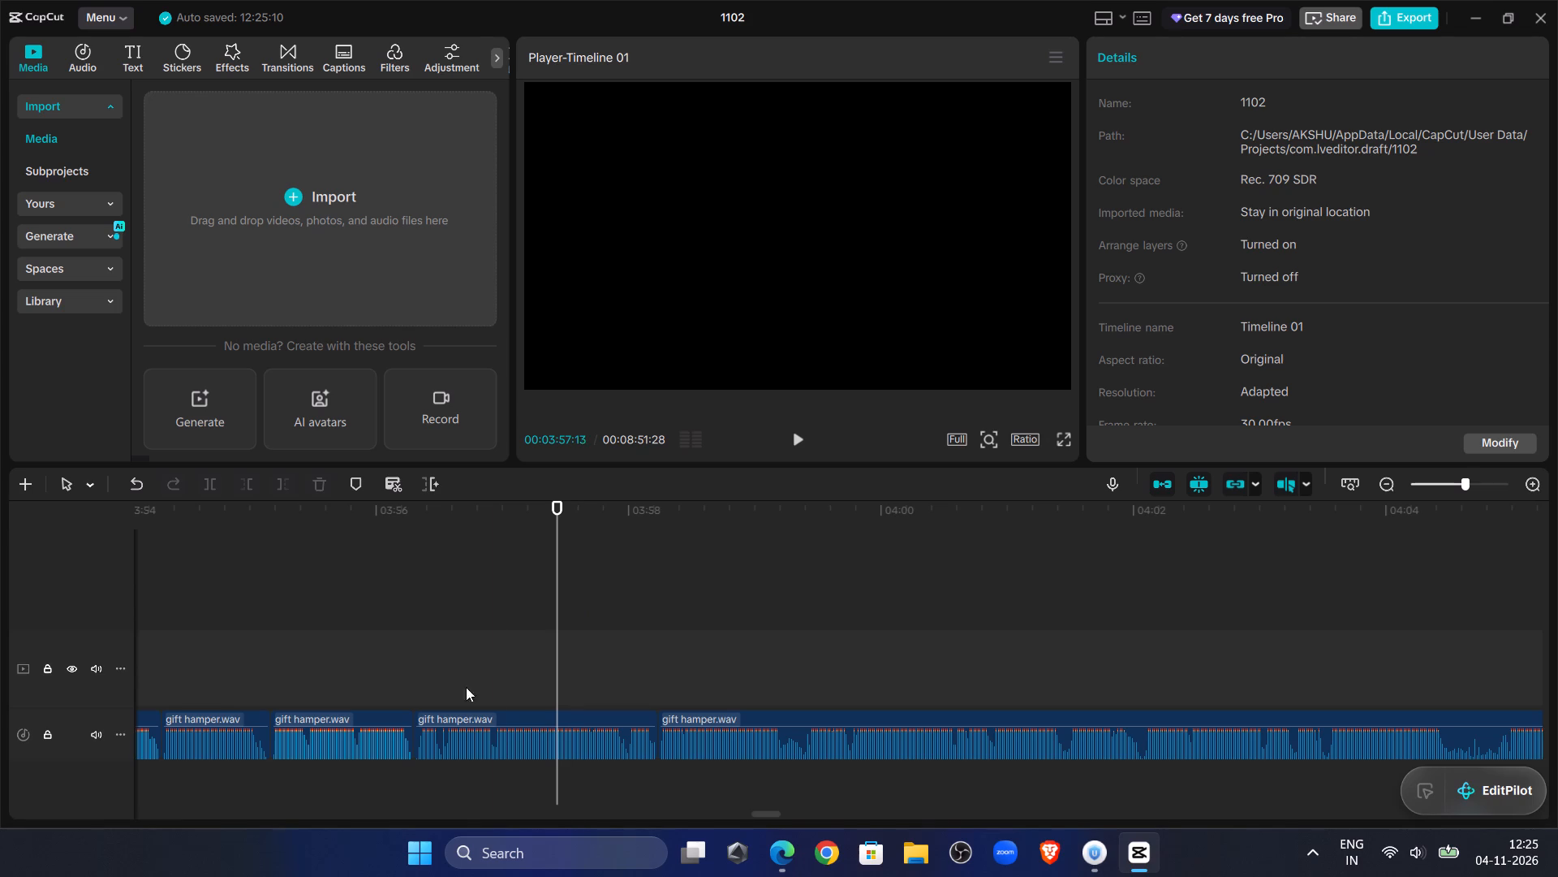
click(415, 645)
click(785, 448)
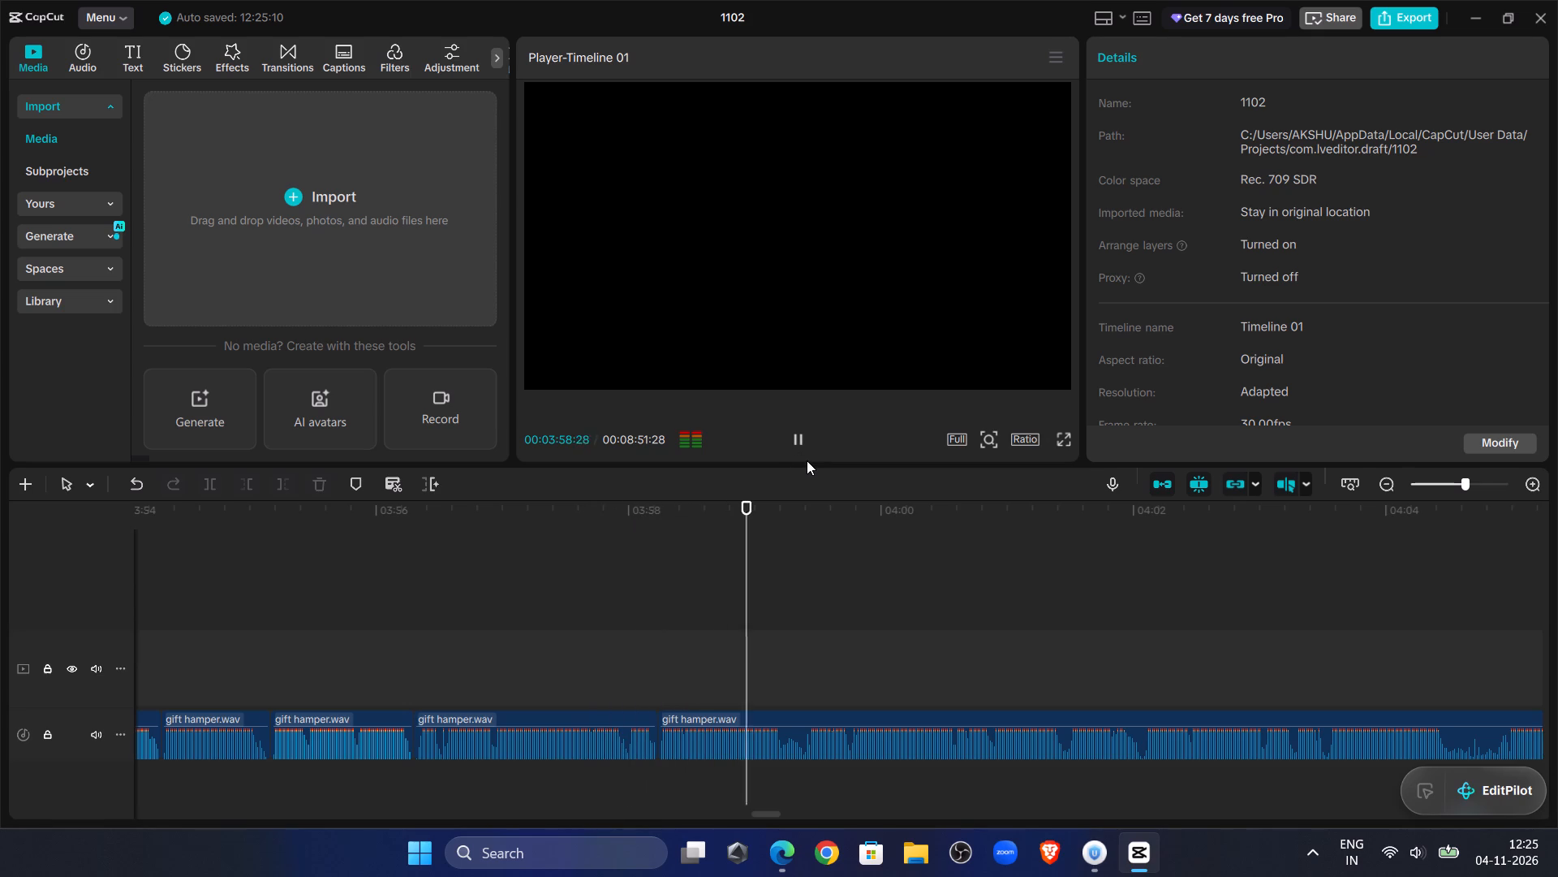
click(781, 623)
click(785, 636)
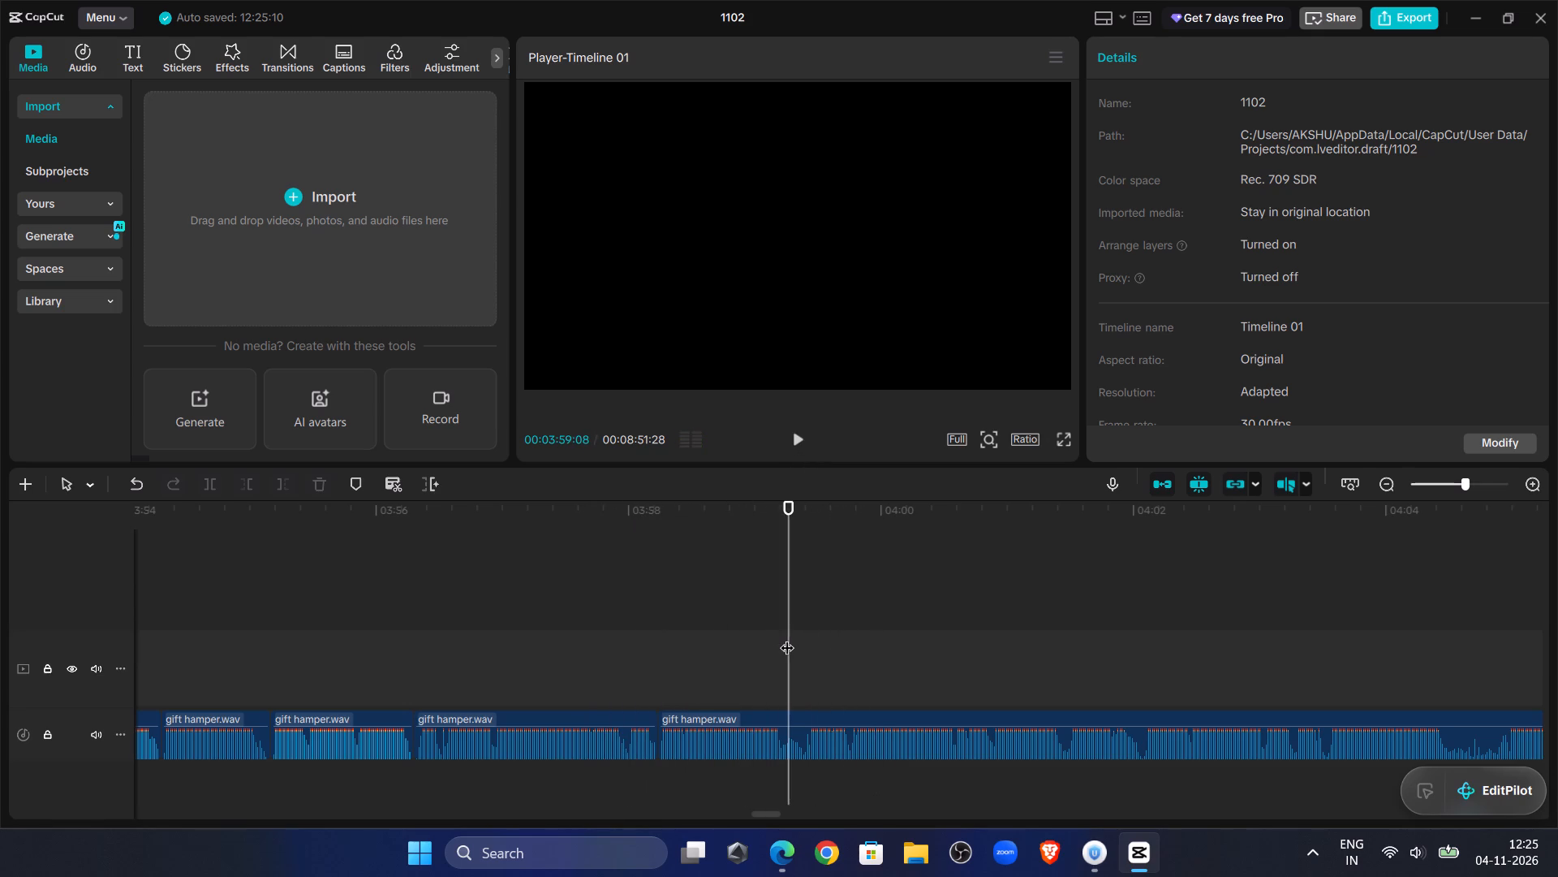
click(787, 637)
click(767, 734)
click(208, 489)
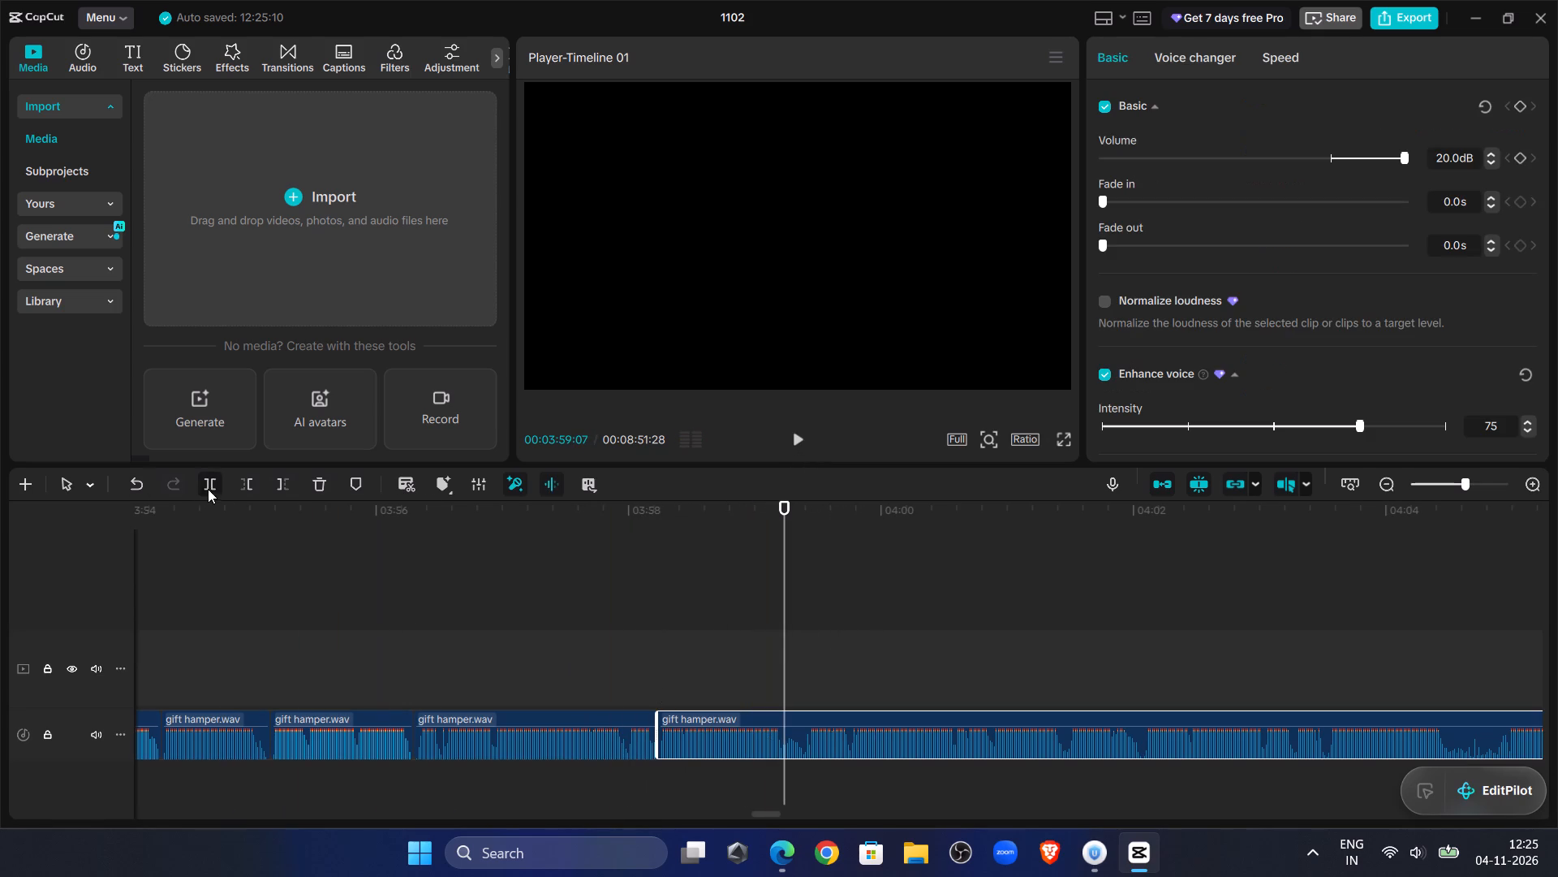
Listen just past the split, trim the last clip's start to about 03:59:12, and move it back to 03:59:07.
double_click(798, 450)
drag(817, 632, 807, 633)
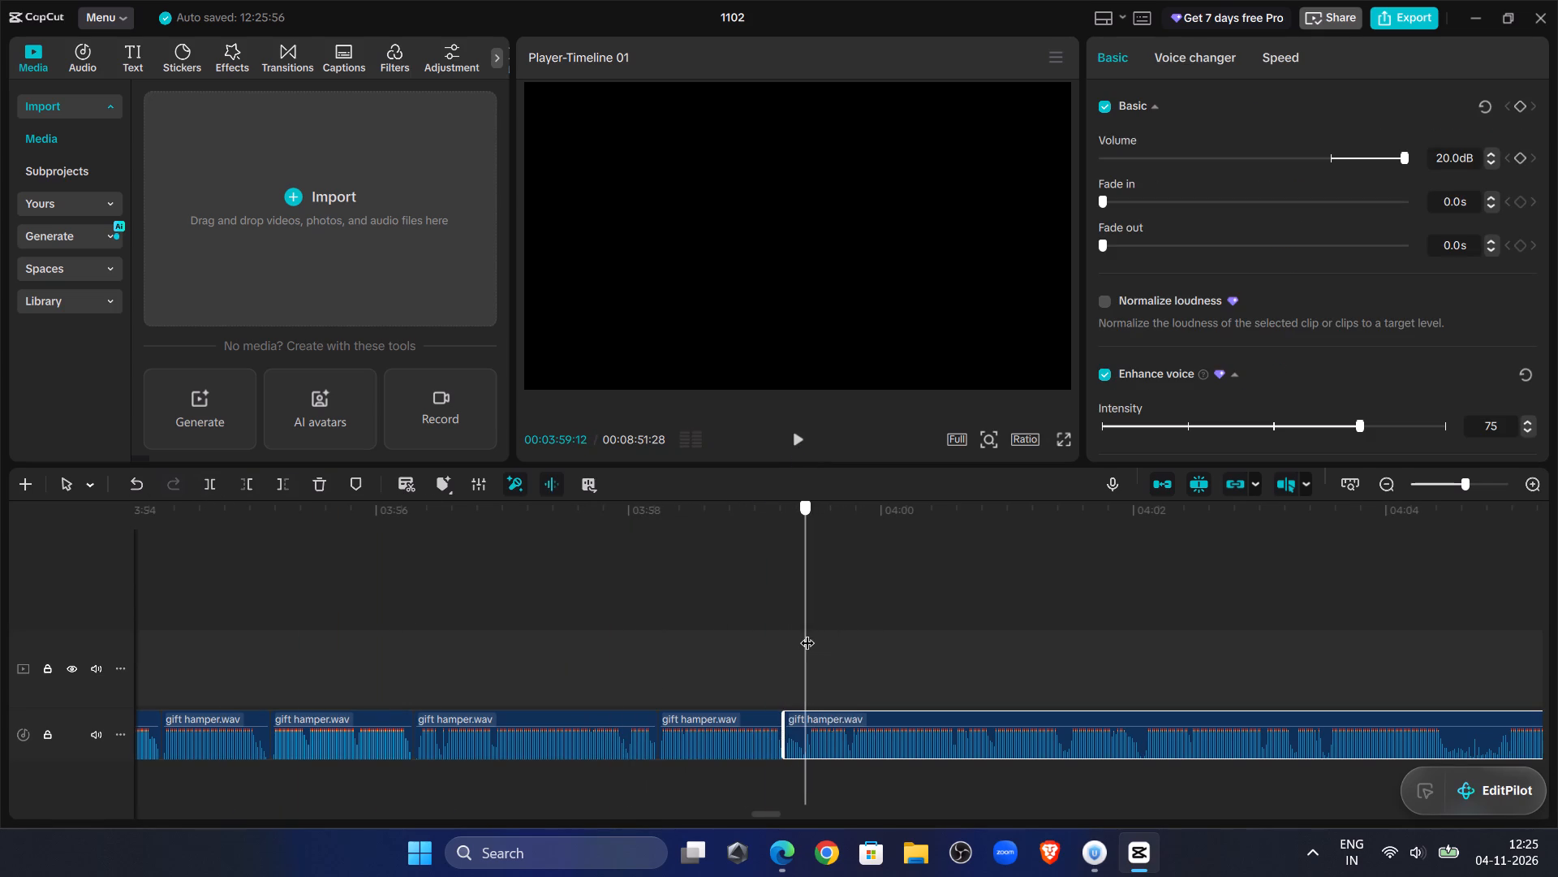
drag(807, 633, 807, 633)
click(247, 478)
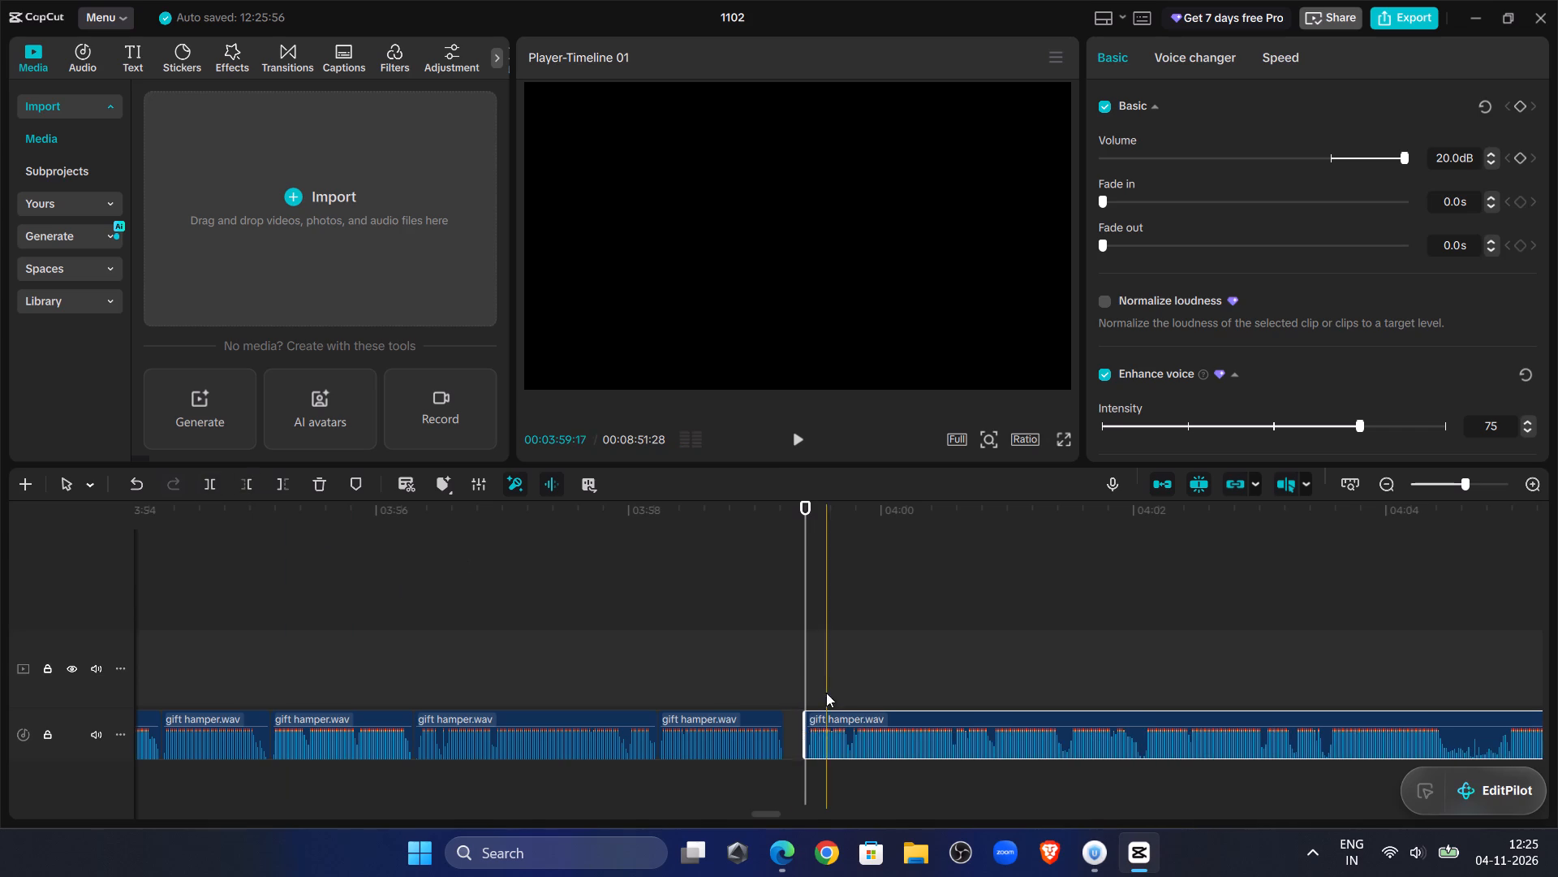
drag(831, 717, 810, 723)
Play across the join near 03:59:07 and split the last gift hamper.wav clip at about 04:01:21.
click(747, 644)
click(791, 438)
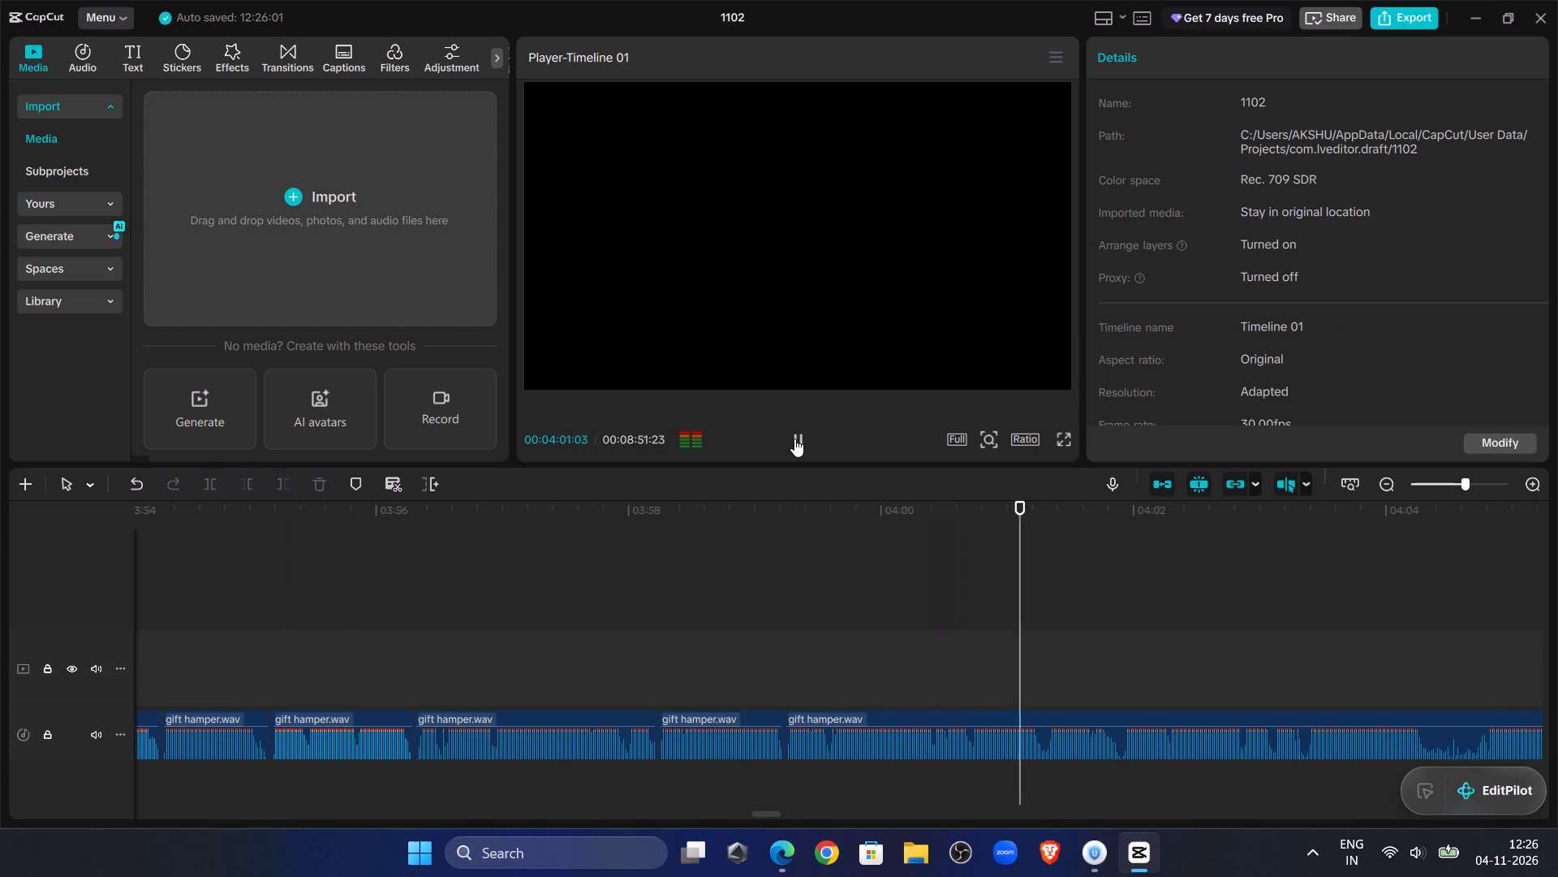
click(998, 599)
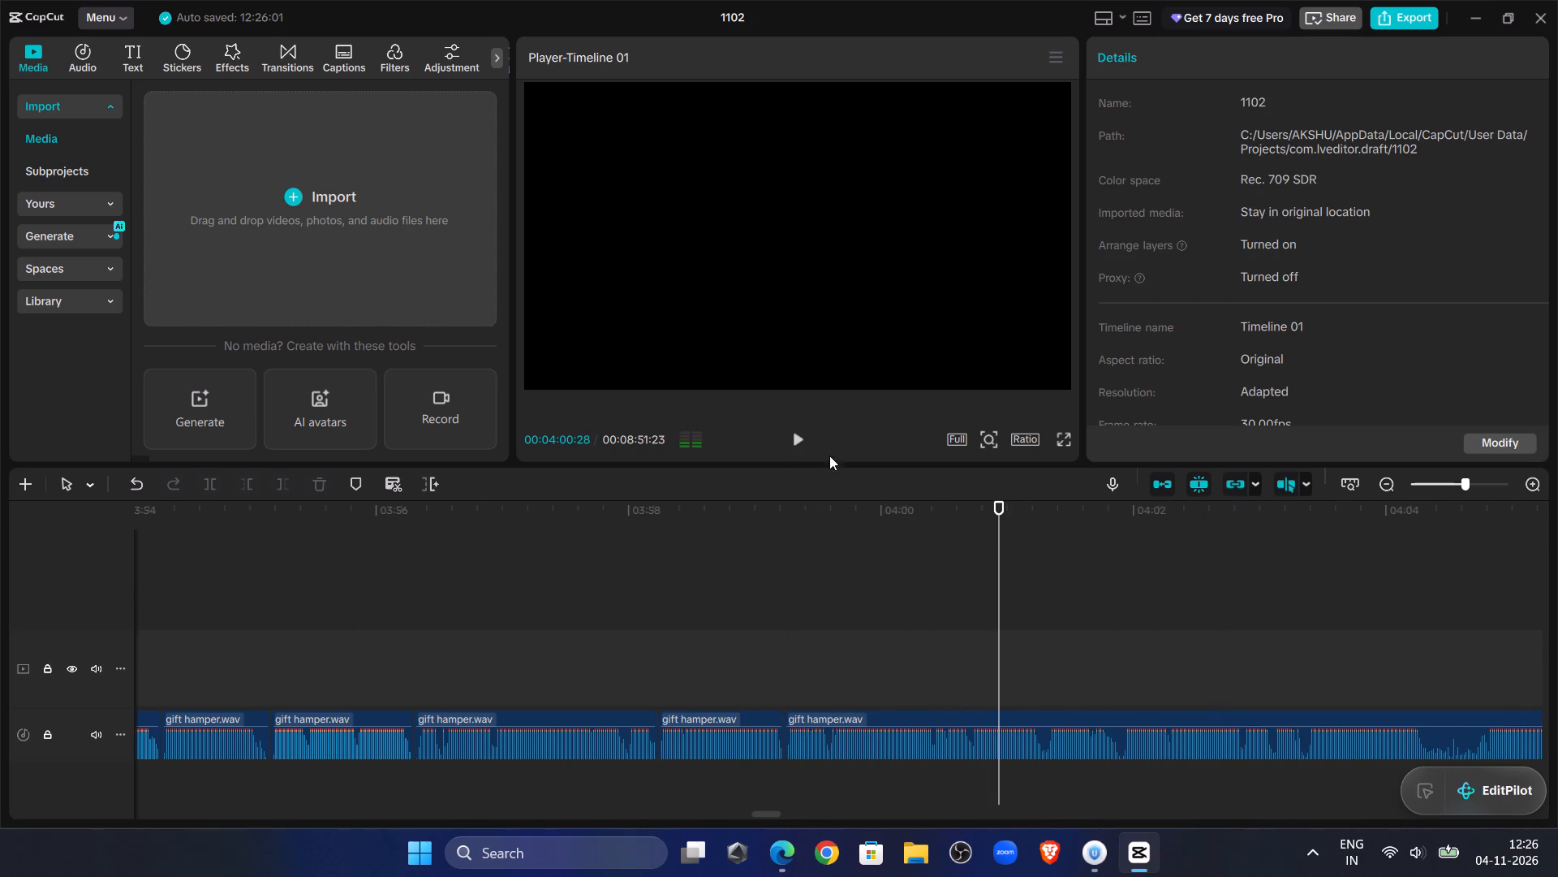
click(799, 437)
click(799, 437)
click(1070, 726)
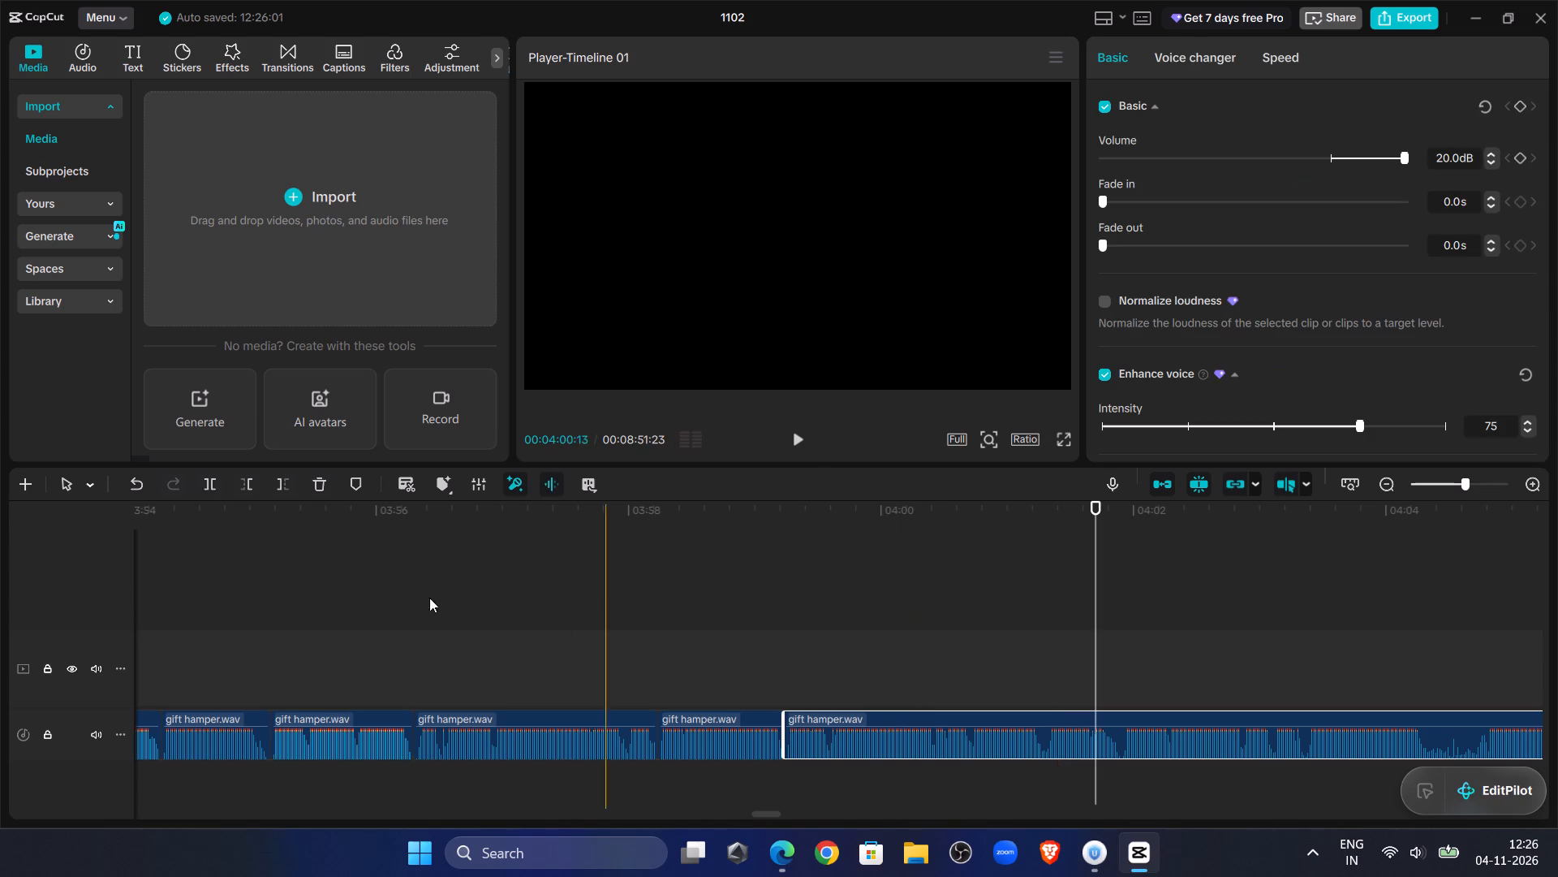
click(211, 486)
Trim the last clip's start to about 04:01:27 and move it back to about 04:01:21.
double_click(798, 438)
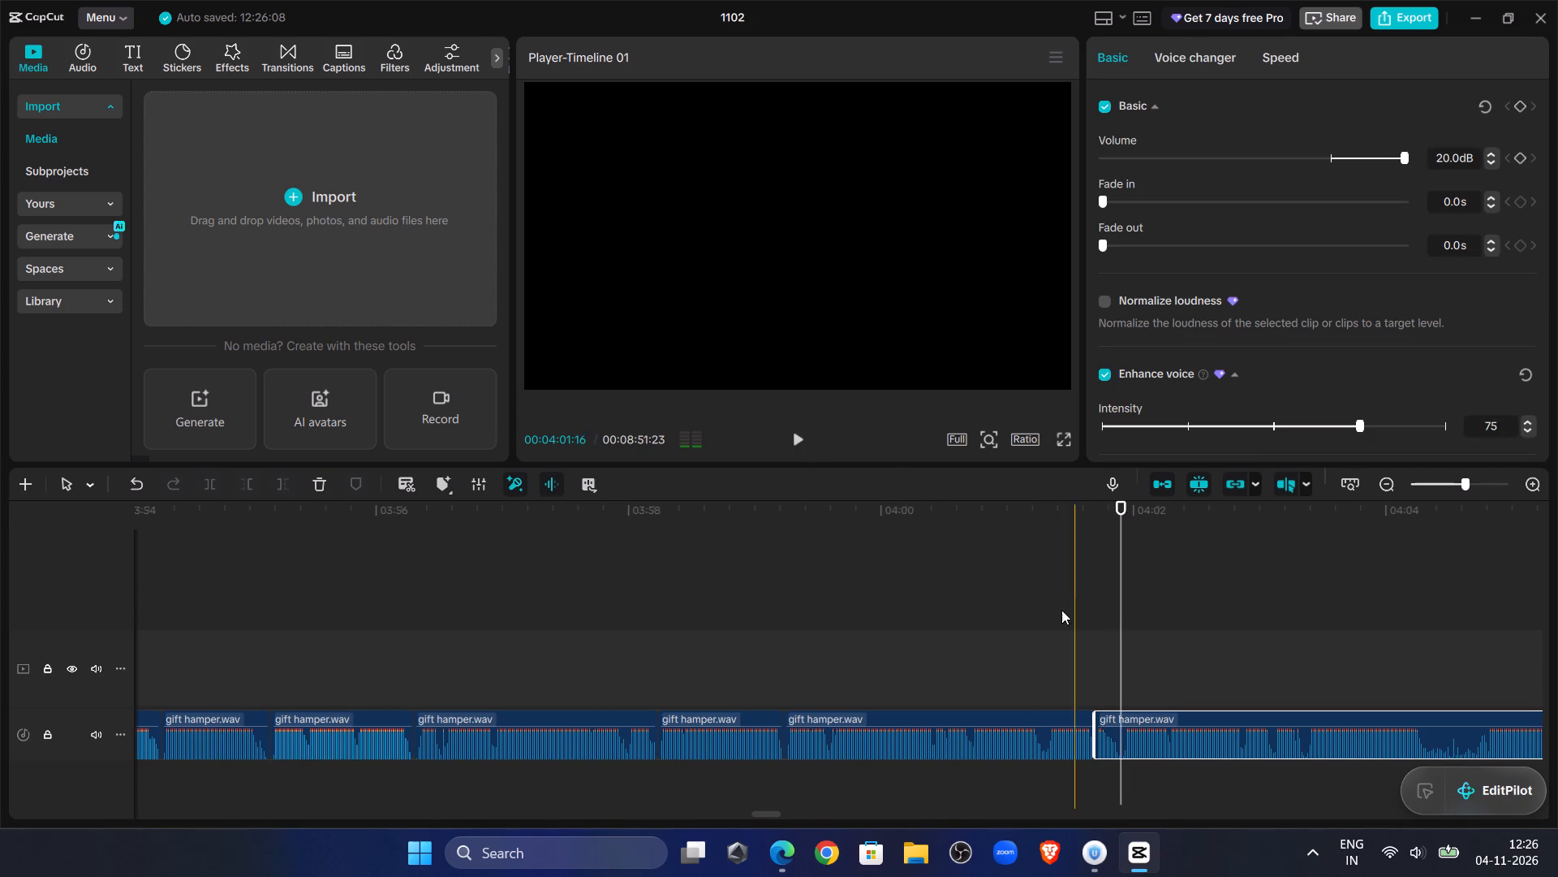
click(246, 485)
drag(1139, 719, 1117, 724)
Play across the join near 04:01:21 and split the last gift hamper.wav clip at 04:04:04.
click(1015, 640)
click(806, 447)
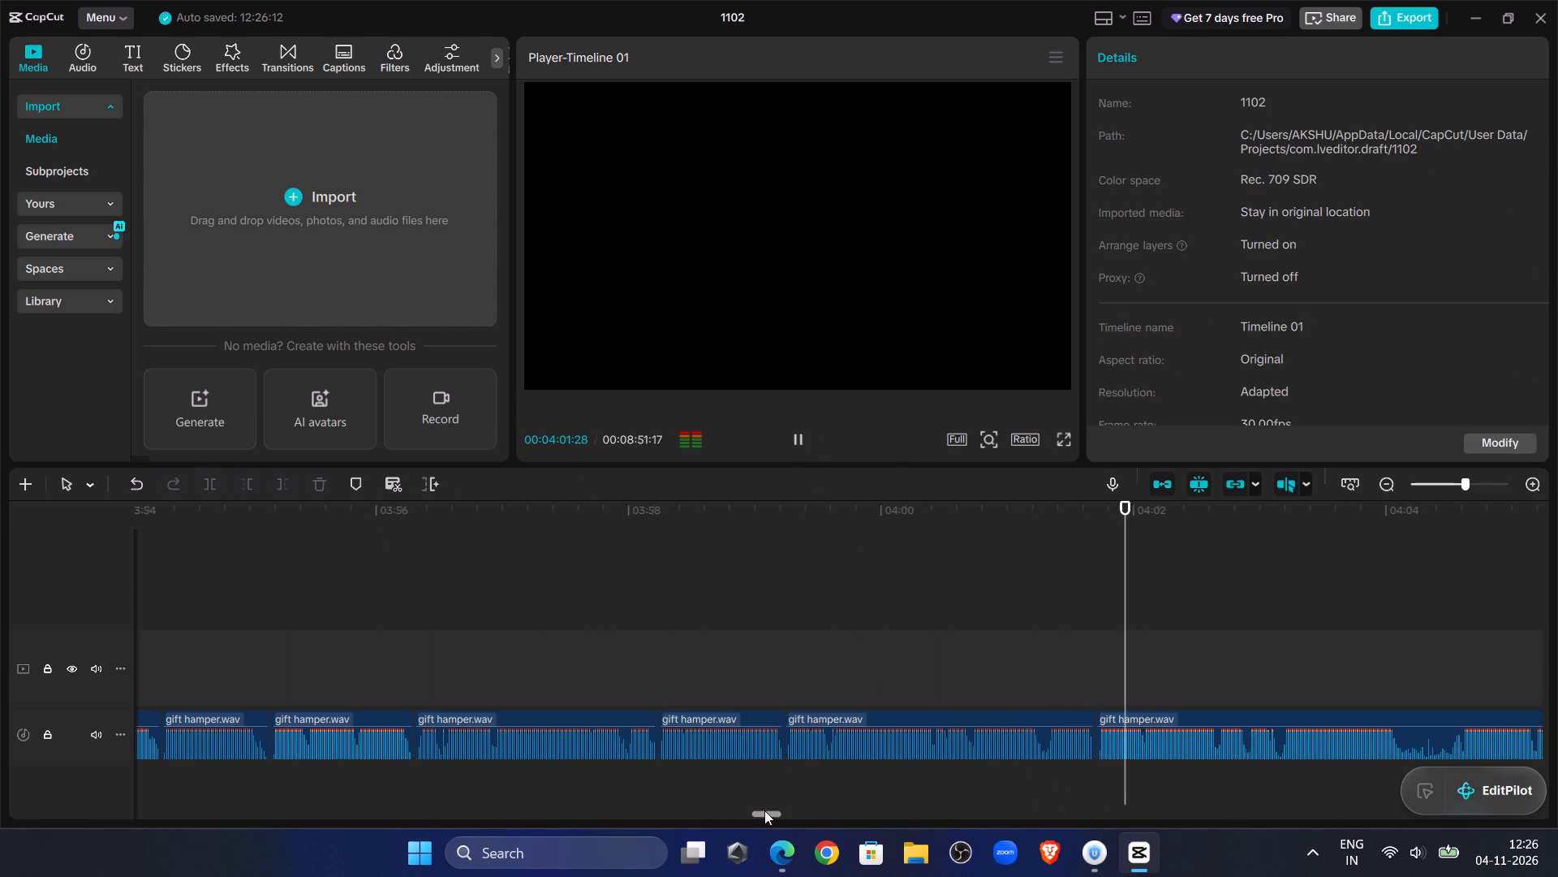
drag(764, 811, 777, 809)
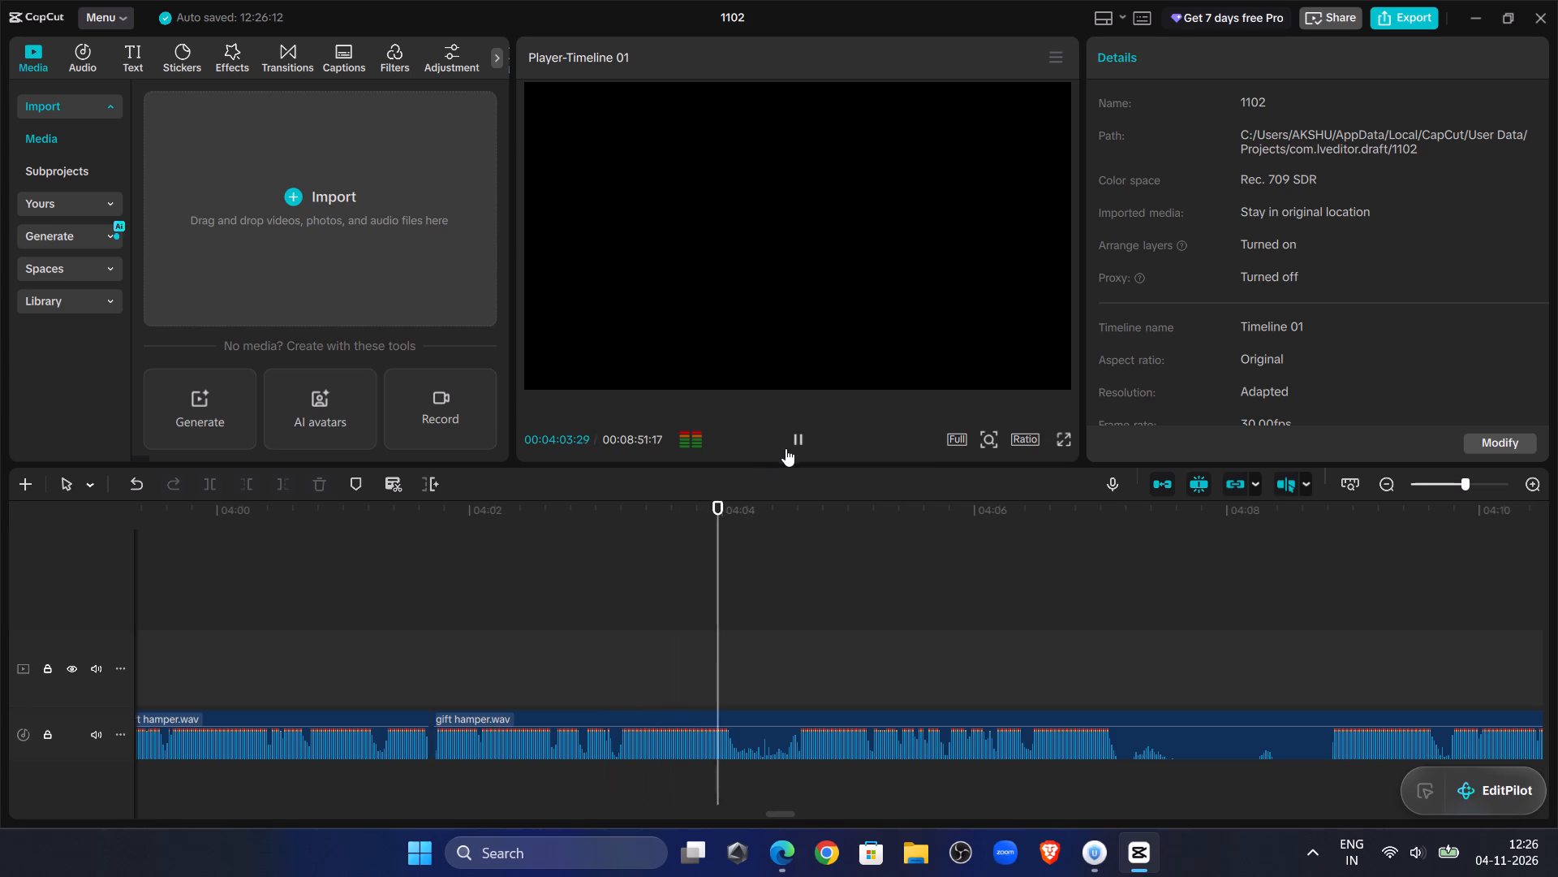
click(749, 656)
drag(749, 657, 740, 661)
click(755, 728)
click(222, 476)
click(216, 478)
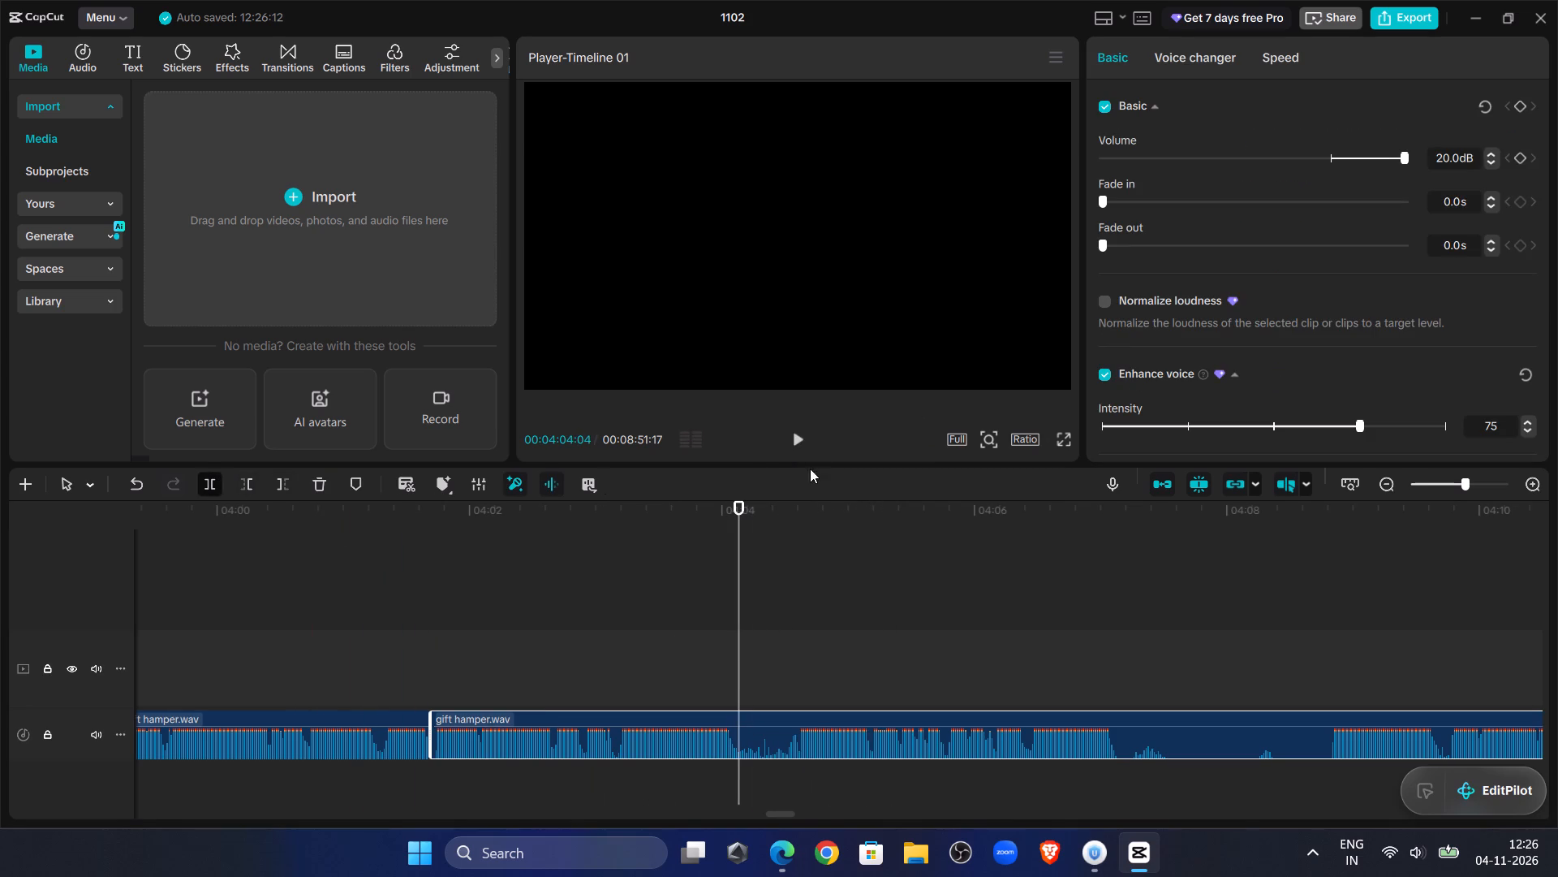
Listen on to about 04:10, trim the last clip's start to 04:08:24, and move it back to 04:04:04.
click(803, 439)
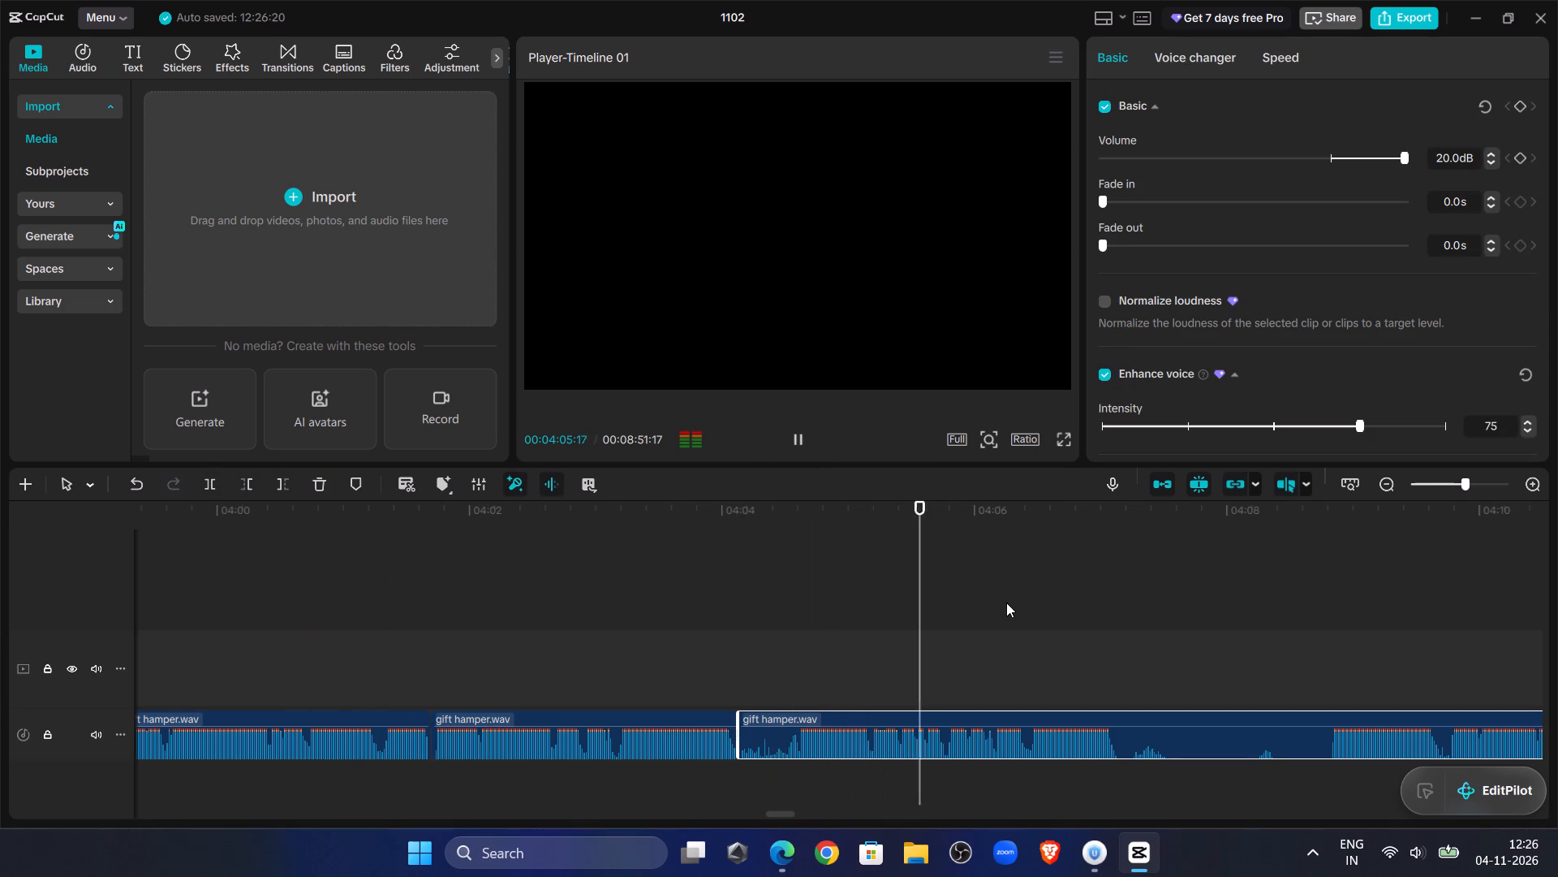
click(770, 633)
drag(770, 633, 796, 663)
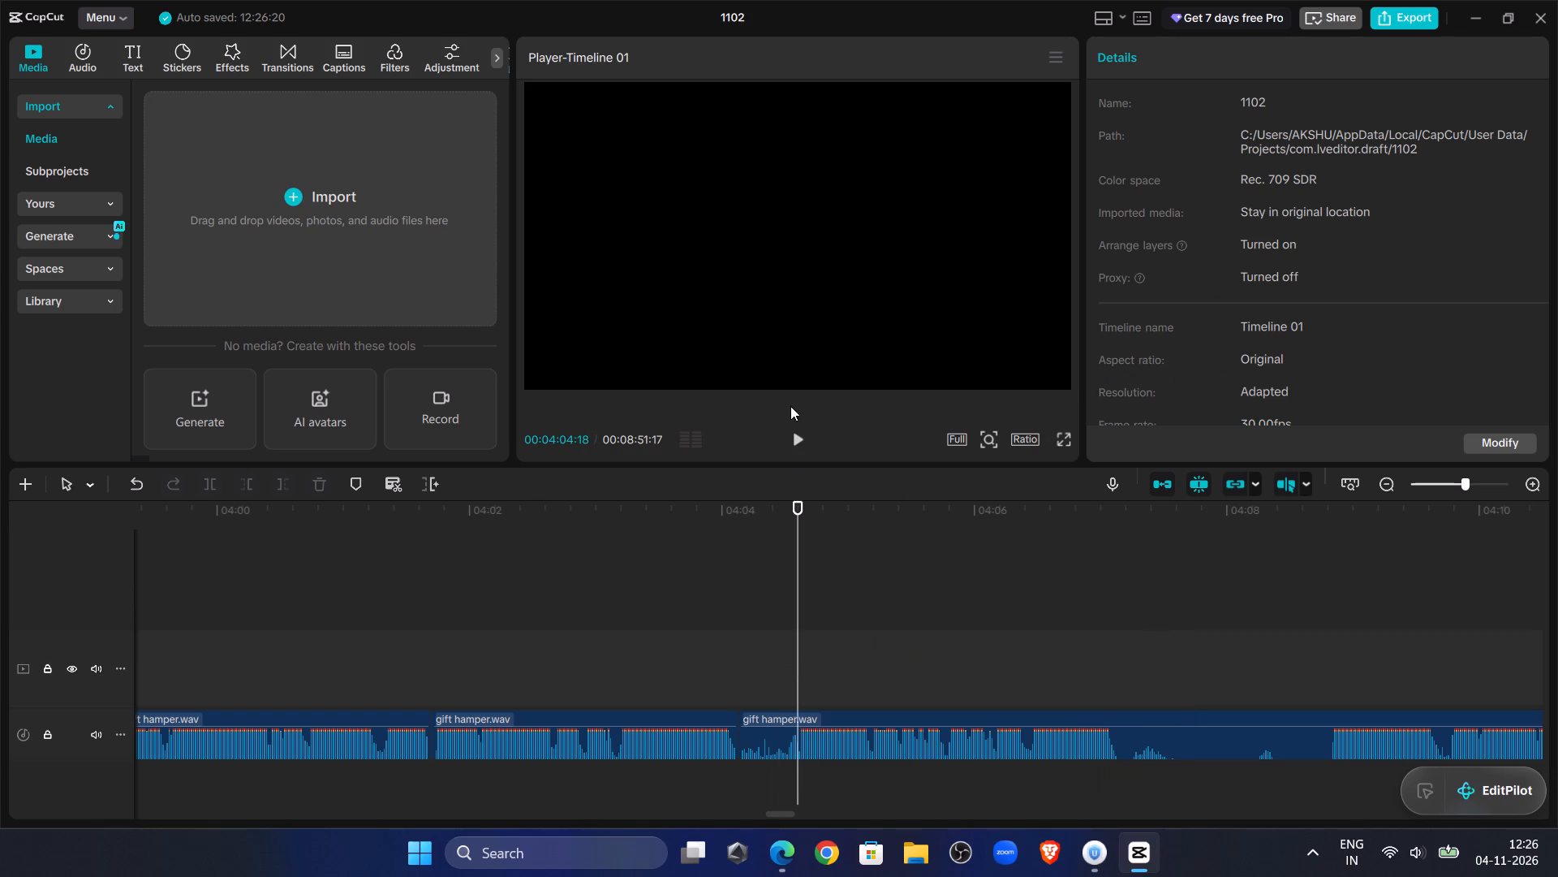
click(810, 441)
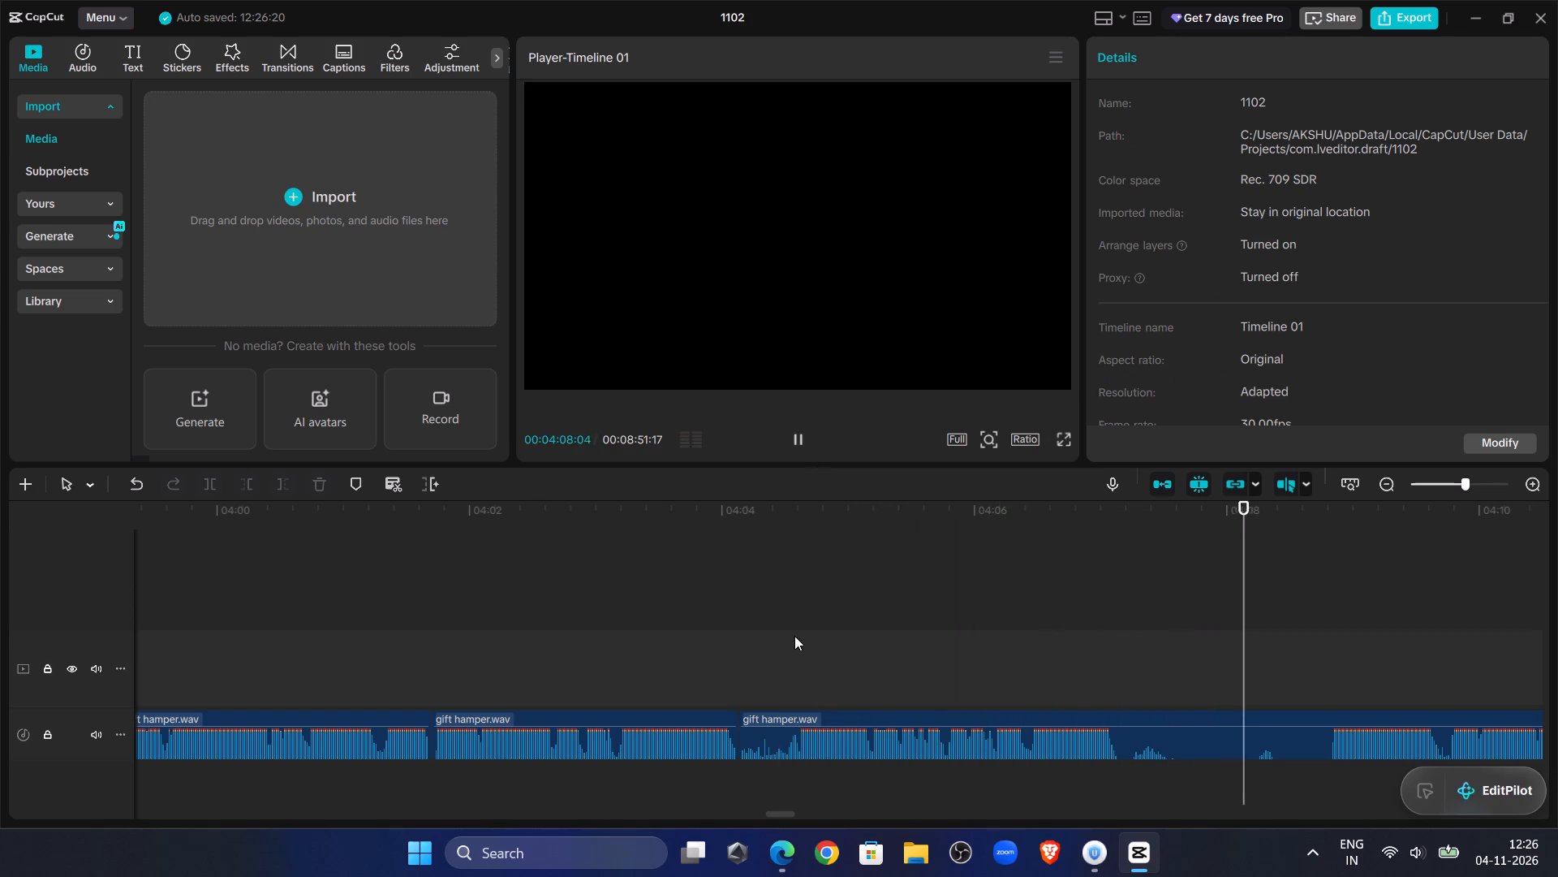
click(1298, 616)
drag(1298, 616, 1331, 635)
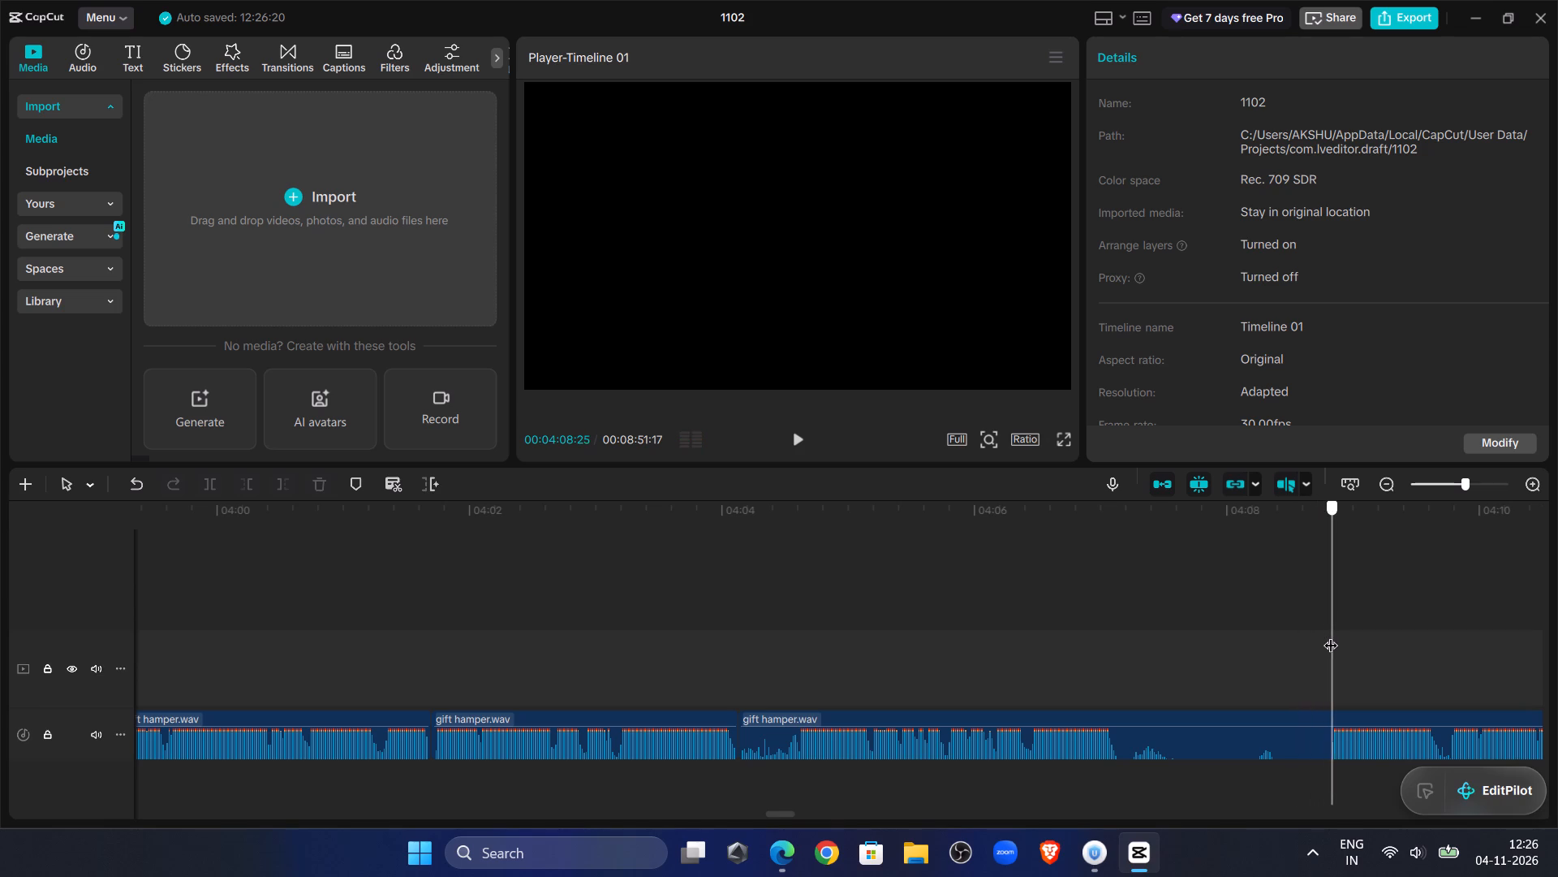
drag(1331, 635, 1328, 637)
click(1310, 726)
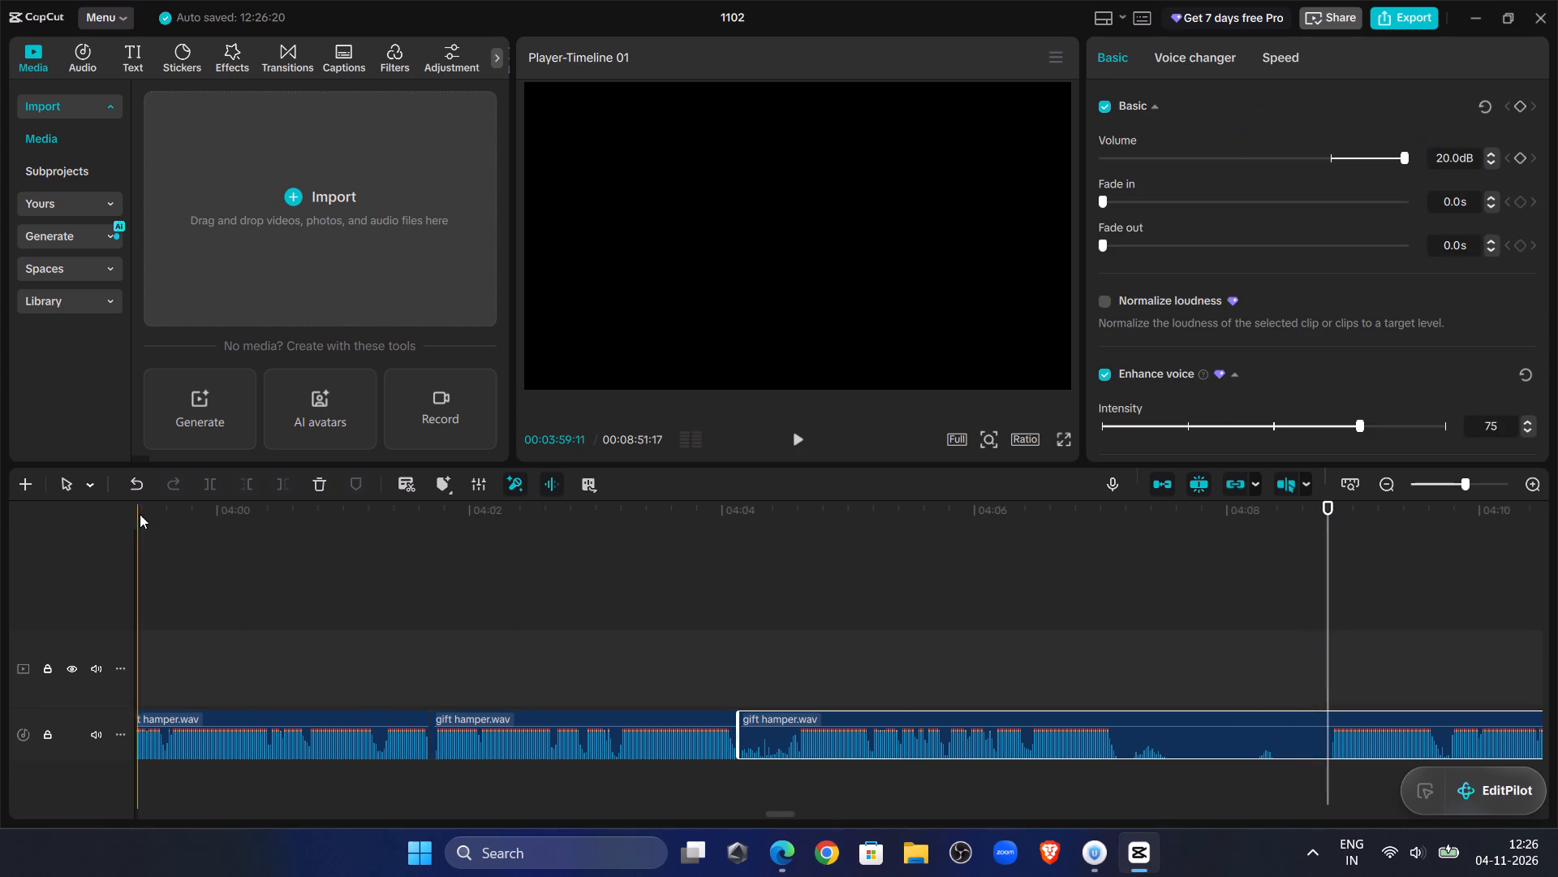
click(245, 486)
drag(1375, 716, 868, 735)
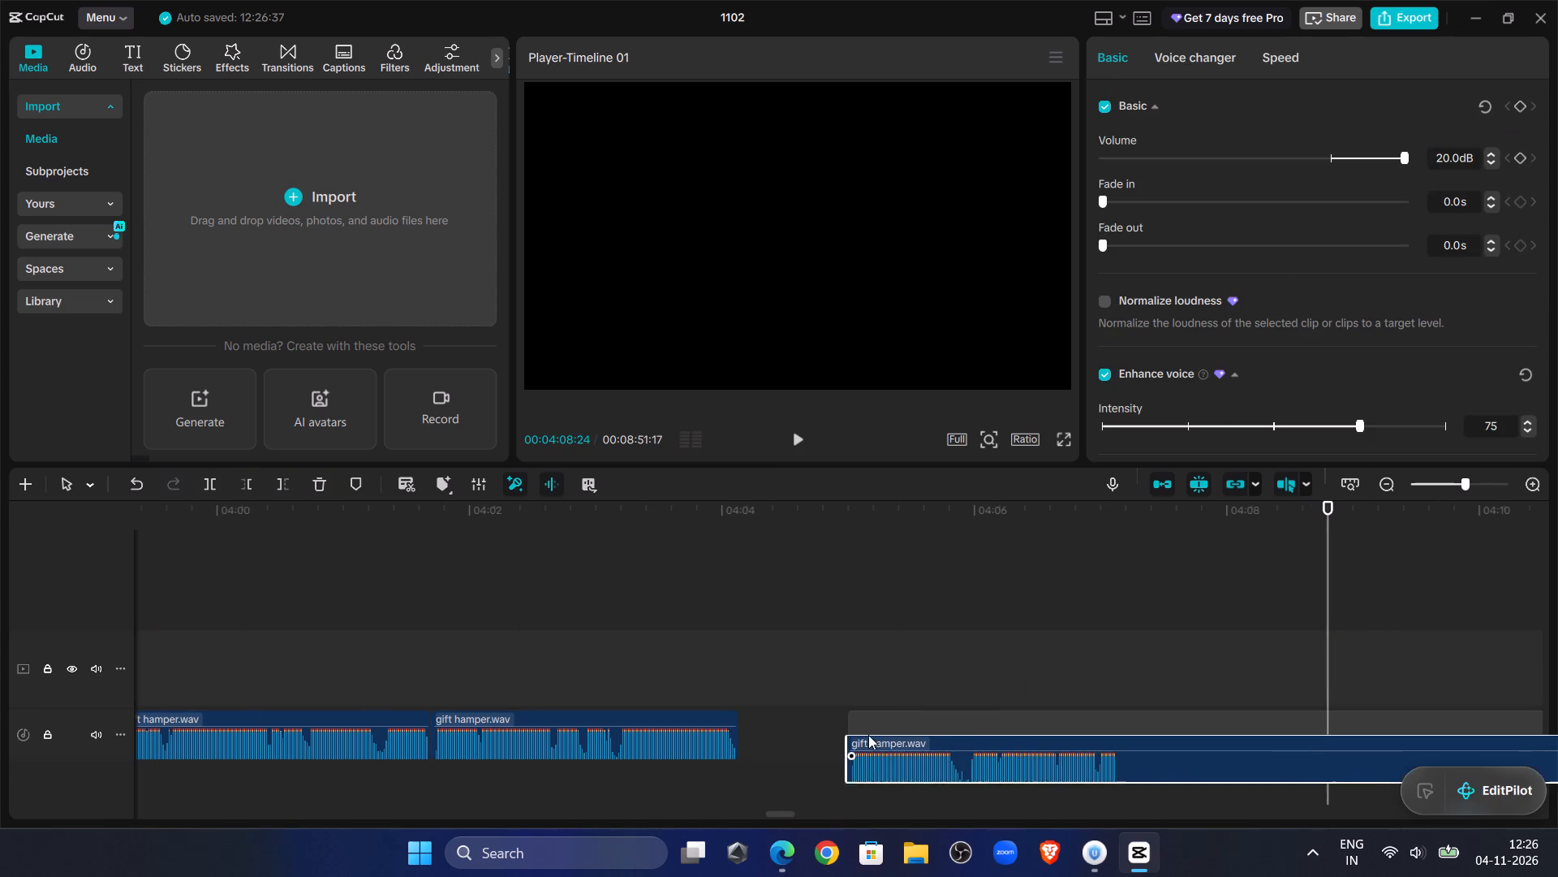